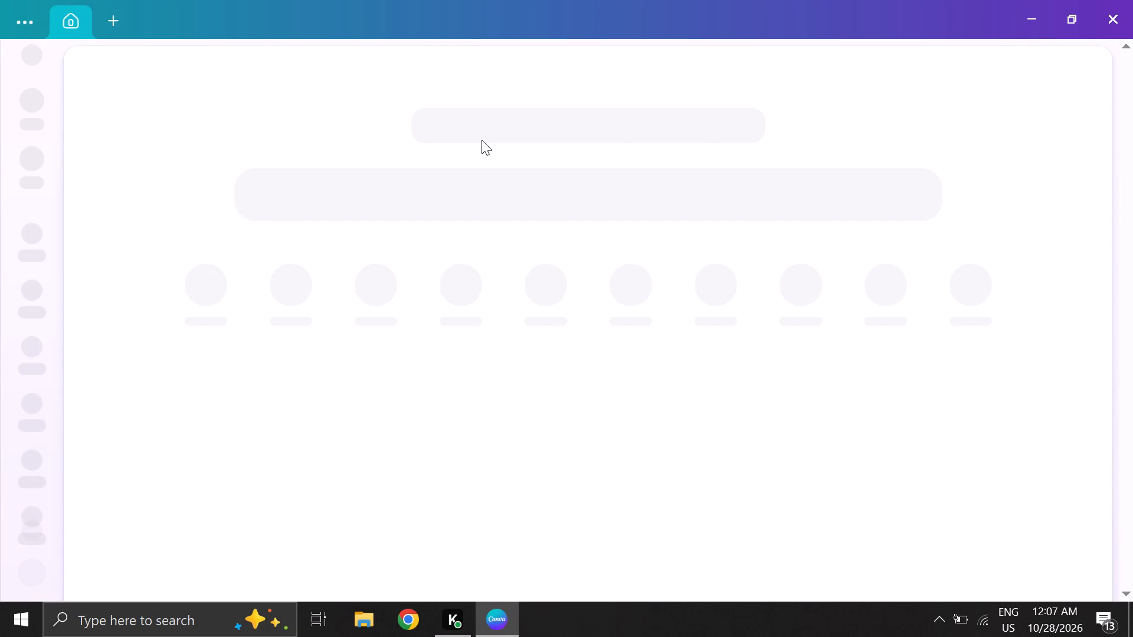
pyautogui.click(517, 253)
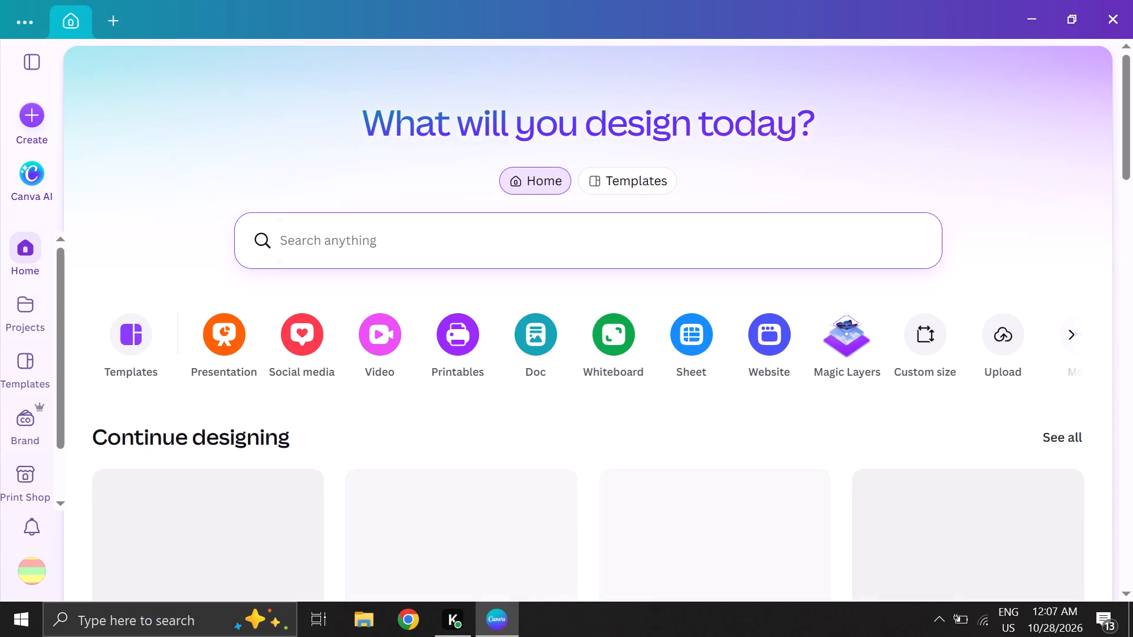
pyautogui.scroll(-2, 517, 253)
pyautogui.scroll(1, 661, 262)
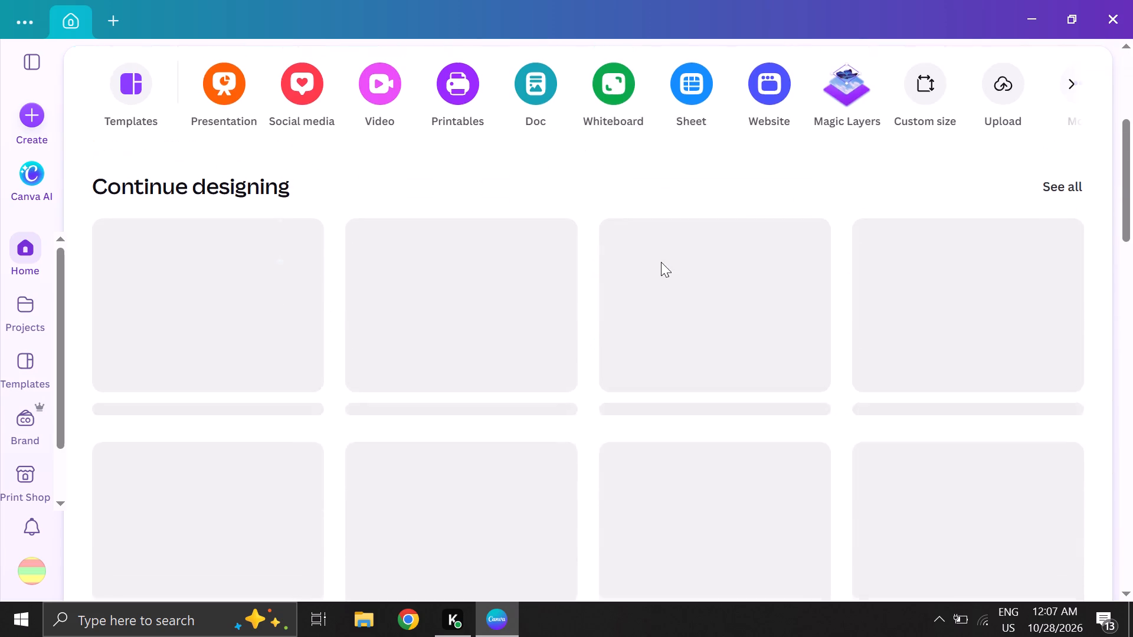
pyautogui.scroll(1, 661, 262)
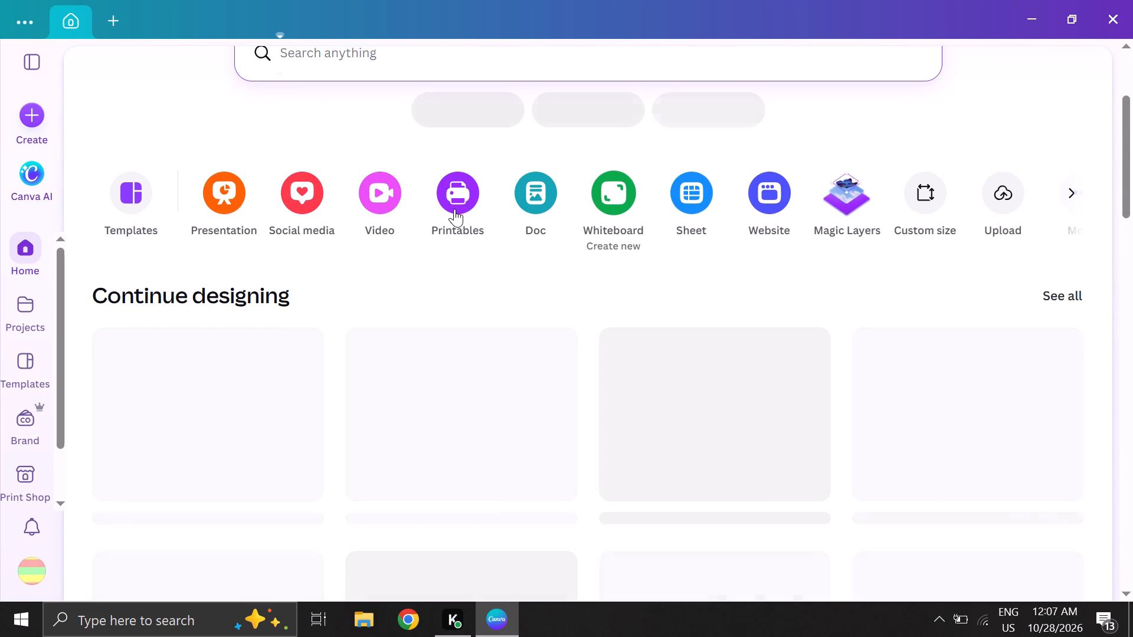
pyautogui.scroll(-1, 450, 208)
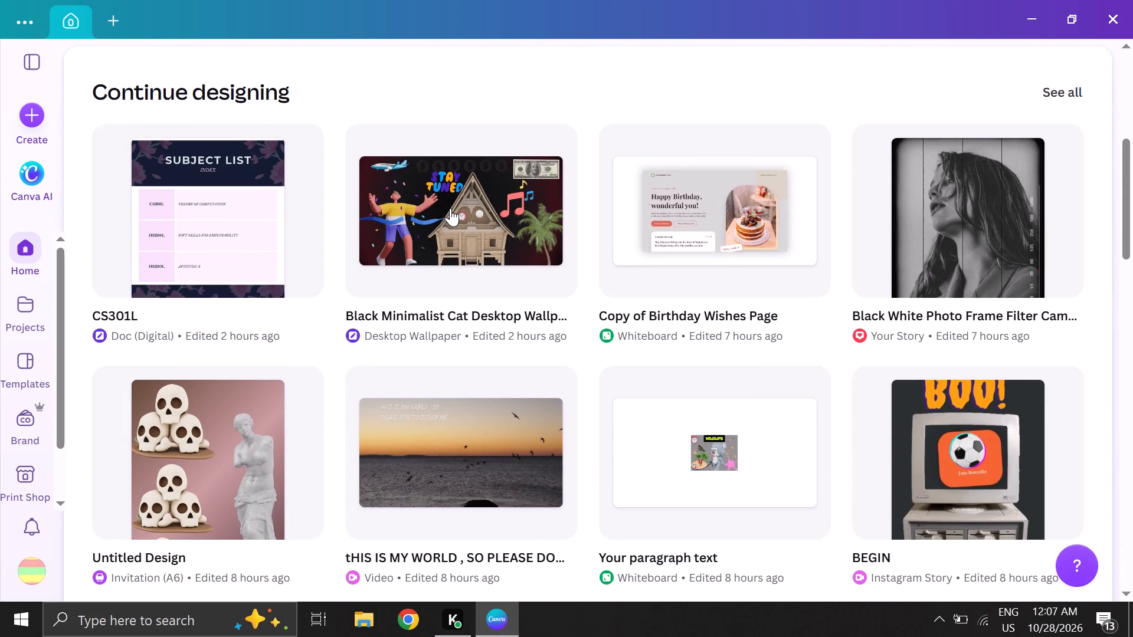
pyautogui.scroll(-3, 450, 208)
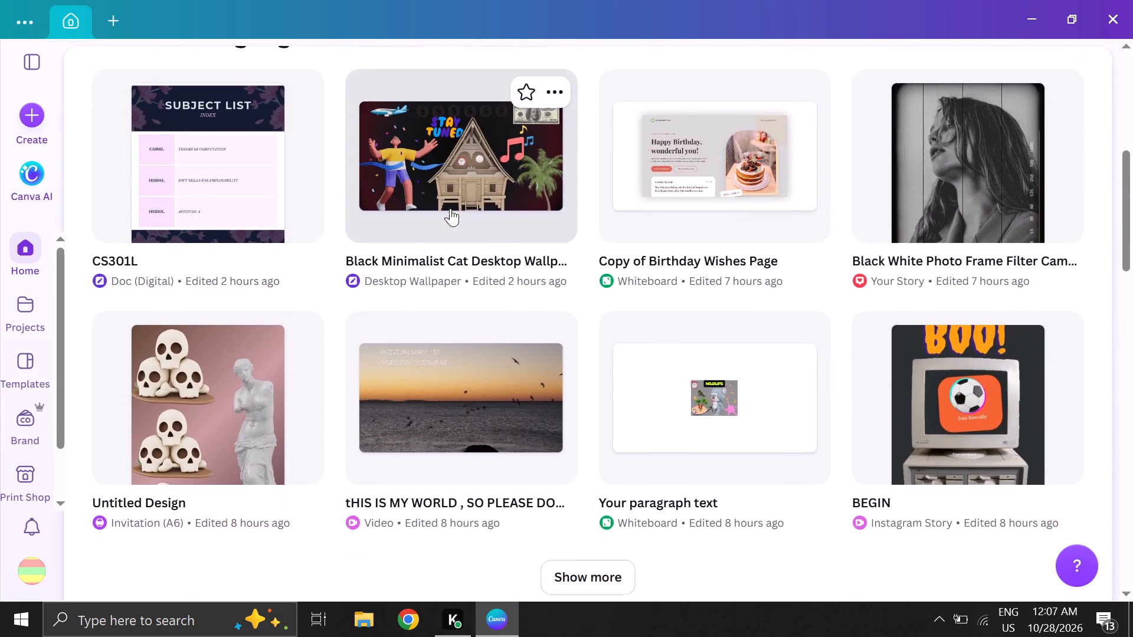
pyautogui.scroll(-1, 450, 208)
pyautogui.scroll(2, 138, 255)
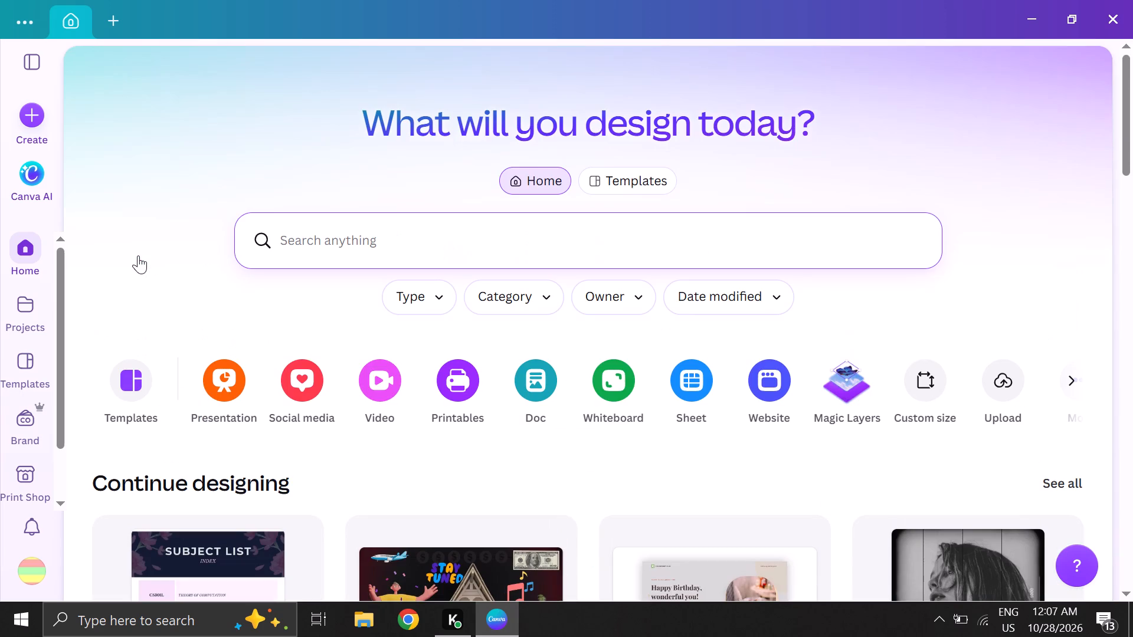
pyautogui.scroll(-3, 161, 336)
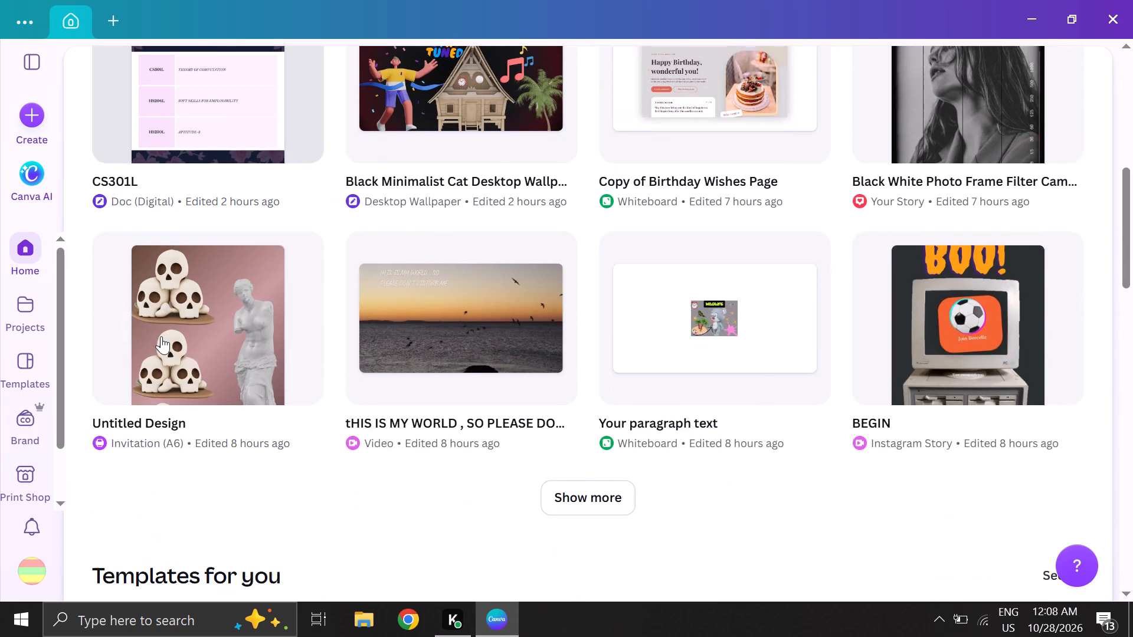
pyautogui.scroll(-1, 161, 336)
pyautogui.scroll(7, 205, 284)
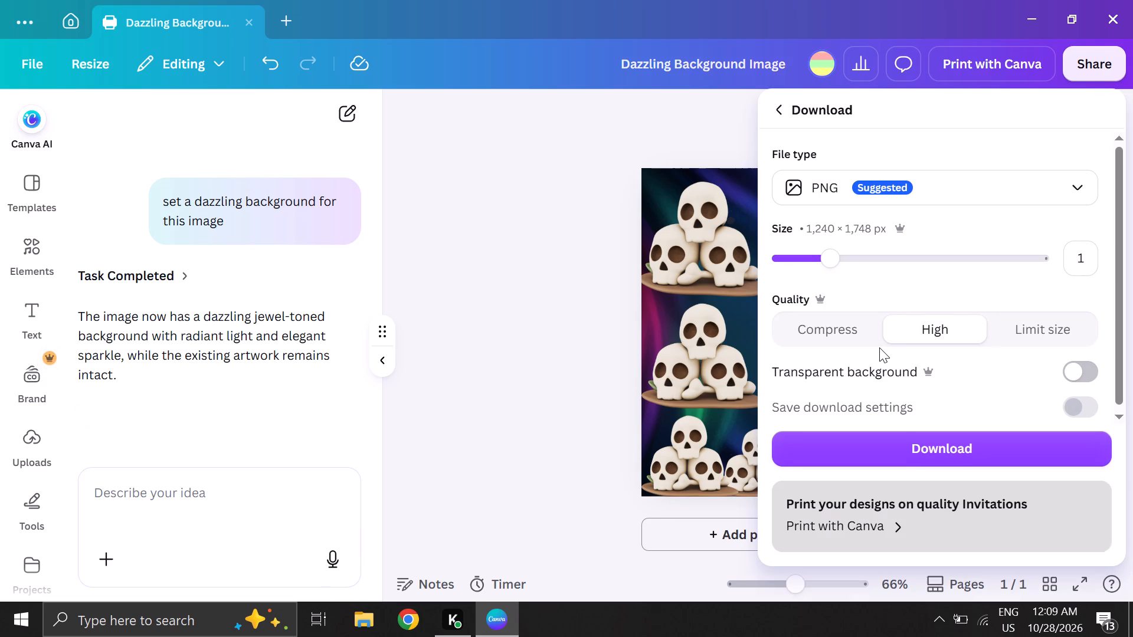
pyautogui.click(883, 440)
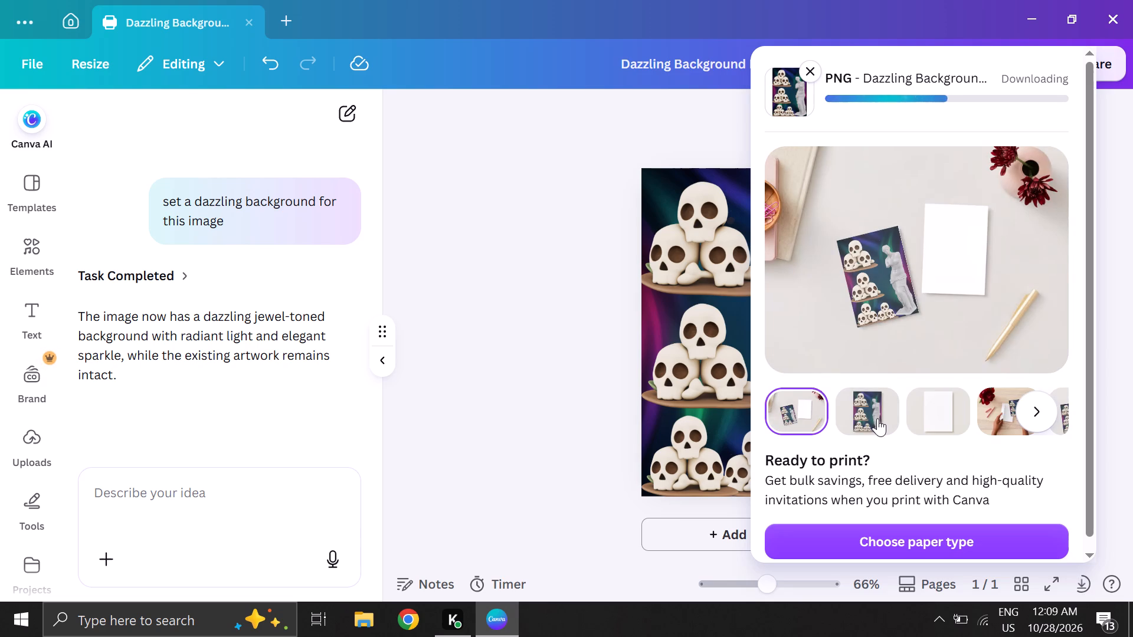
pyautogui.scroll(-3, 887, 319)
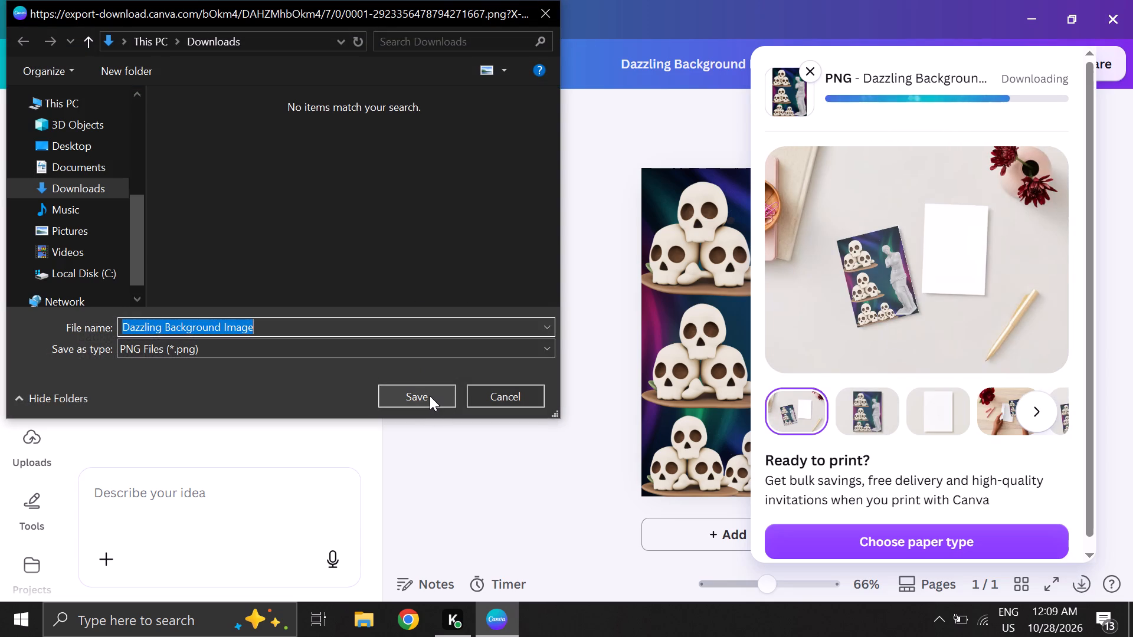
pyautogui.scroll(4, 67, 132)
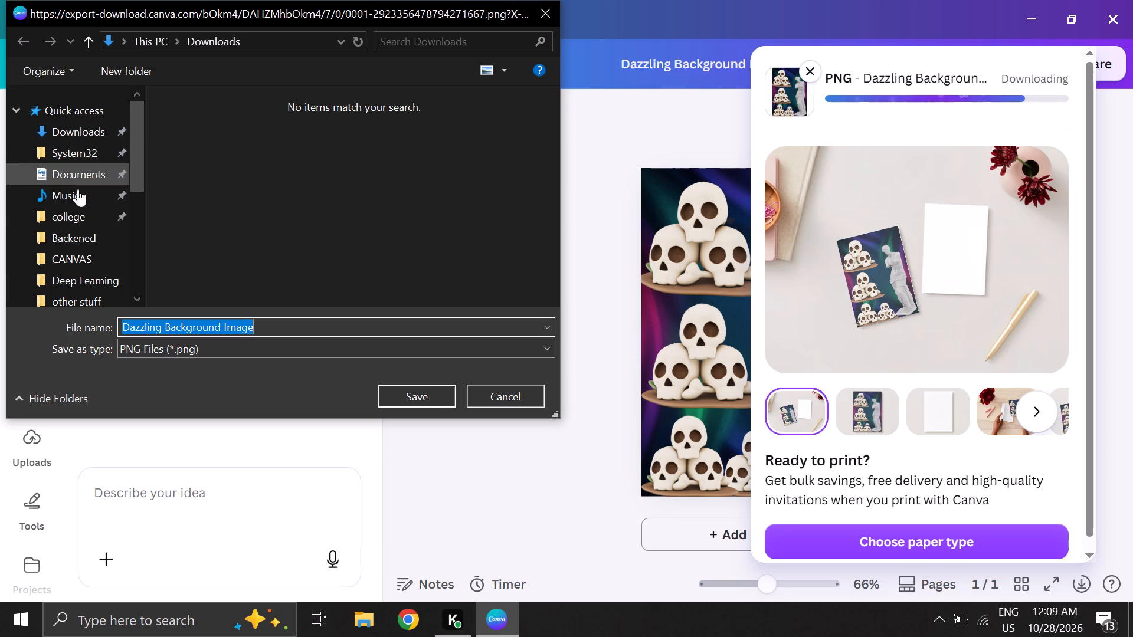
pyautogui.click(73, 213)
pyautogui.click(233, 166)
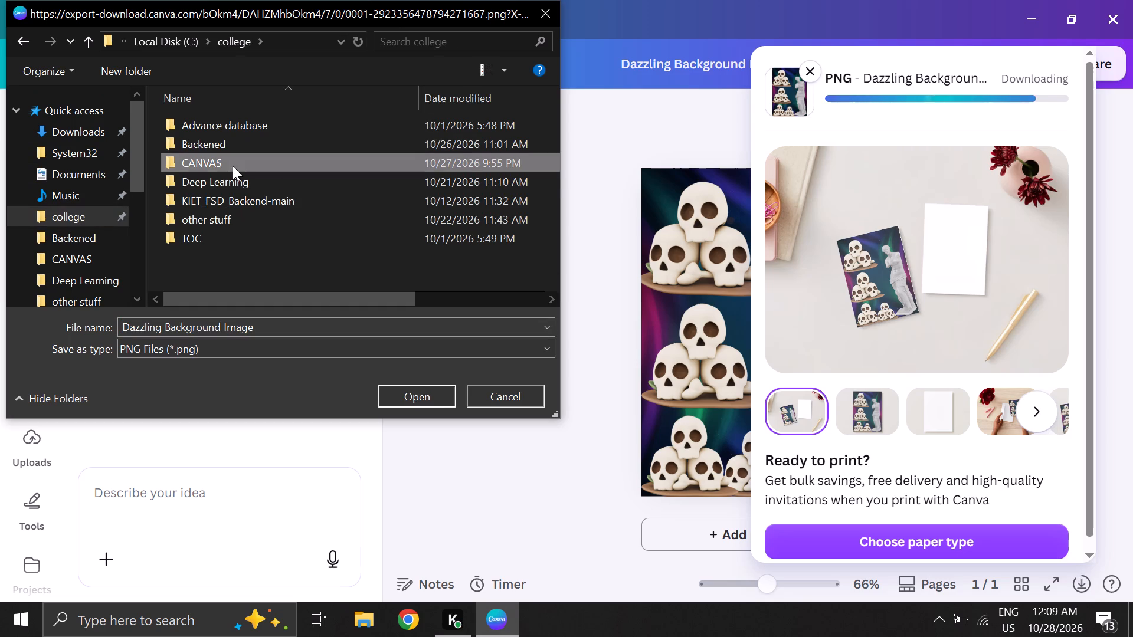
pyautogui.doubleClick(252, 164)
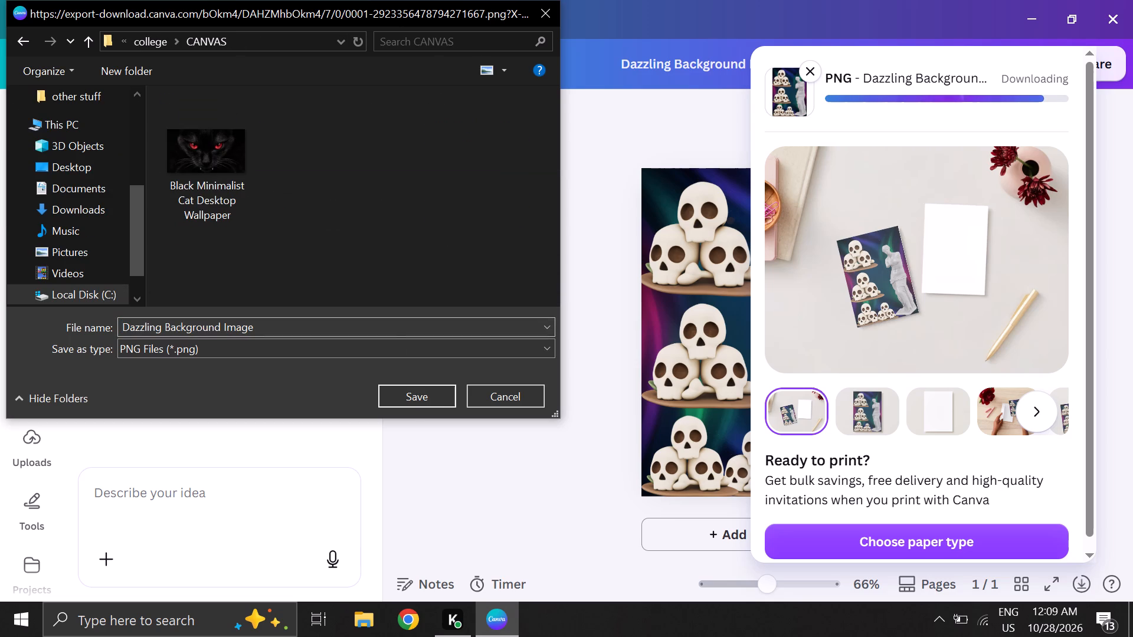
pyautogui.click(409, 396)
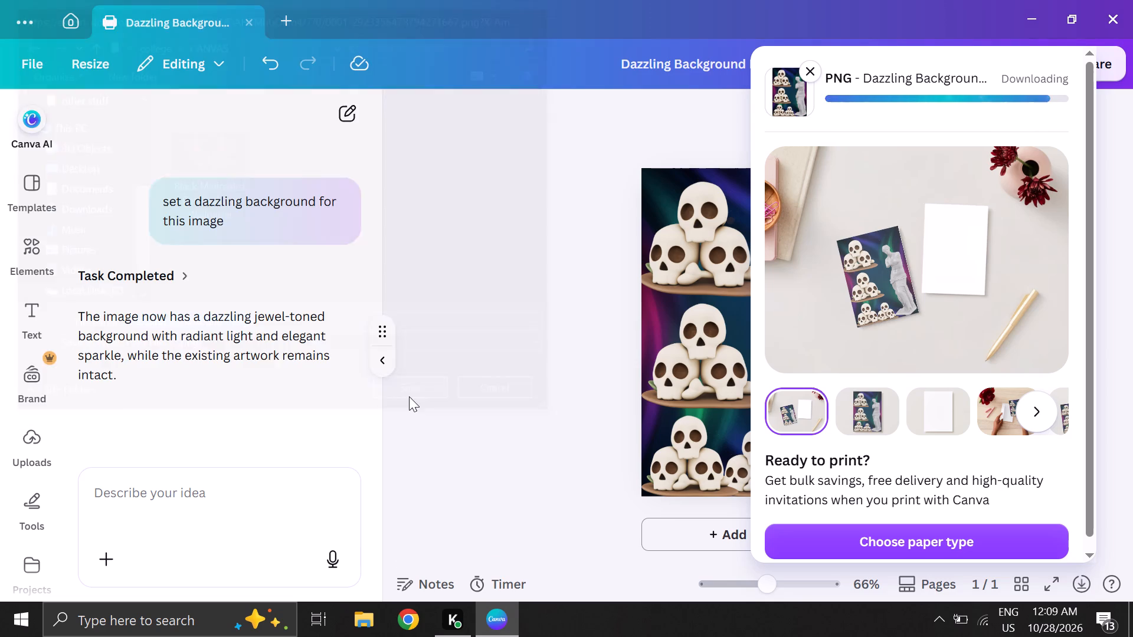
pyautogui.click(809, 70)
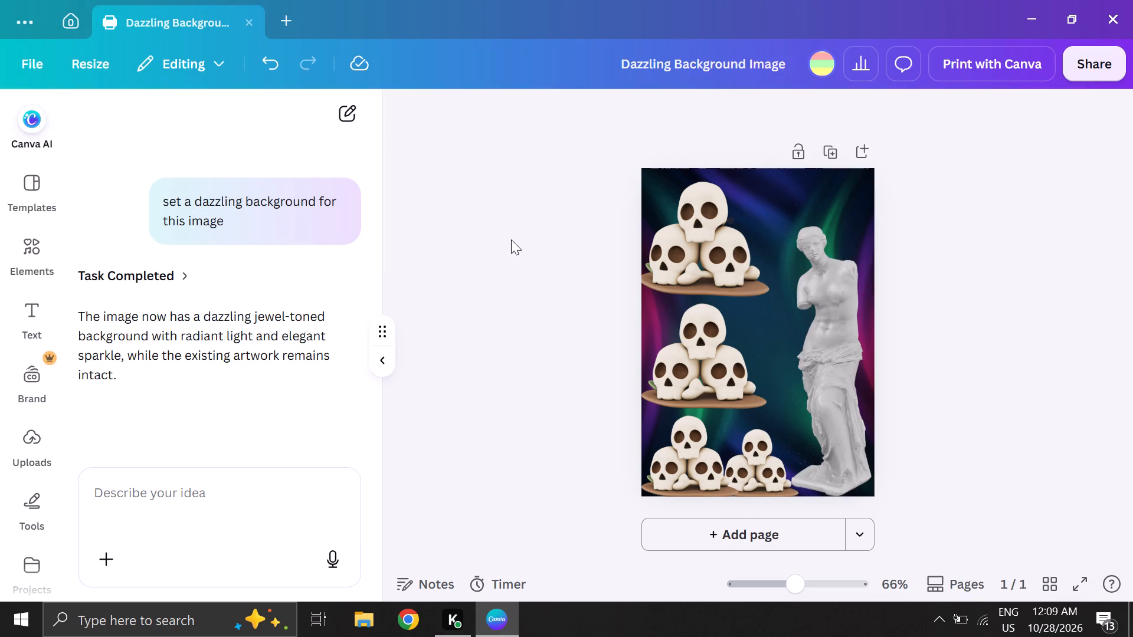
pyautogui.click(511, 239)
# Create a new blank Phone Wallpaper design, 1080 × 1920 px, in a separate tab.
pyautogui.click(284, 13)
pyautogui.scroll(-1, 346, 347)
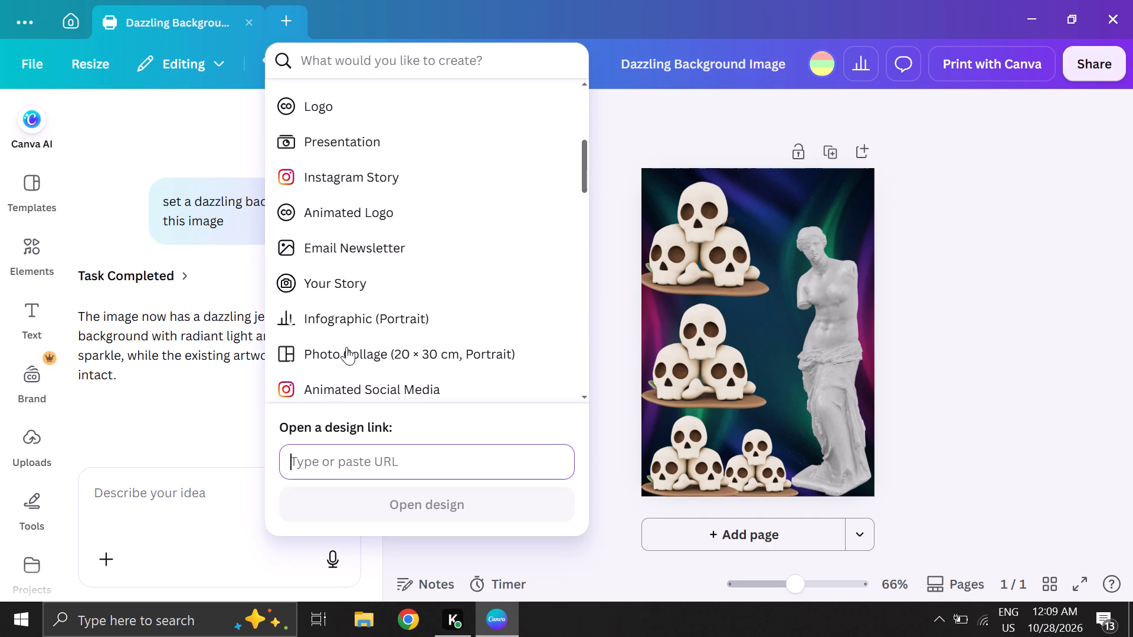
pyautogui.scroll(-4, 346, 347)
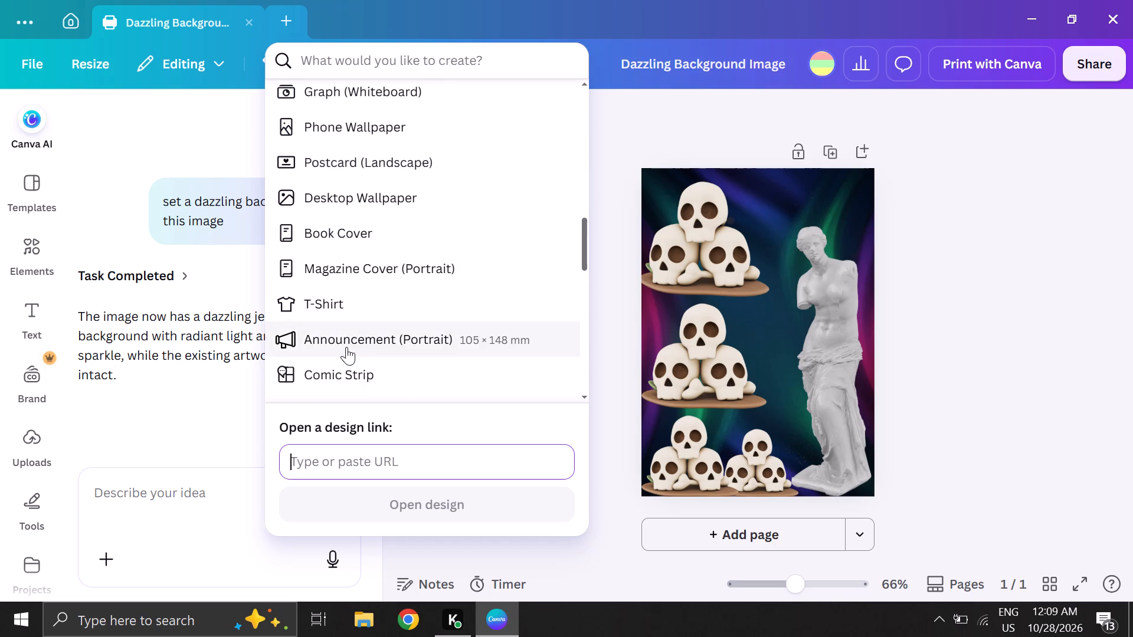
pyautogui.scroll(1, 346, 347)
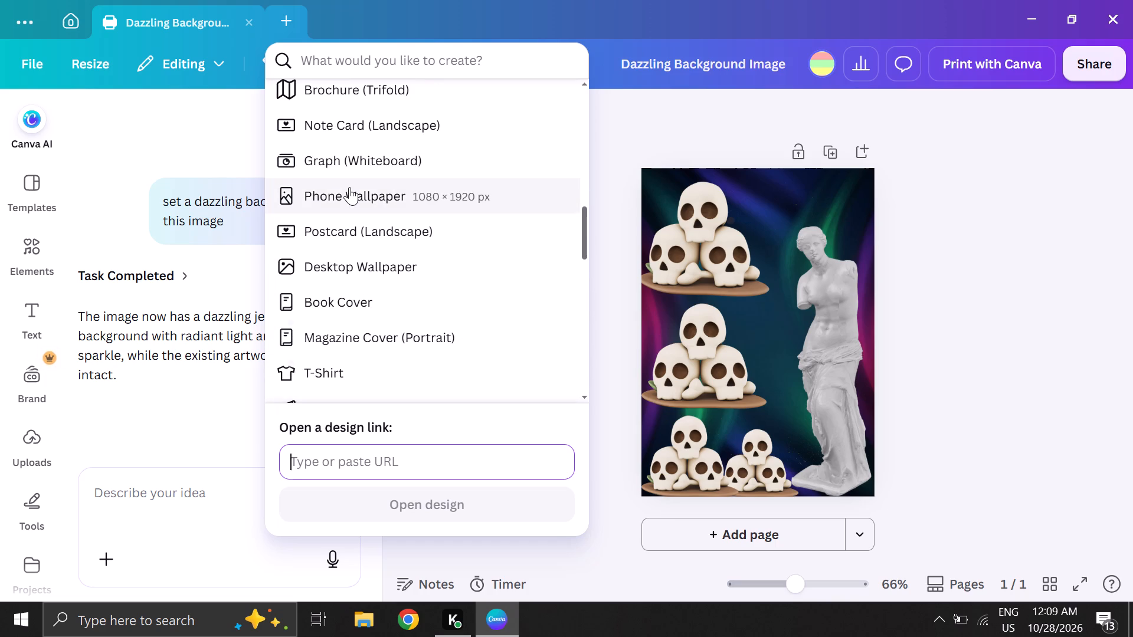
pyautogui.click(349, 187)
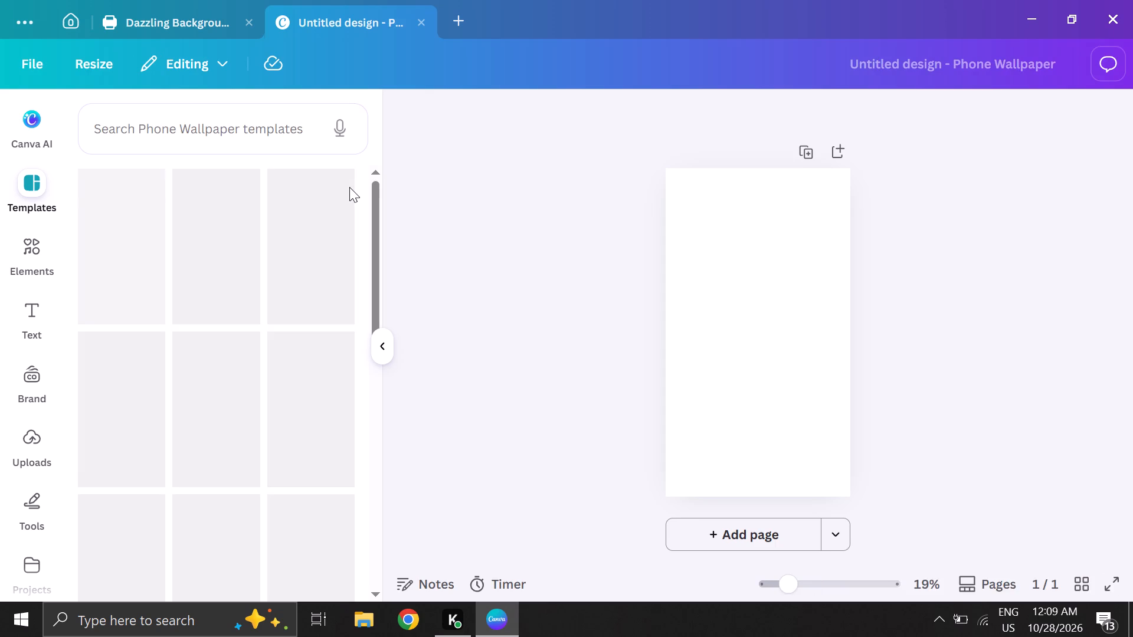
# Apply the Black Blue and Purple Minimalist Focus template to the blank phone wallpaper page.
pyautogui.hscroll(1, 258, 284)
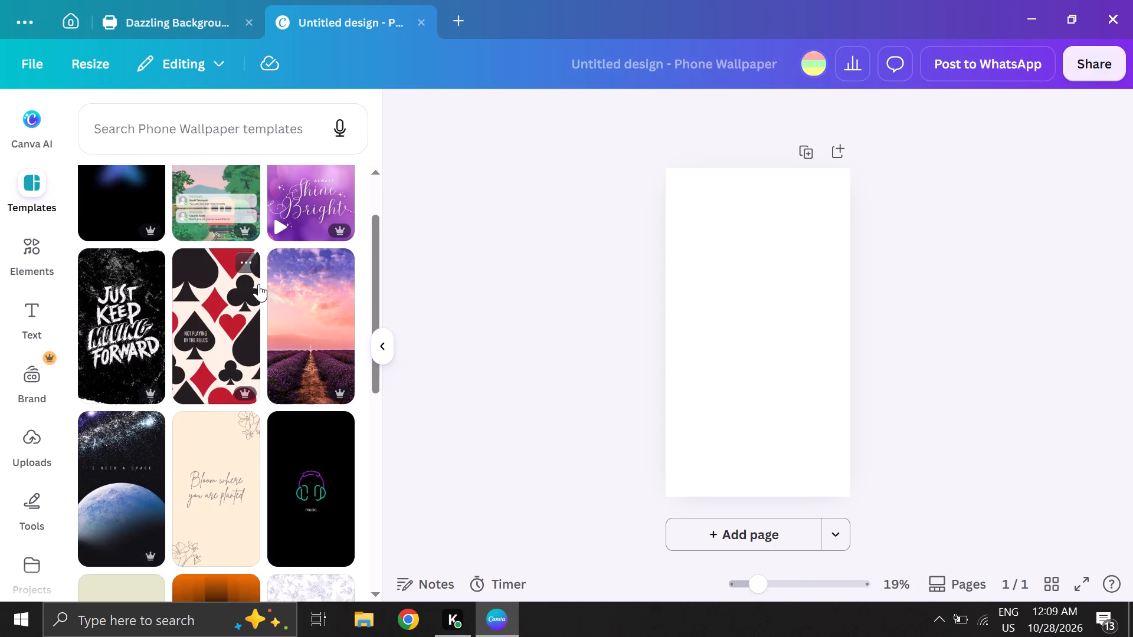
pyautogui.hscroll(1, 258, 284)
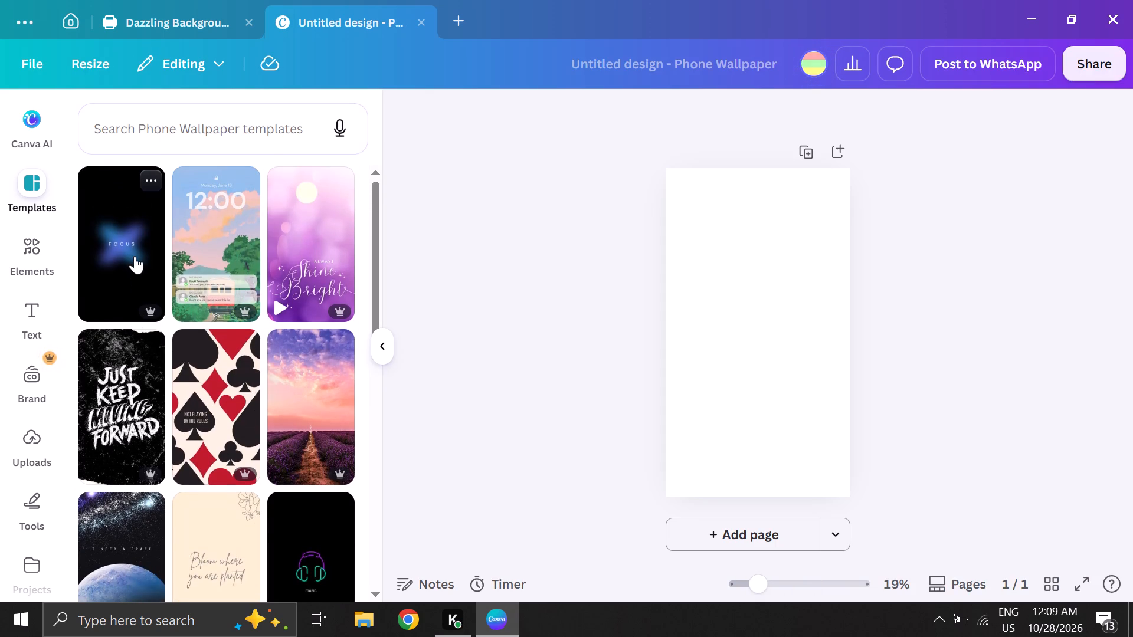
pyautogui.click(135, 256)
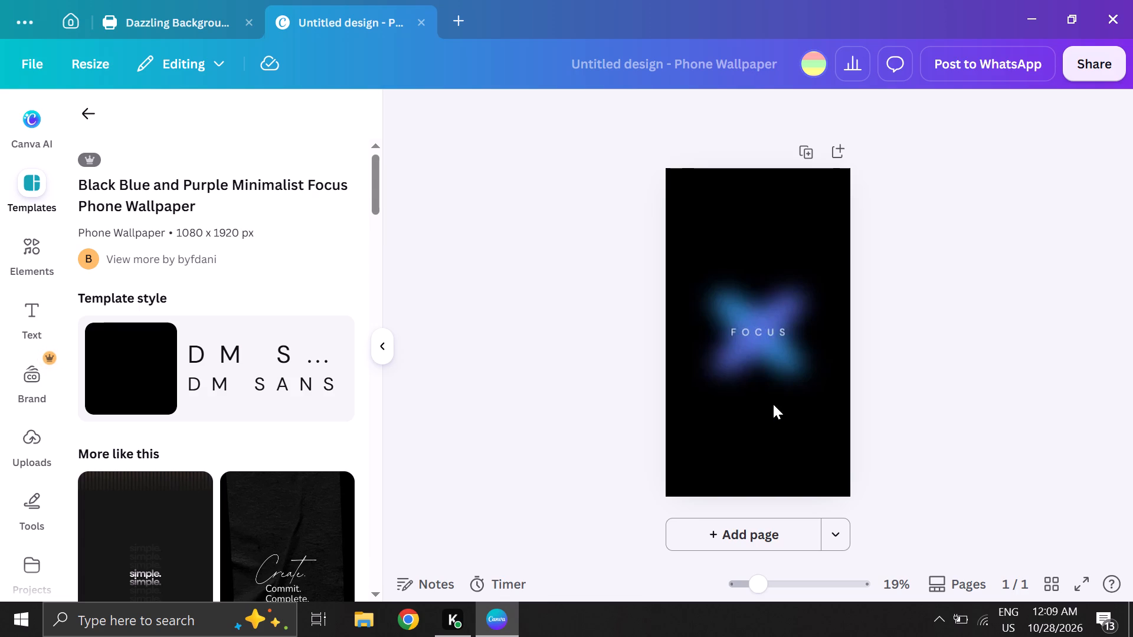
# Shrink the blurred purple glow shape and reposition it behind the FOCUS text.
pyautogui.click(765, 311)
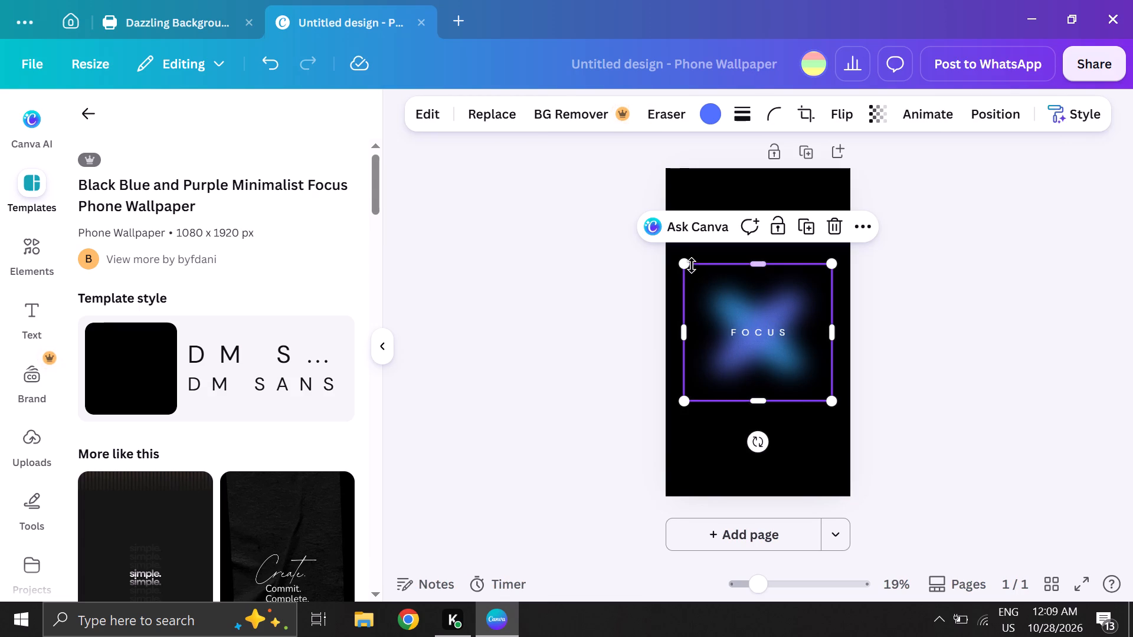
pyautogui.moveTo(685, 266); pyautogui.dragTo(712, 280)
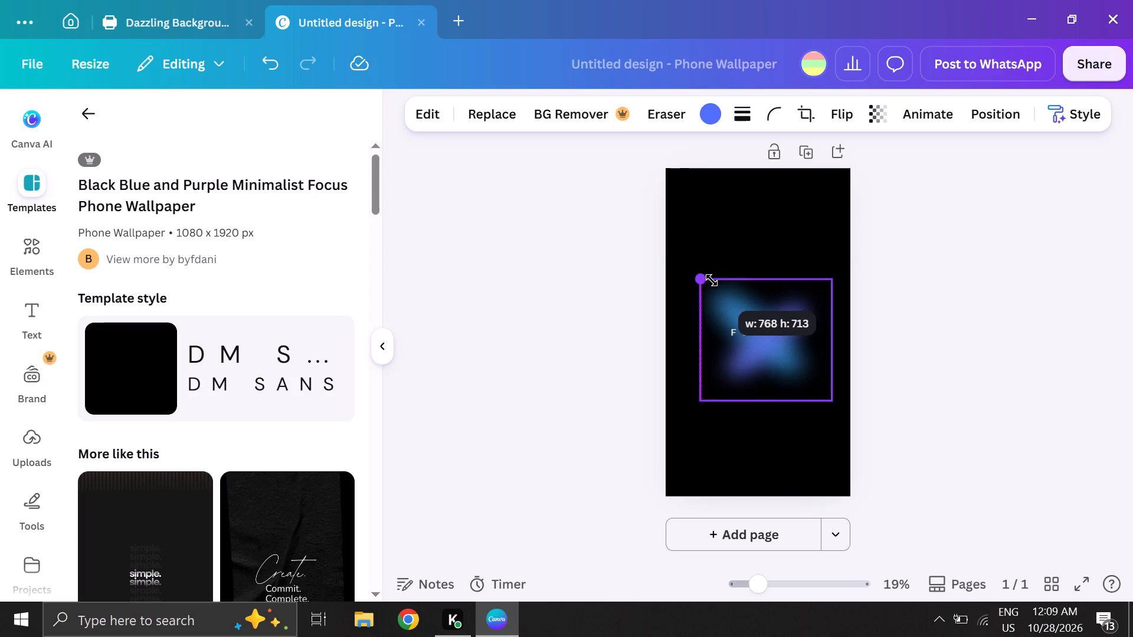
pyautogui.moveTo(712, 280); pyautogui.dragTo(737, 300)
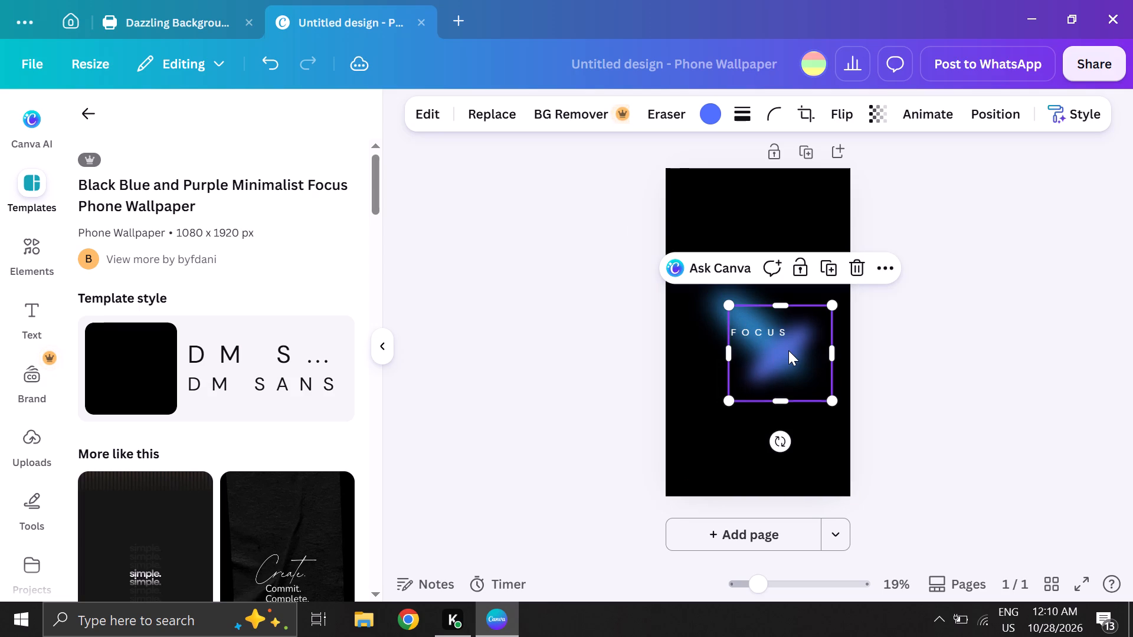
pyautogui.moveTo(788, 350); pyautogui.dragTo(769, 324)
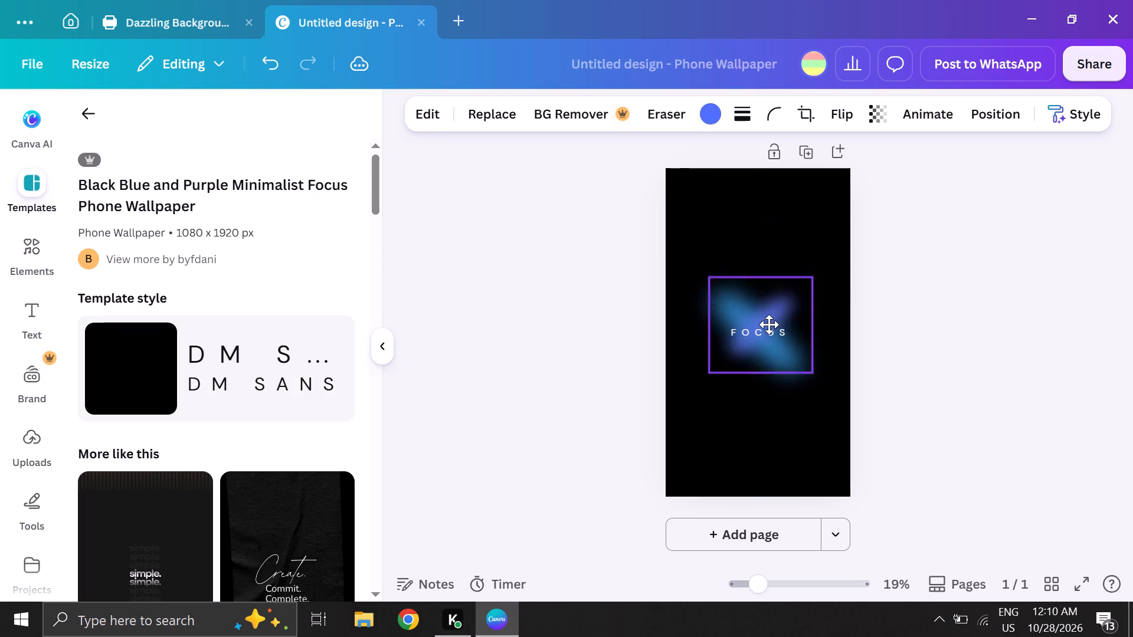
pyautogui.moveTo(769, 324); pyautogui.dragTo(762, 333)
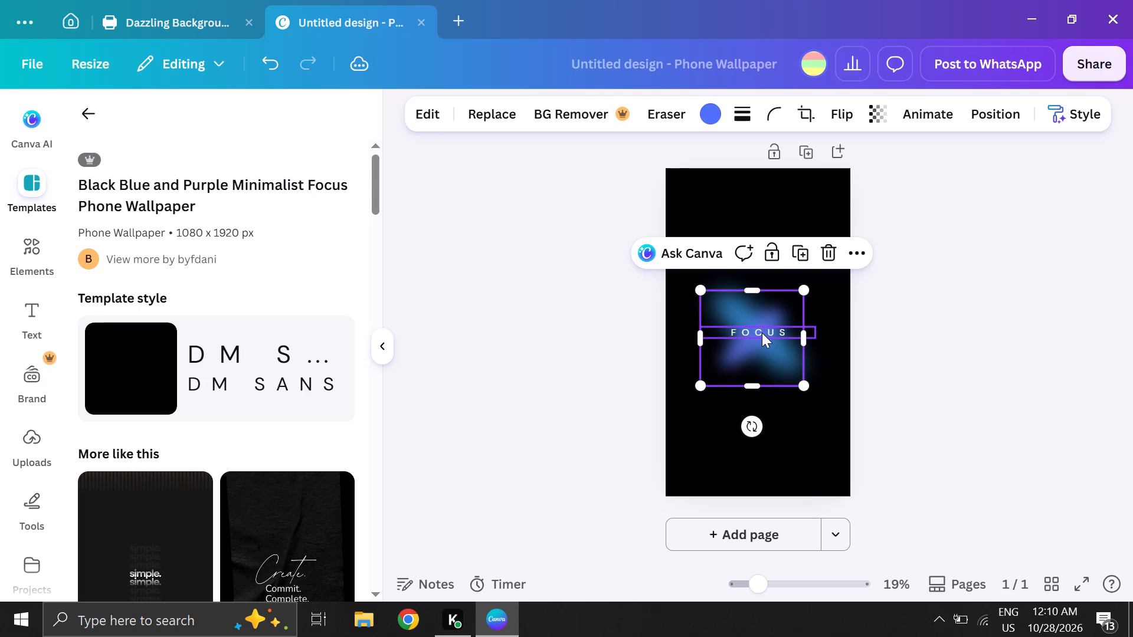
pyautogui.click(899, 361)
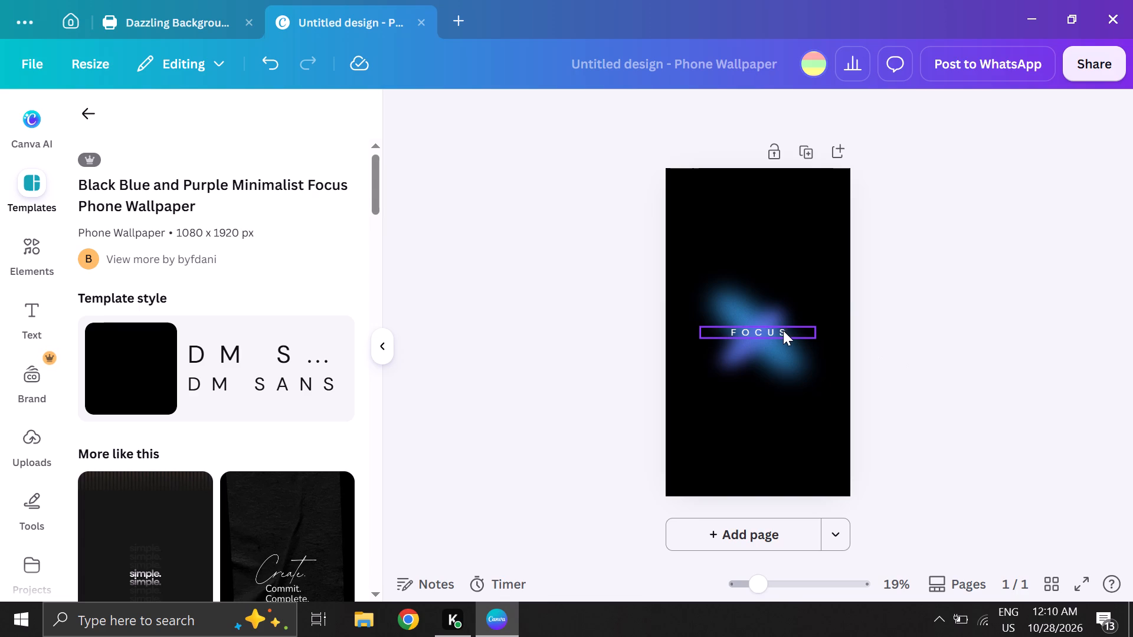
# Delete the FOCUS text, the purple glow and the blue glow, leaving only the plain black background.
pyautogui.click(781, 329)
pyautogui.click(836, 288)
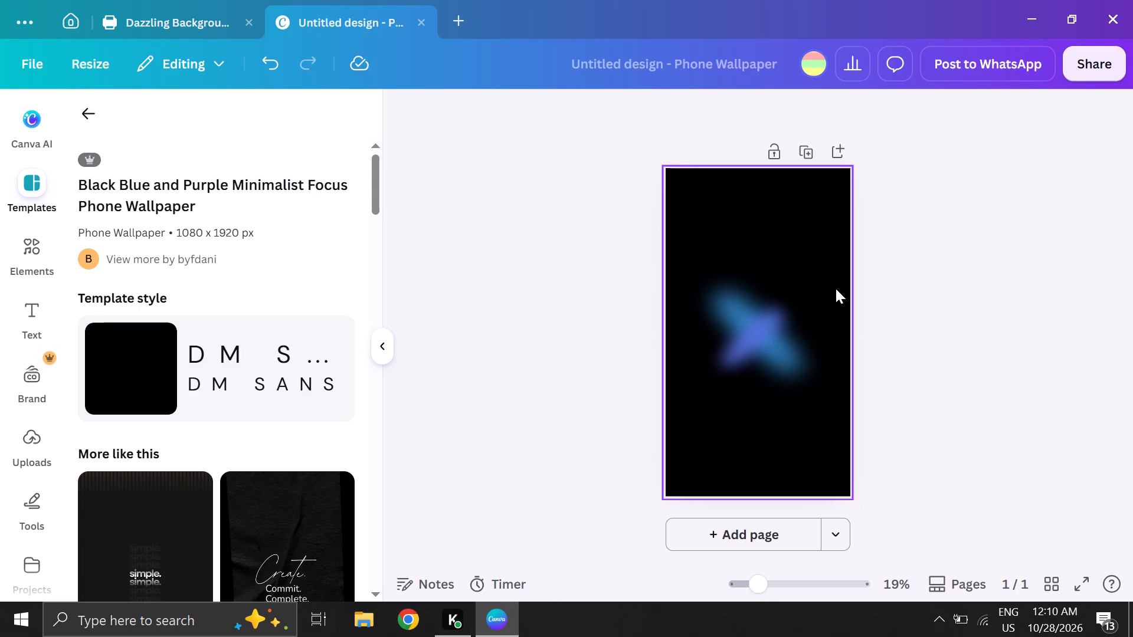
pyautogui.click(741, 311)
pyautogui.click(830, 249)
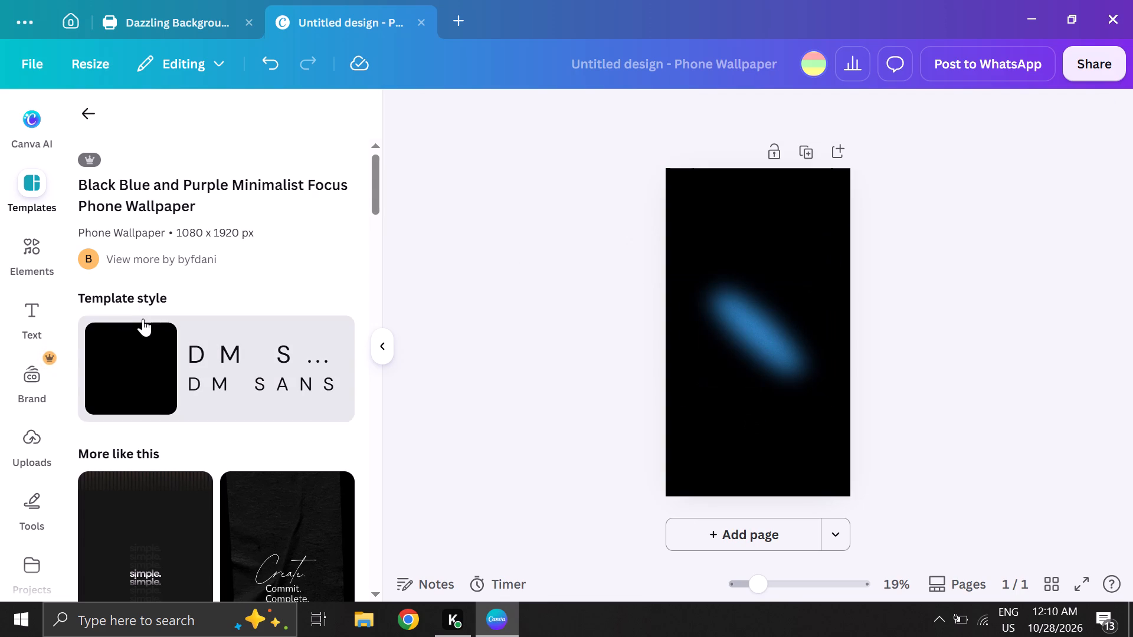
pyautogui.click(32, 207)
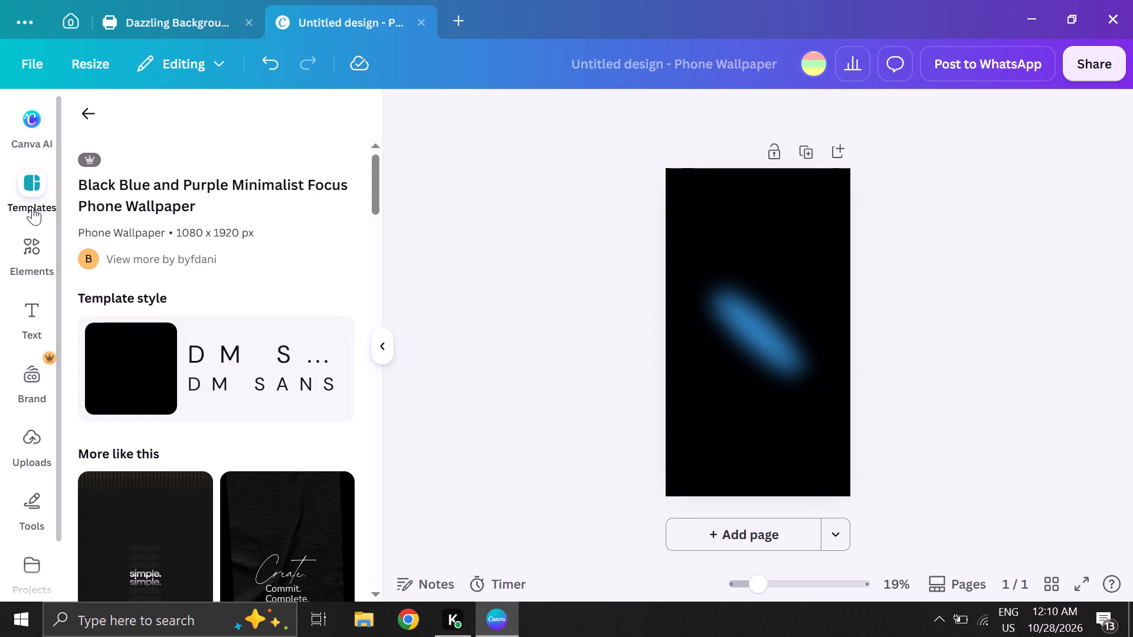
pyautogui.click(587, 336)
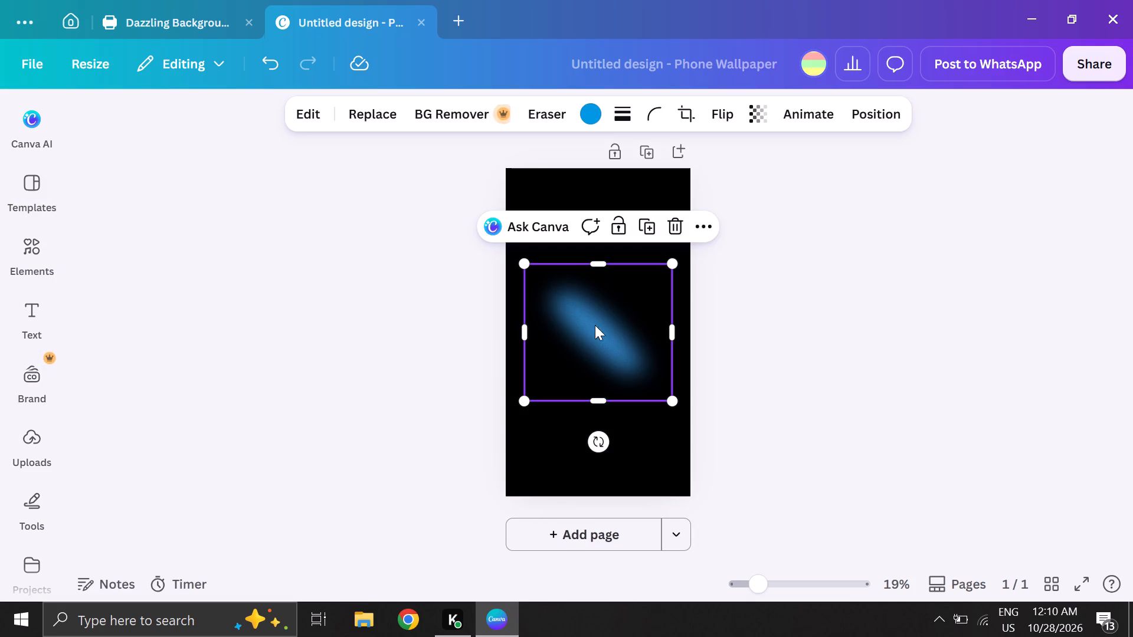
pyautogui.click(676, 224)
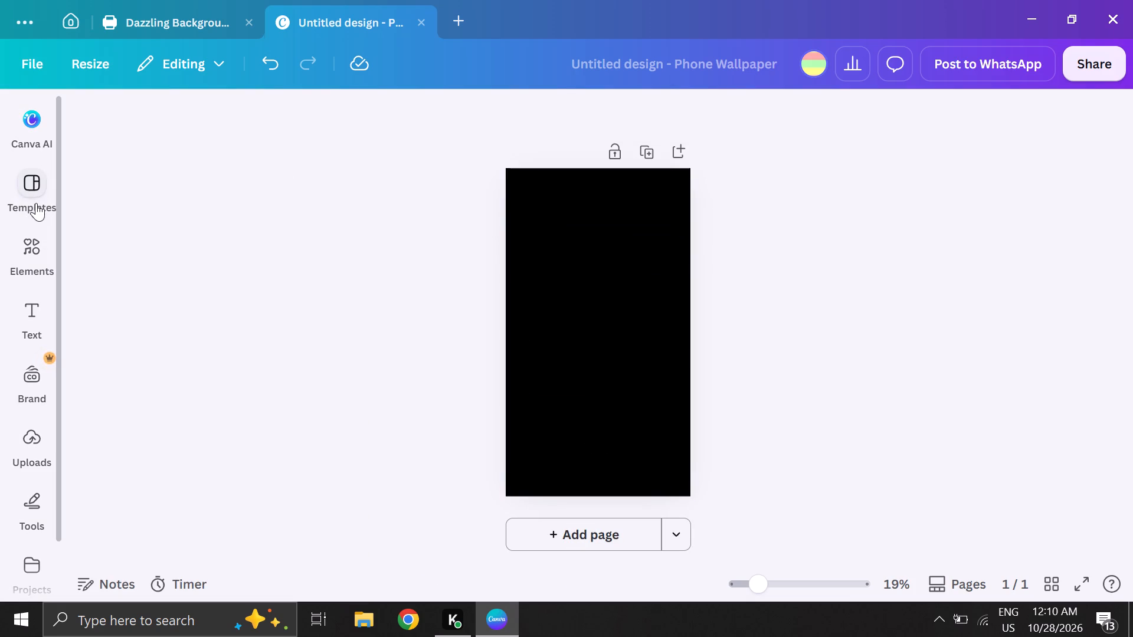
# Search the elements library for "glassy".
pyautogui.click(36, 254)
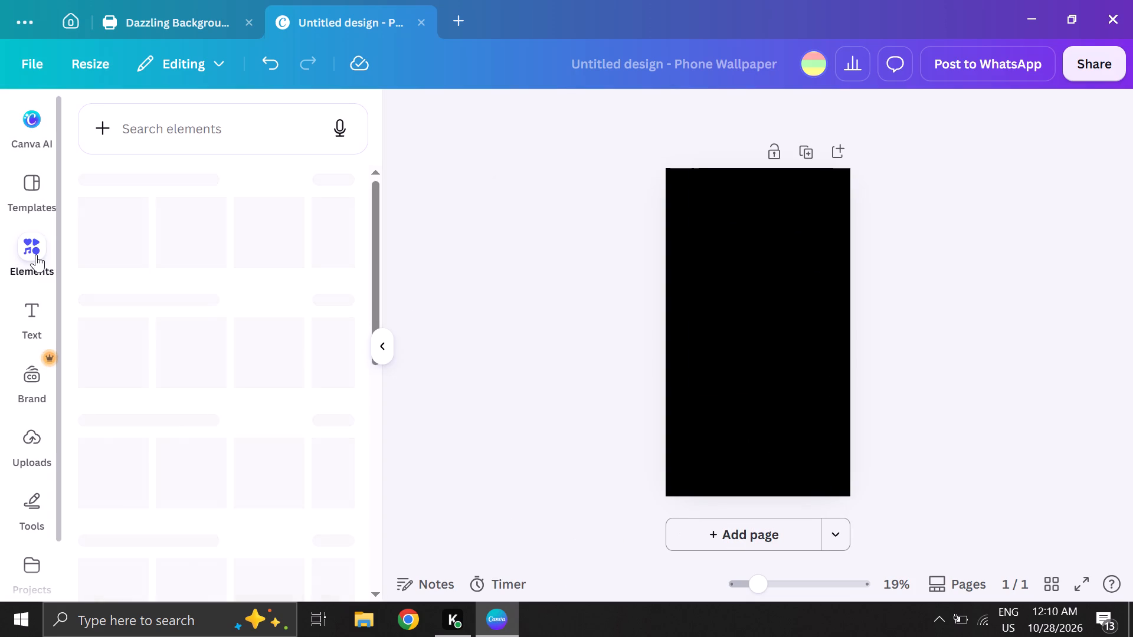
pyautogui.click(200, 140)
pyautogui.write('glassy')
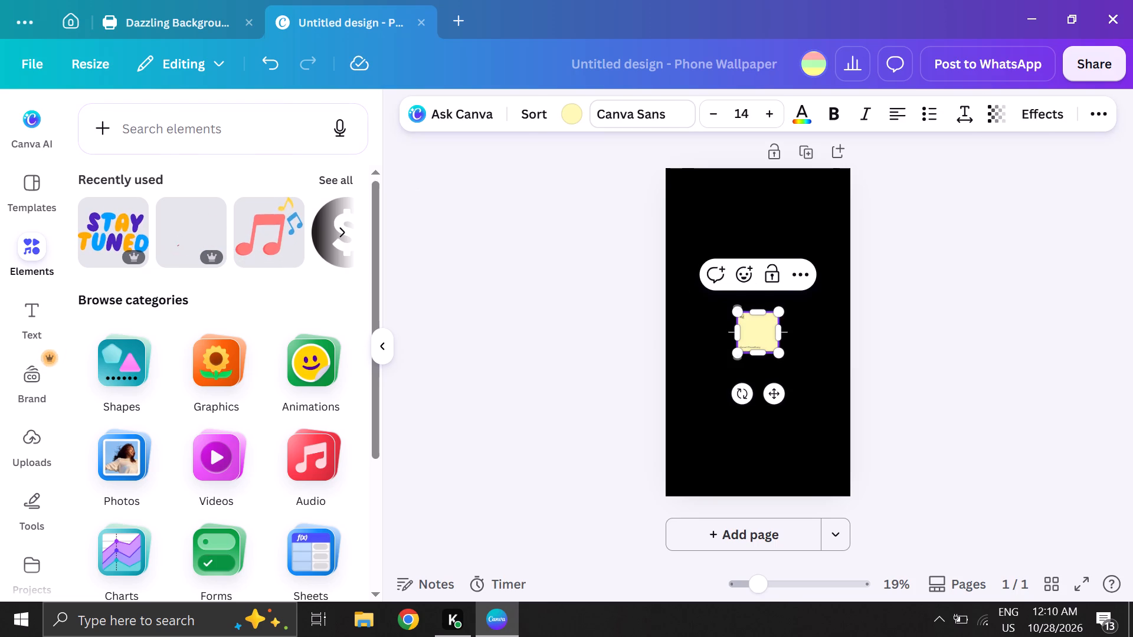
pyautogui.click(217, 143)
pyautogui.write('glas')
pyautogui.click(215, 136)
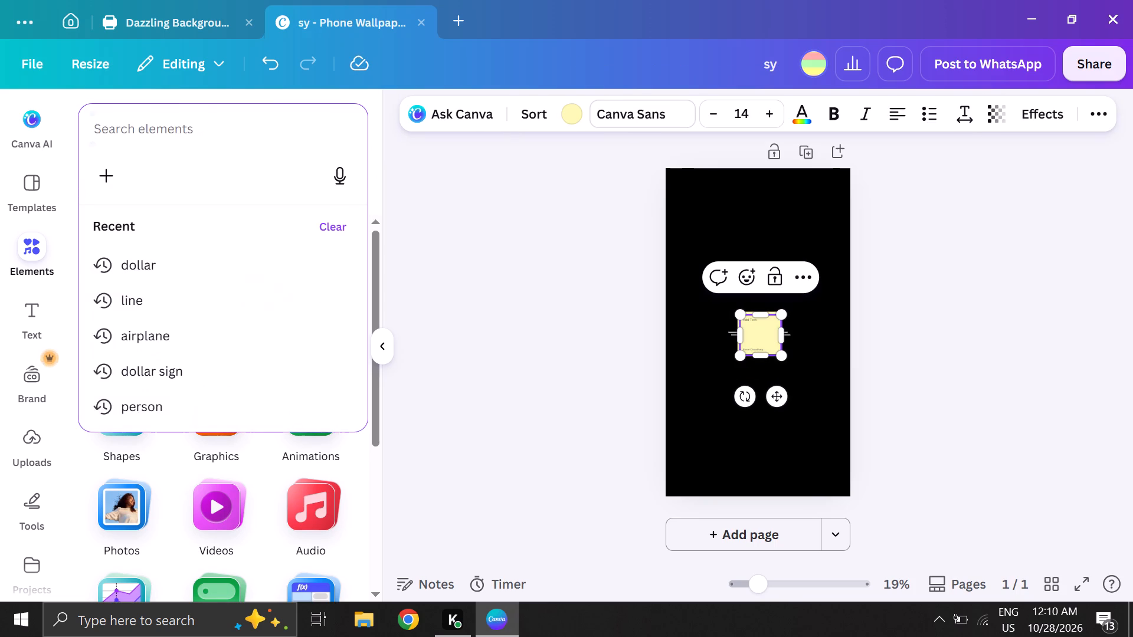
pyautogui.write('glassy')
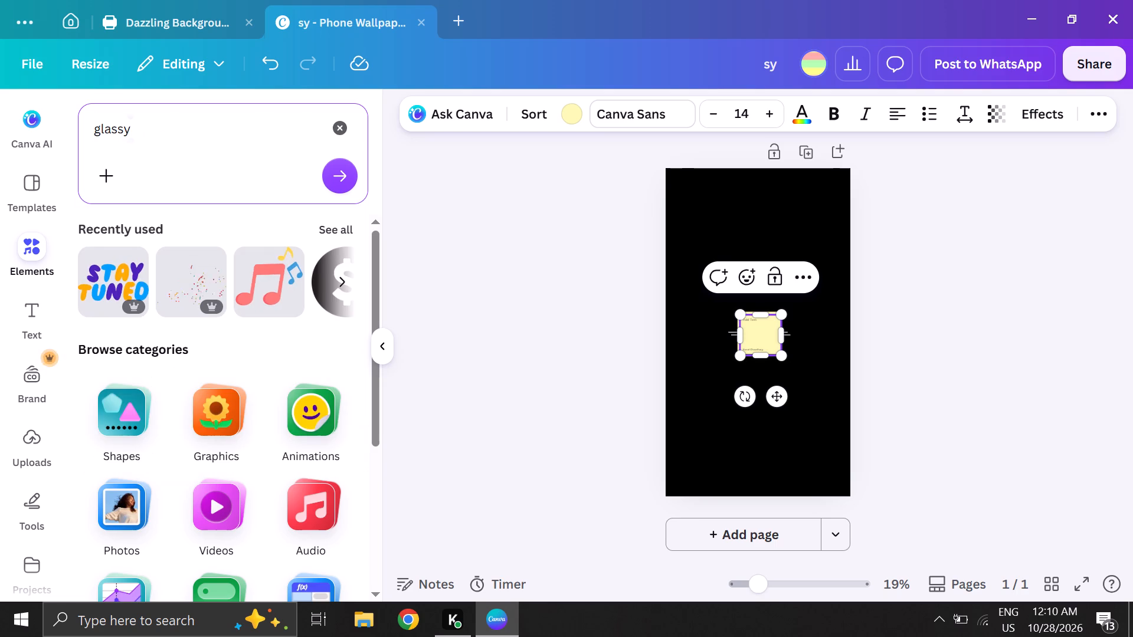
pyautogui.press('Return')
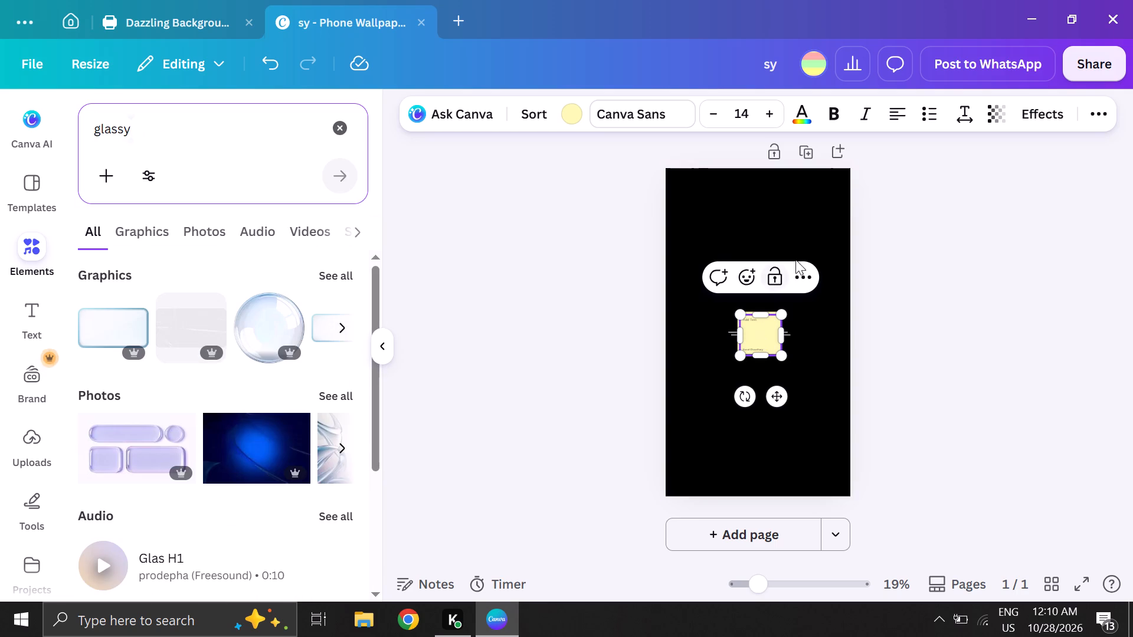
# Undo the accidental sticky note added at the middle of the black page.
pyautogui.click(806, 274)
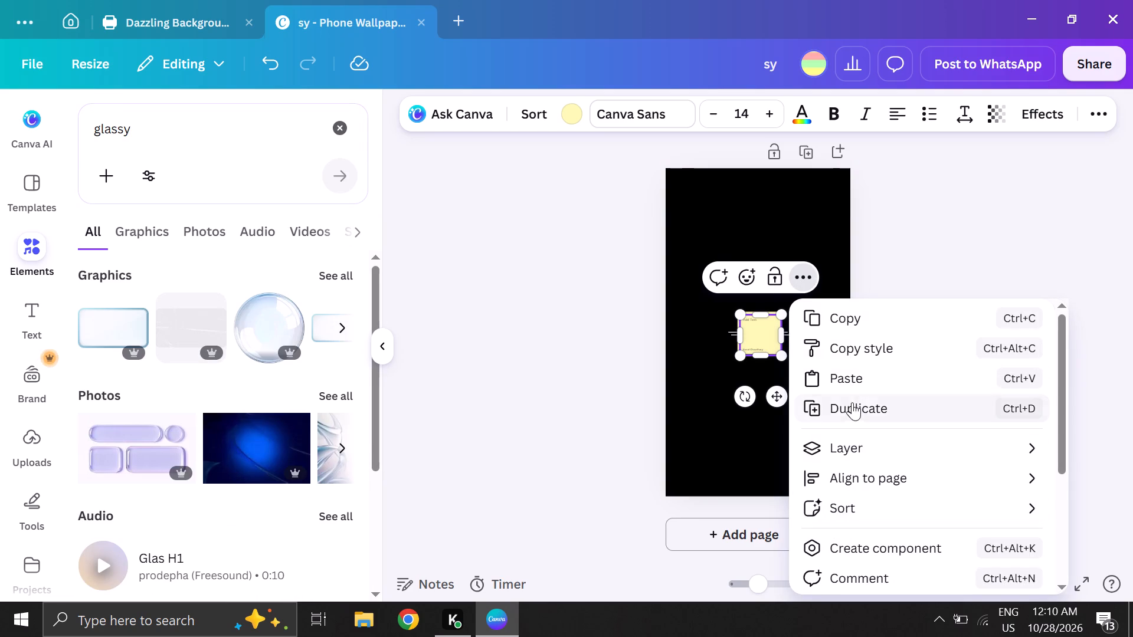
pyautogui.click(751, 331)
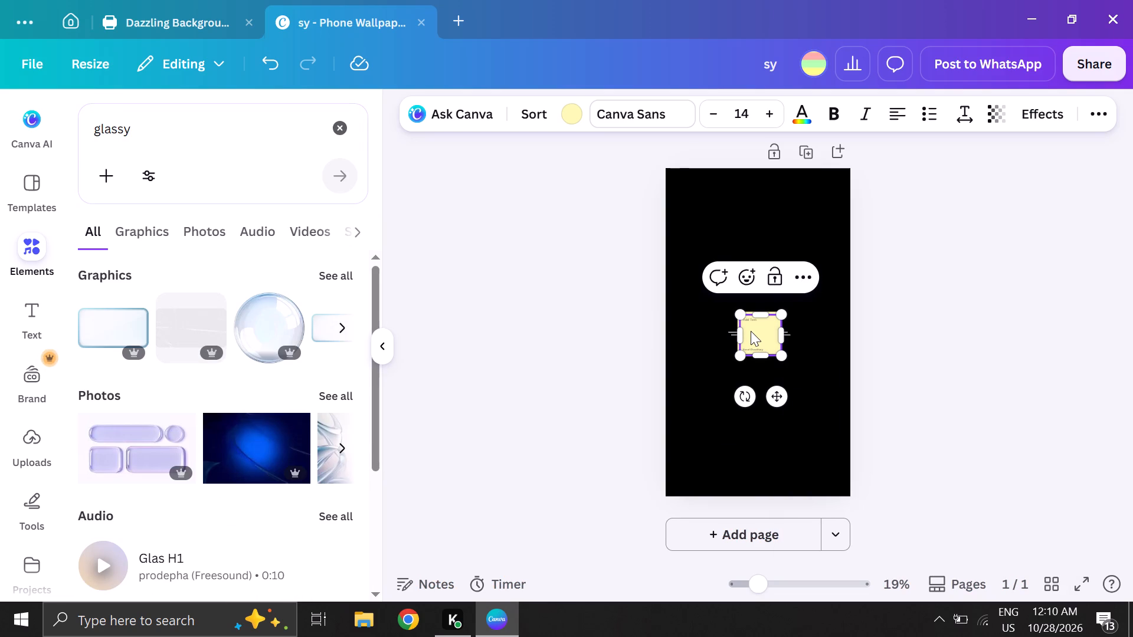
pyautogui.hotkey('ctrl', 'z')
pyautogui.hotkey('ctrl', 'z')
pyautogui.hotkey('ctrl', 'z')
pyautogui.hotkey('ctrl', 'z')
pyautogui.hotkey('ctrl', 'z')
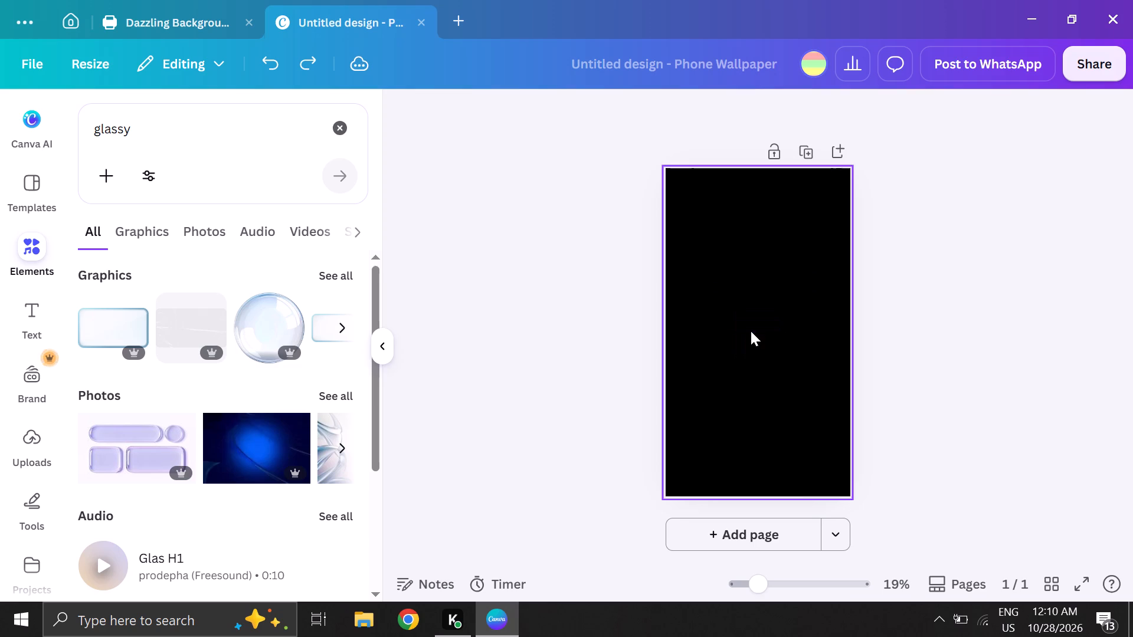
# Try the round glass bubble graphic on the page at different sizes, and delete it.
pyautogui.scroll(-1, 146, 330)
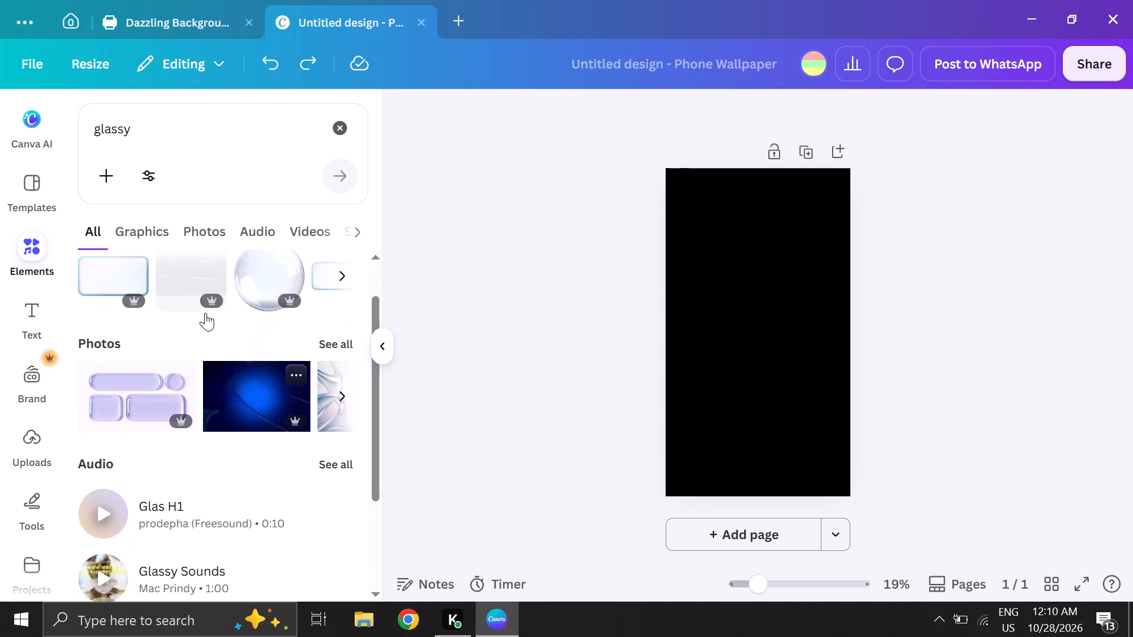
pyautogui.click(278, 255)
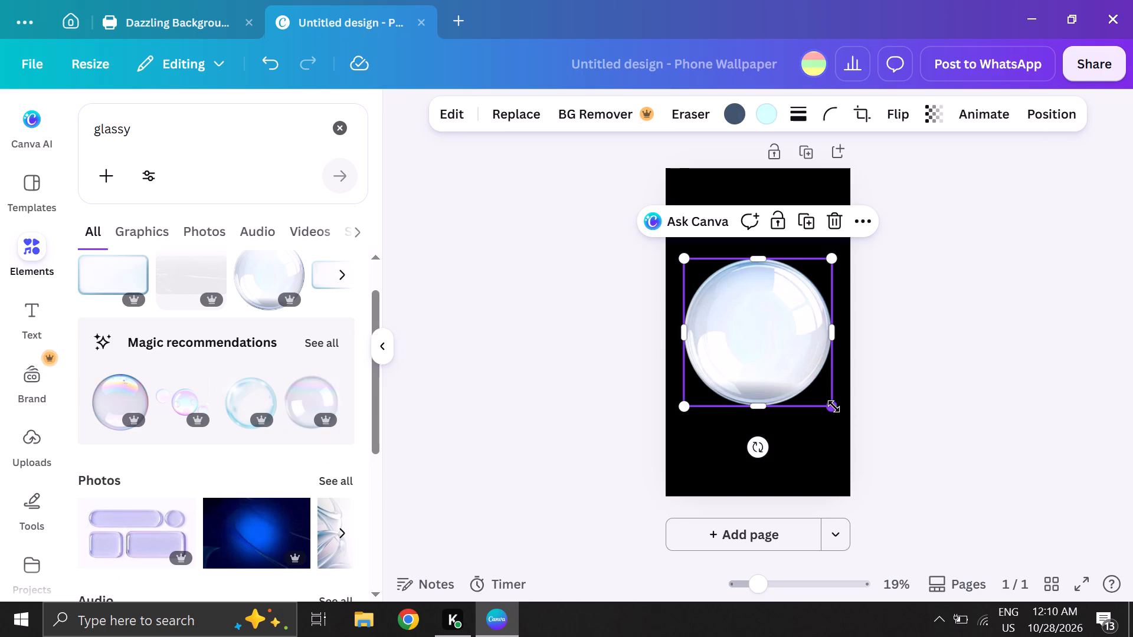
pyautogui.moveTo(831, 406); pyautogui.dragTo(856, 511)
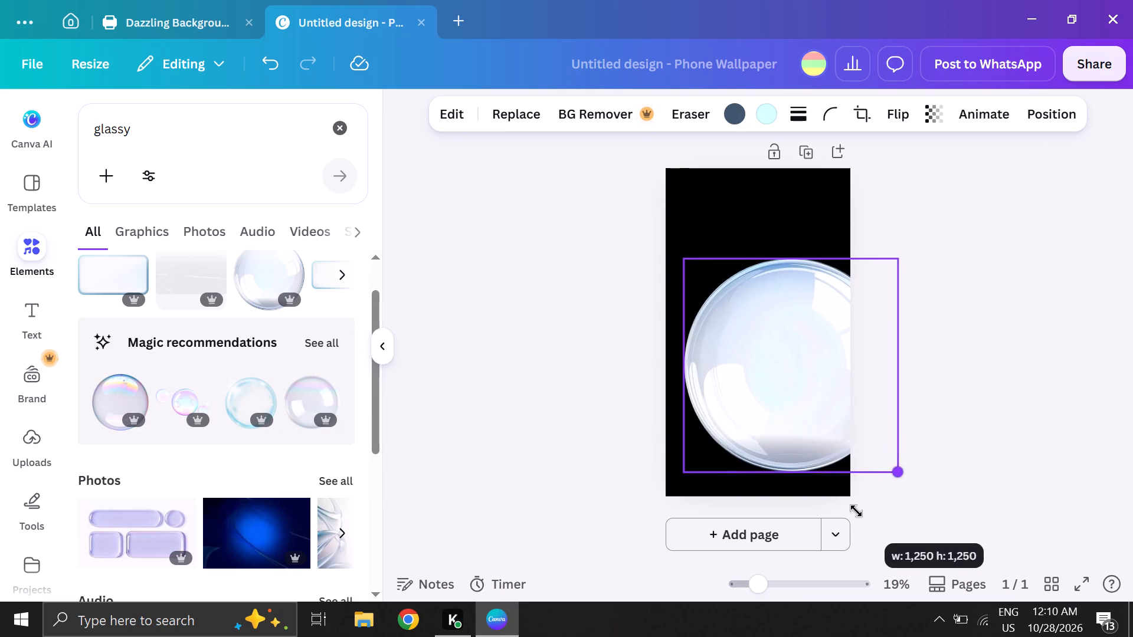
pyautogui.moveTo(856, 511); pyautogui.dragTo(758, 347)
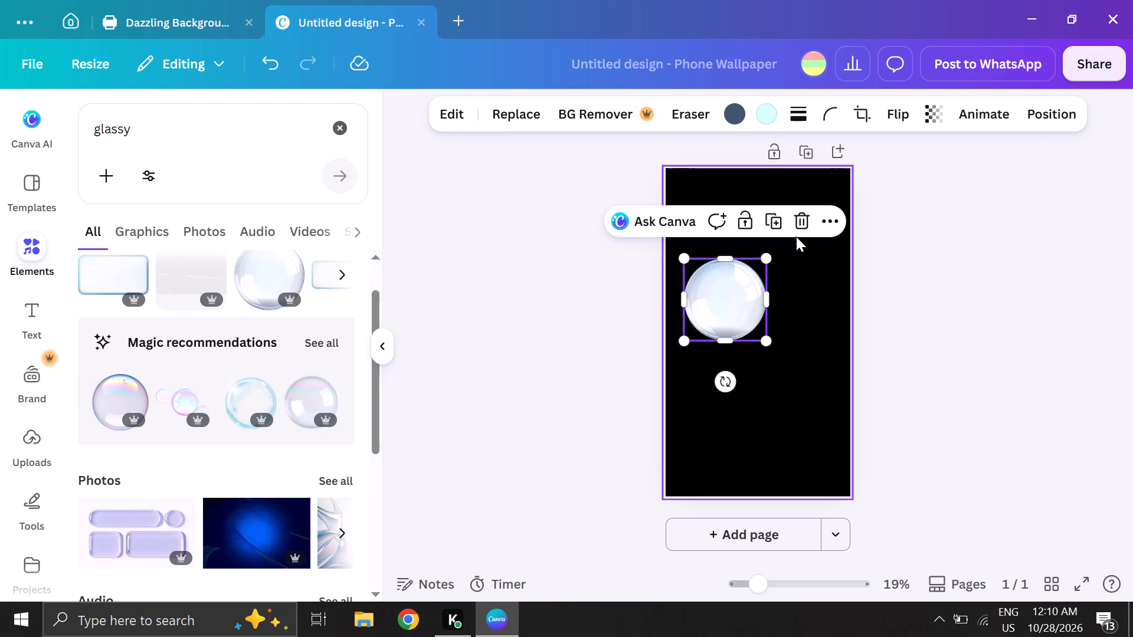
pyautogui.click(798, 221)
pyautogui.scroll(-3, 239, 400)
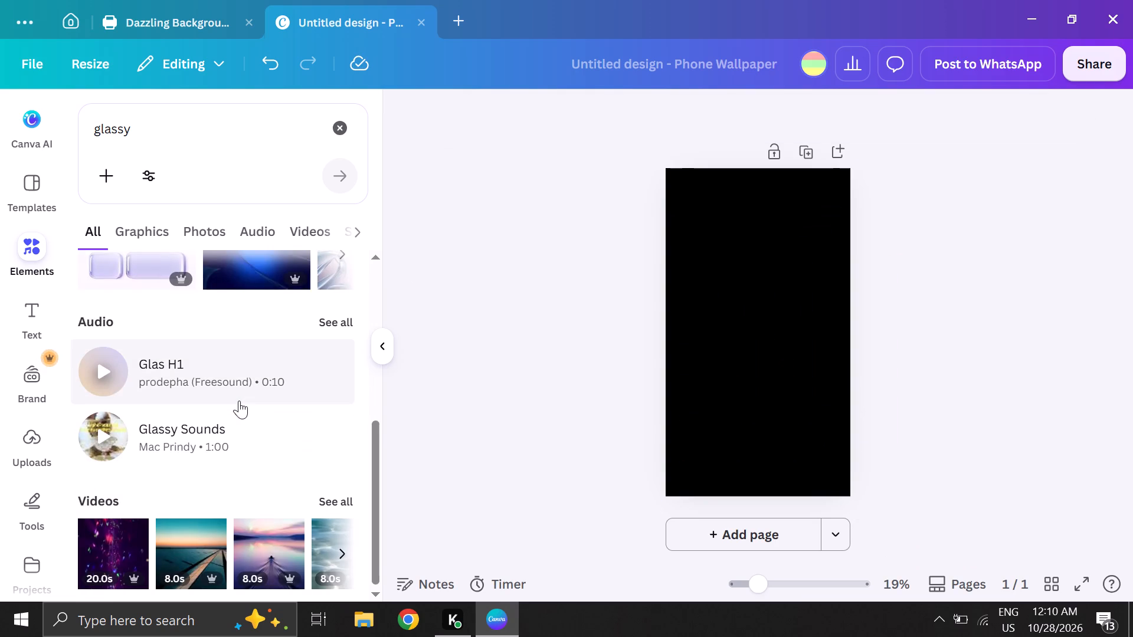
pyautogui.scroll(-2, 239, 400)
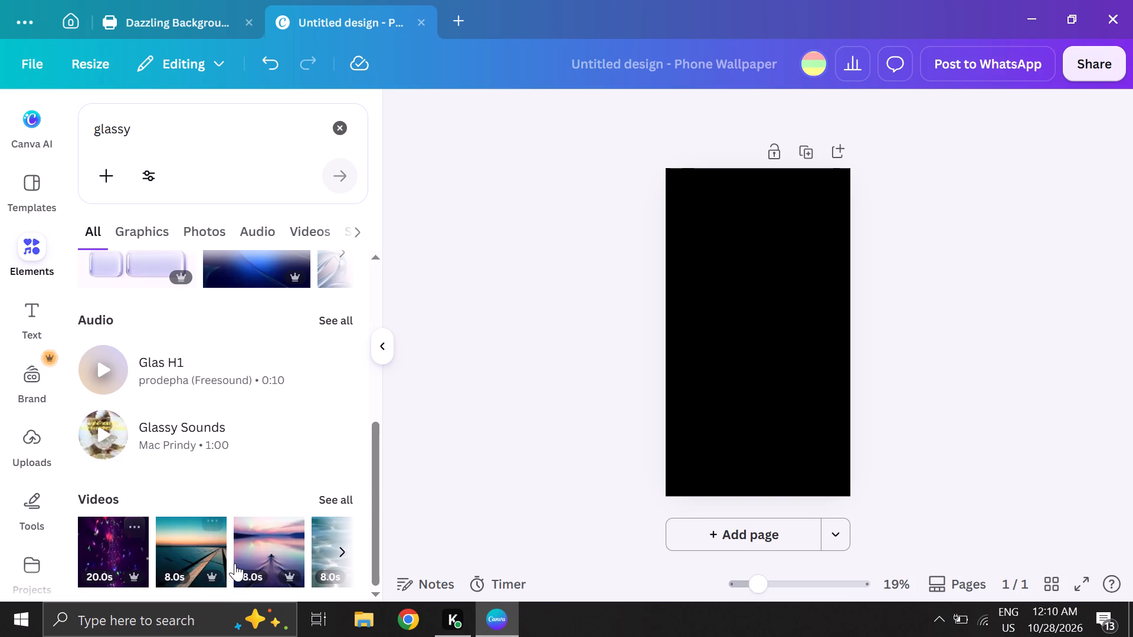
pyautogui.scroll(3, 235, 563)
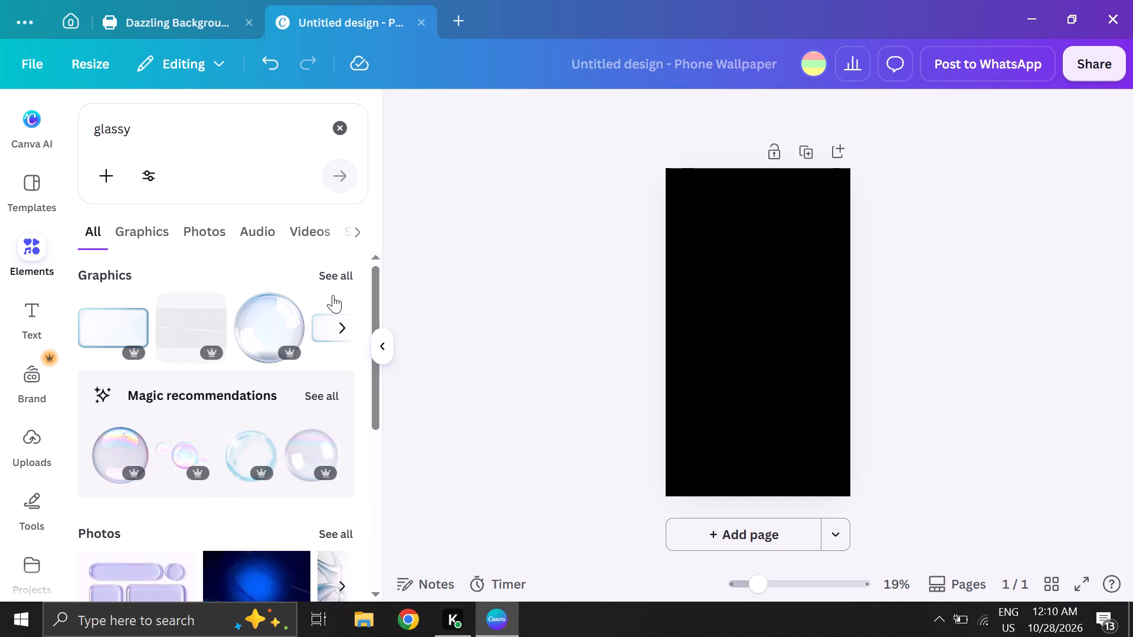
pyautogui.click(136, 230)
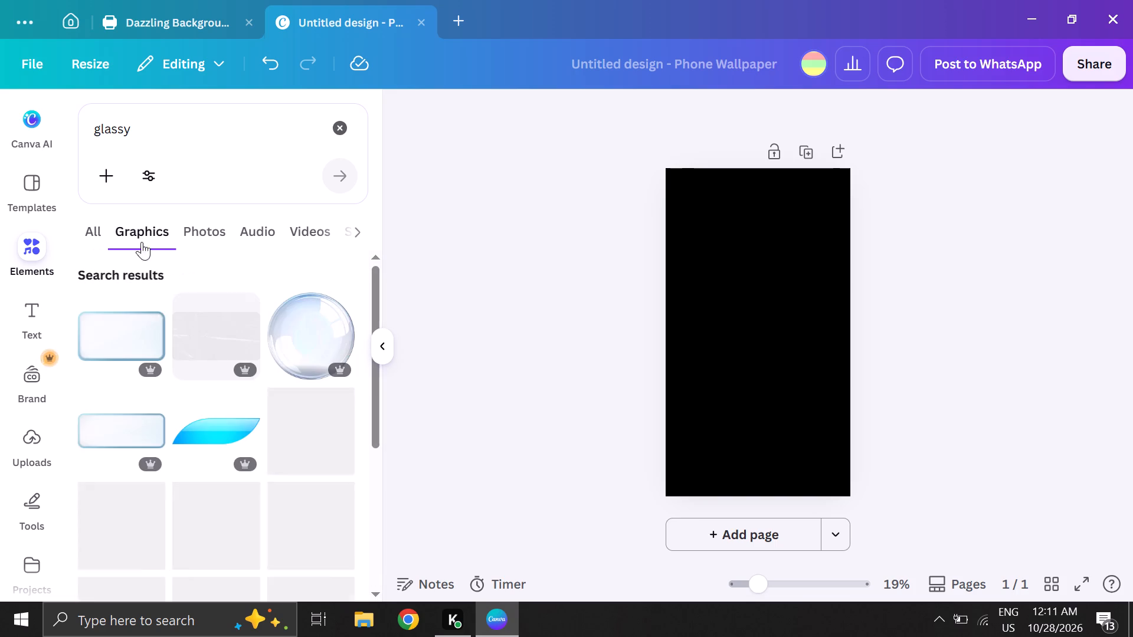
pyautogui.scroll(-1, 202, 409)
pyautogui.scroll(1, 202, 409)
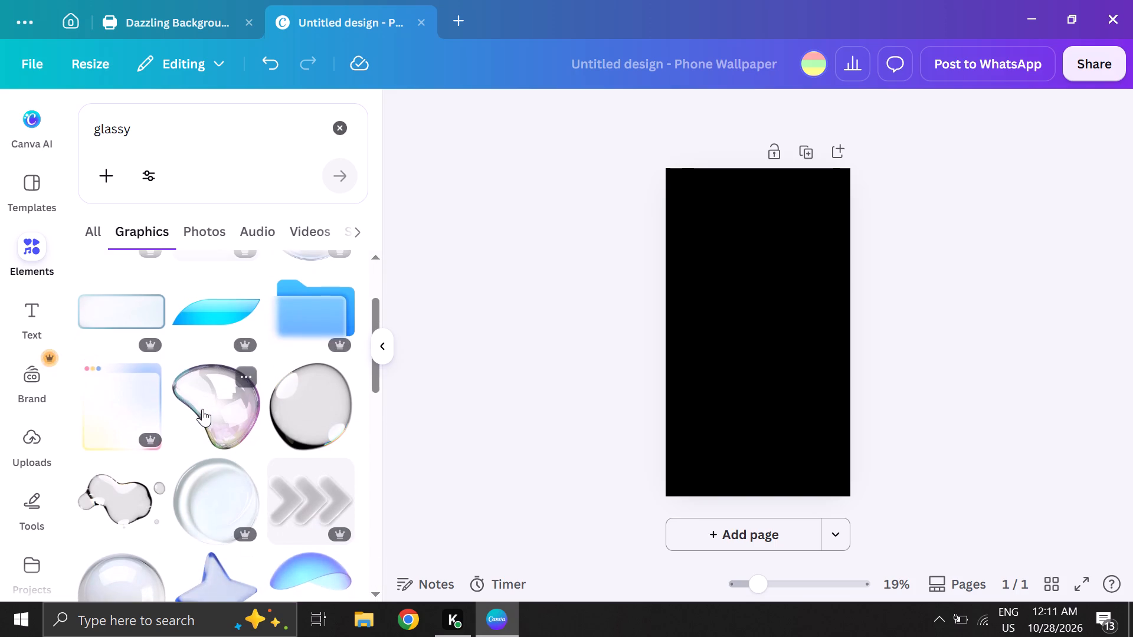
pyautogui.scroll(1, 202, 409)
pyautogui.scroll(-2, 340, 291)
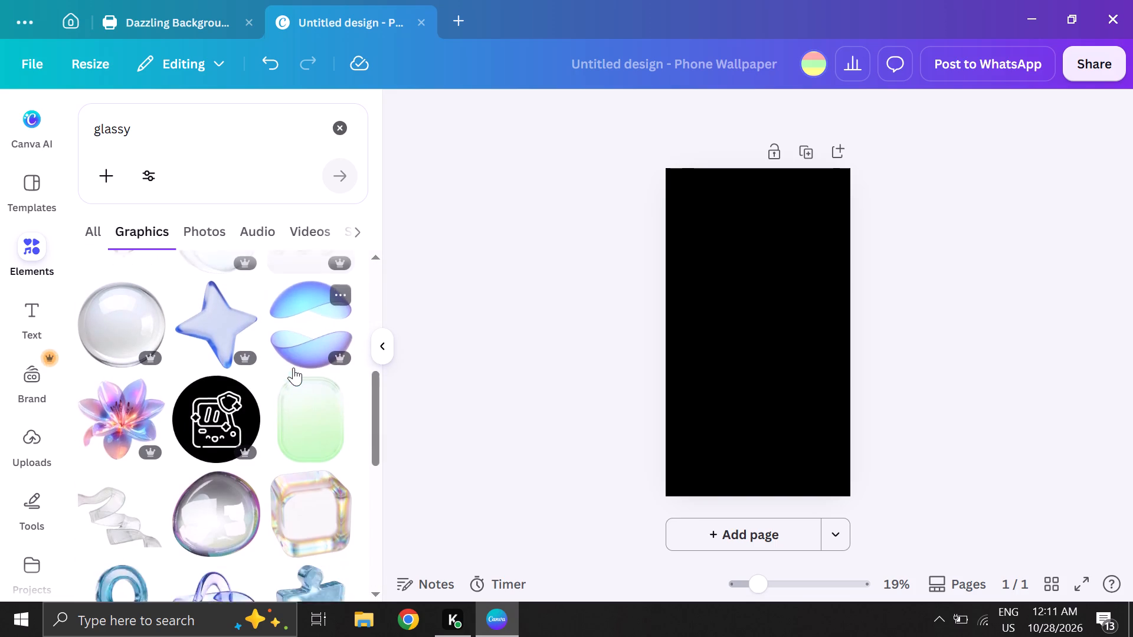
pyautogui.click(316, 318)
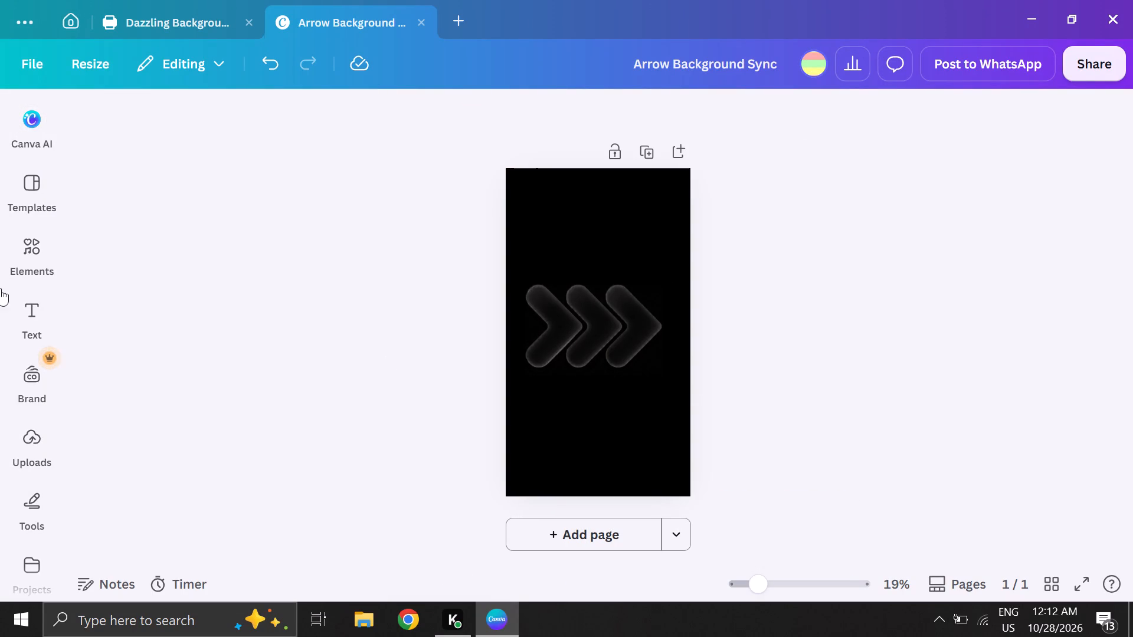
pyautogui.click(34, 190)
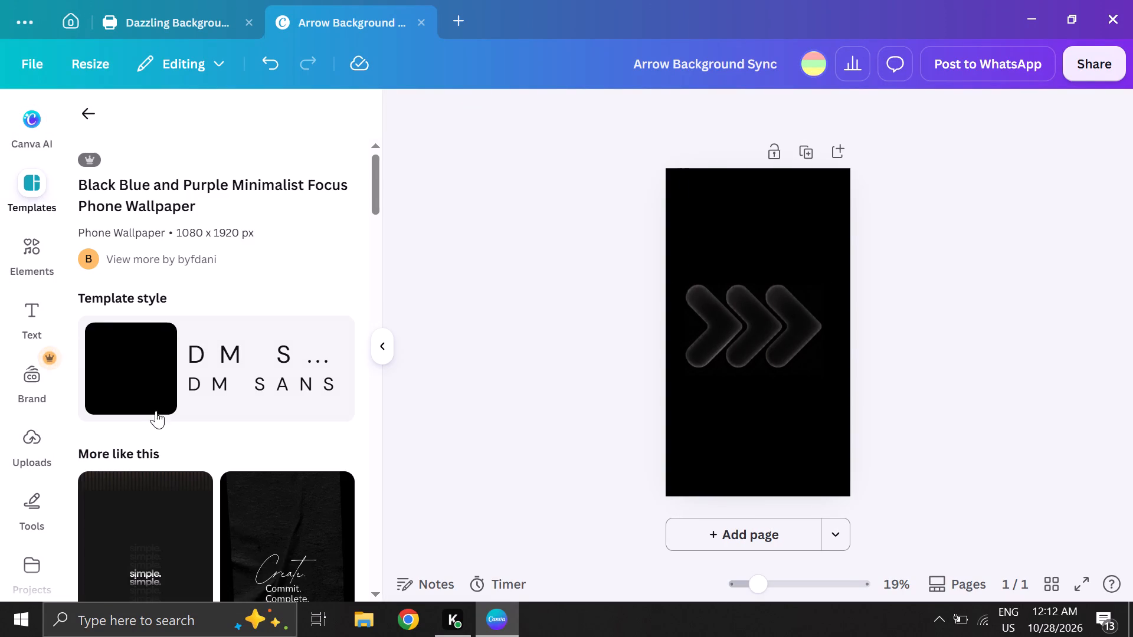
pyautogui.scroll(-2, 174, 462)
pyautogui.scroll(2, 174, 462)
# Browse the "glassy" graphics results in the elements library for another graphic that suits the black wallpaper.
pyautogui.click(35, 262)
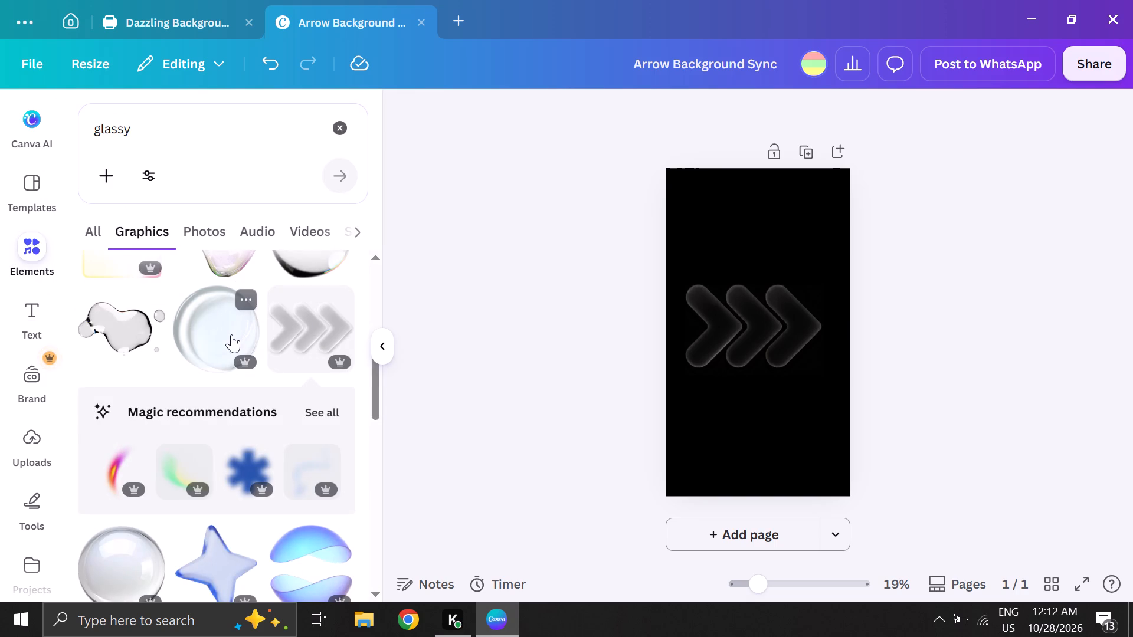
pyautogui.scroll(-3, 231, 334)
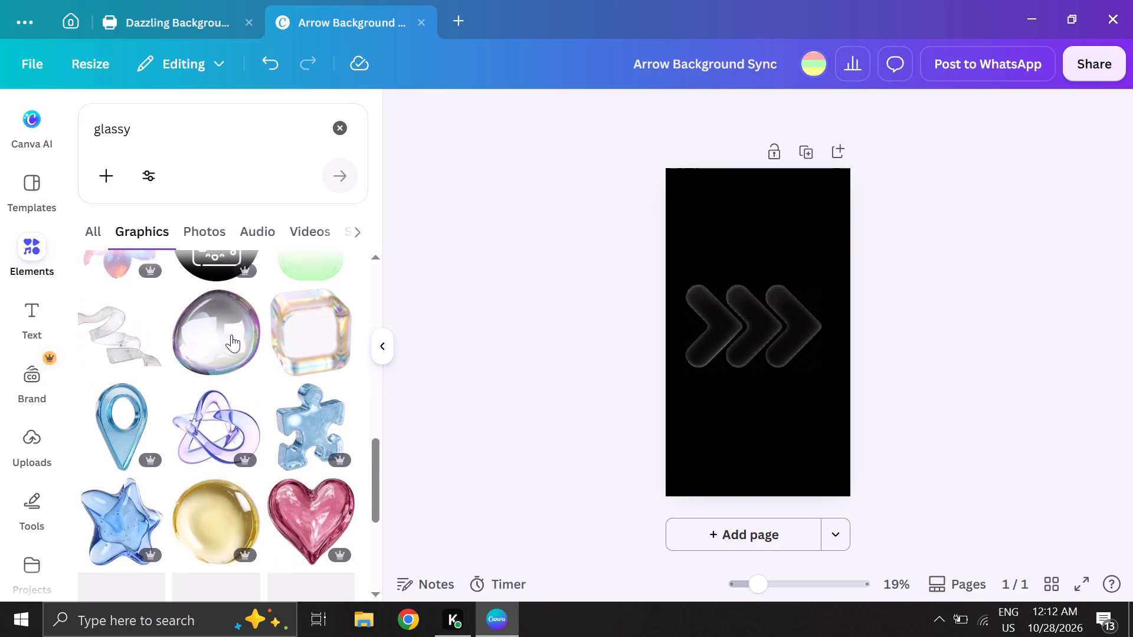
pyautogui.scroll(-2, 231, 334)
pyautogui.scroll(1, 231, 334)
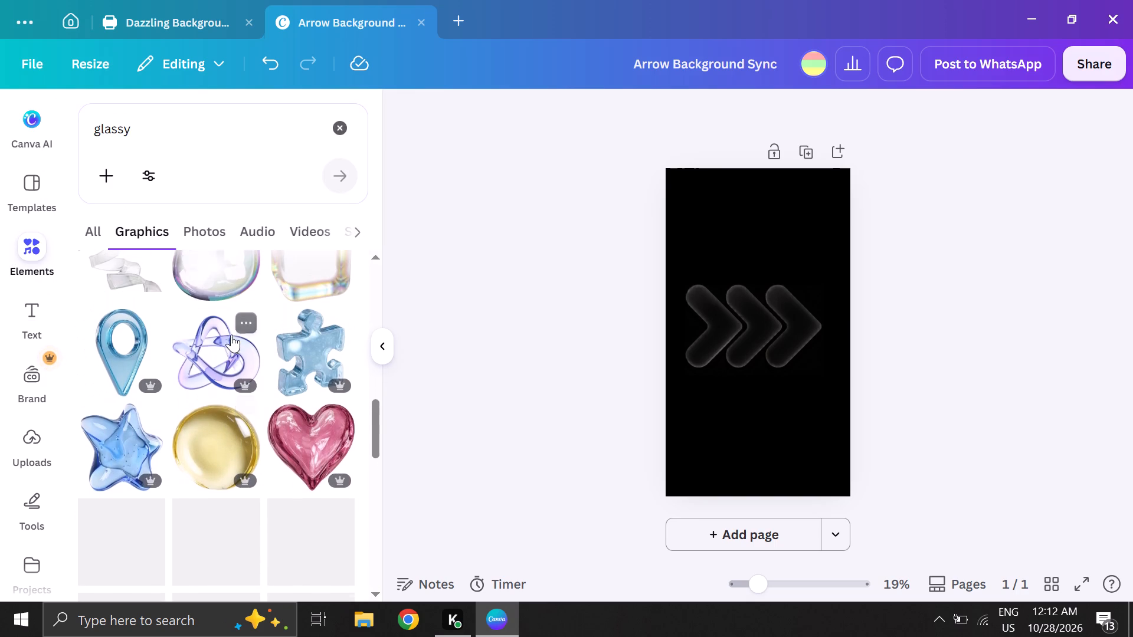
pyautogui.scroll(1, 231, 334)
pyautogui.scroll(-7, 222, 402)
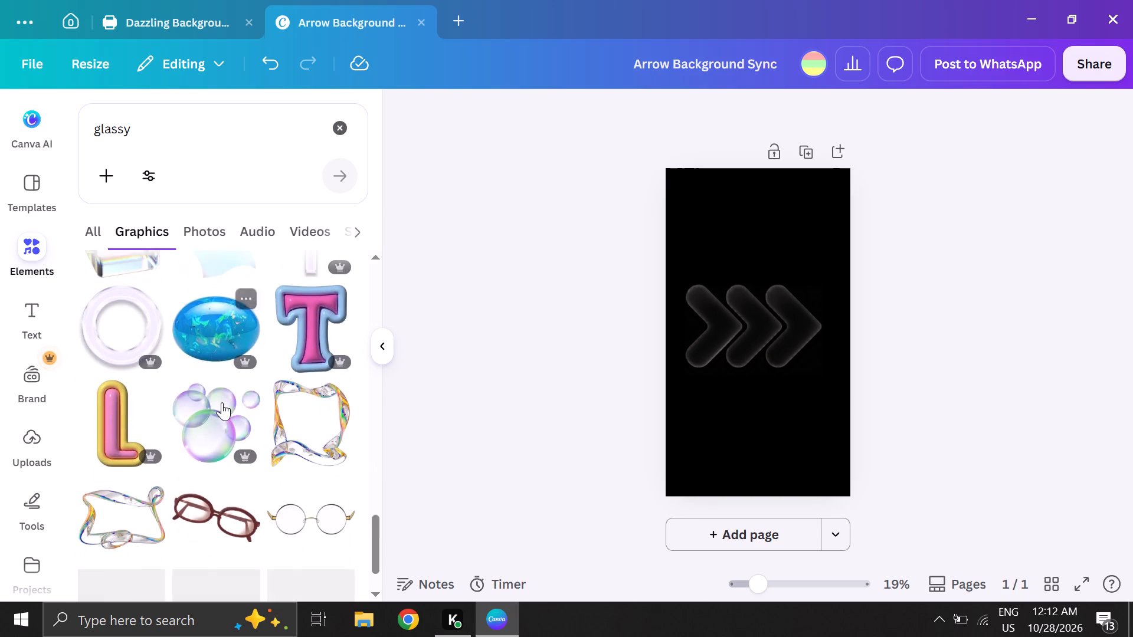
pyautogui.scroll(-4, 222, 402)
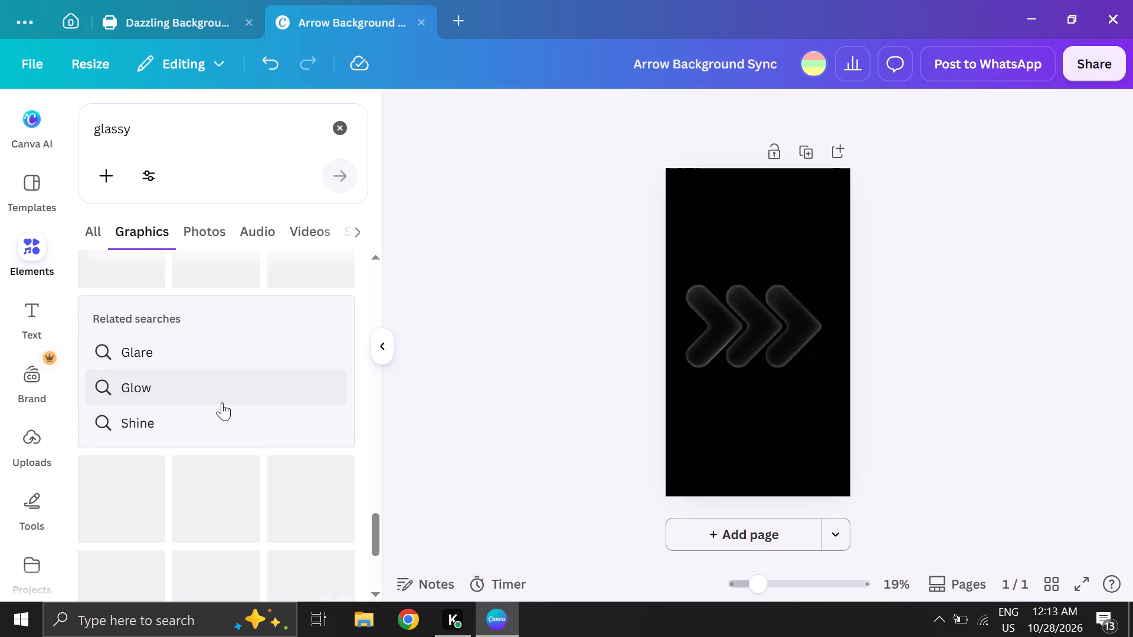
pyautogui.scroll(-4, 222, 402)
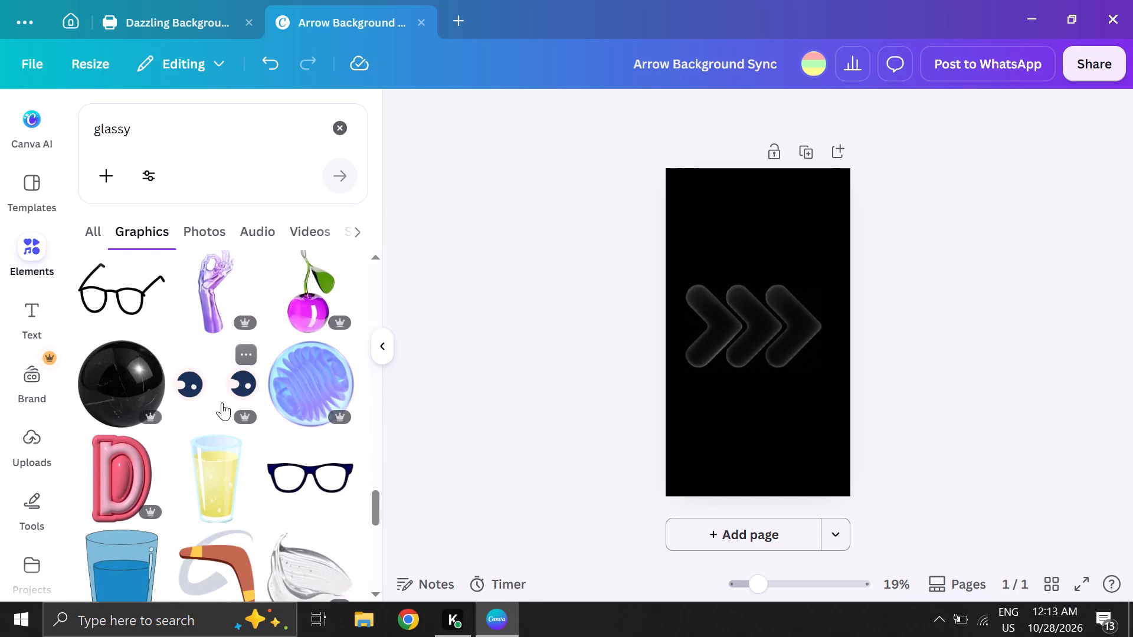
pyautogui.scroll(-1, 222, 402)
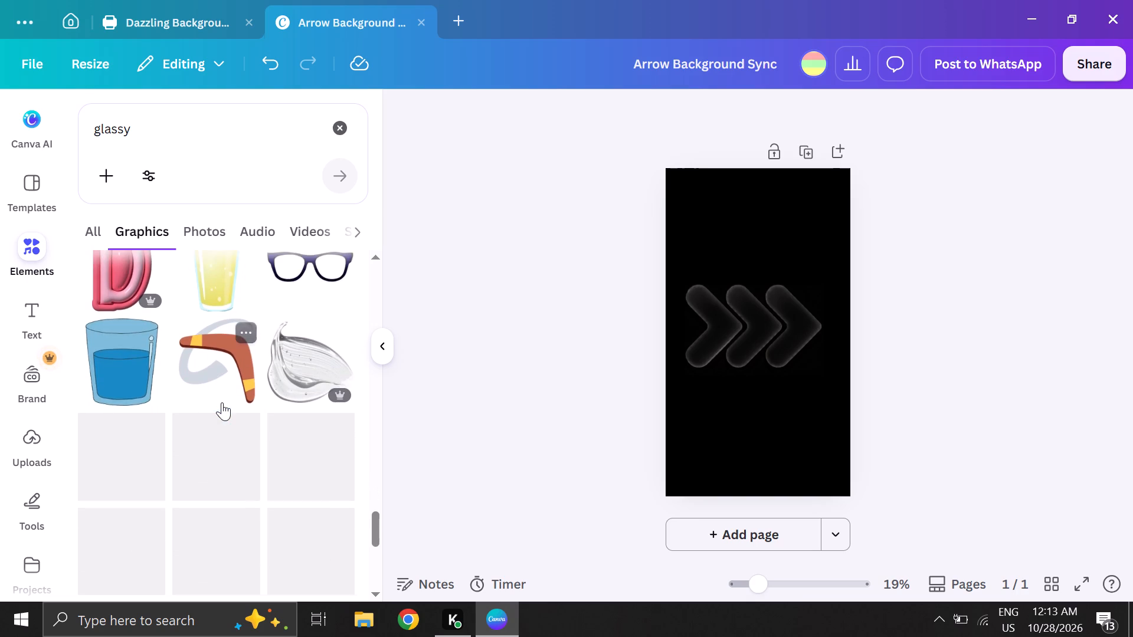
pyautogui.scroll(-3, 222, 402)
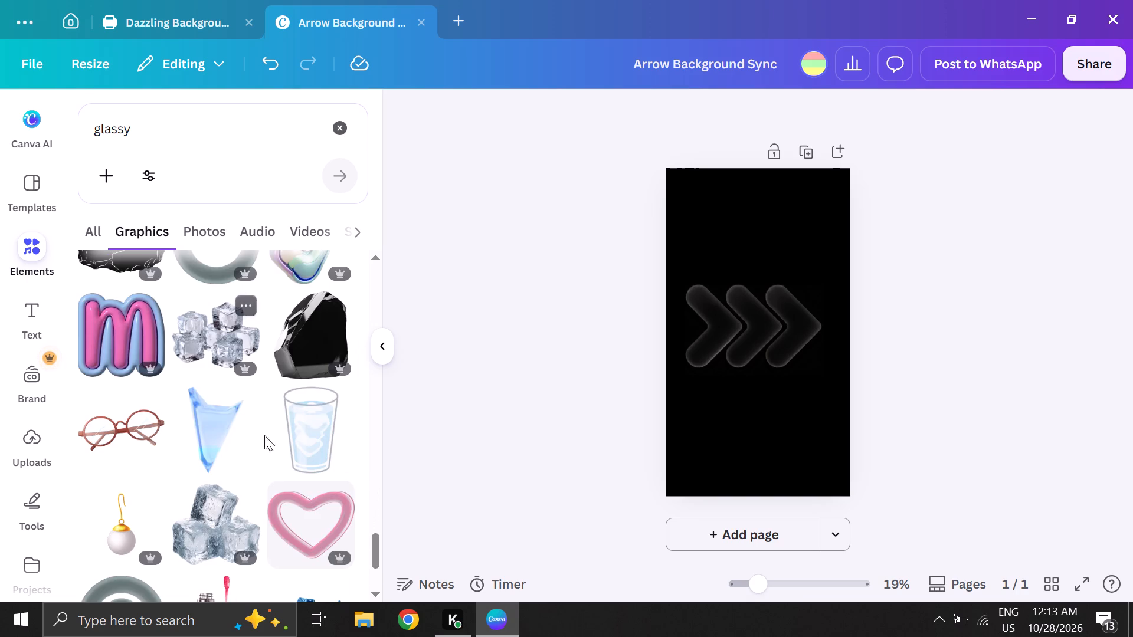
pyautogui.scroll(-4, 265, 459)
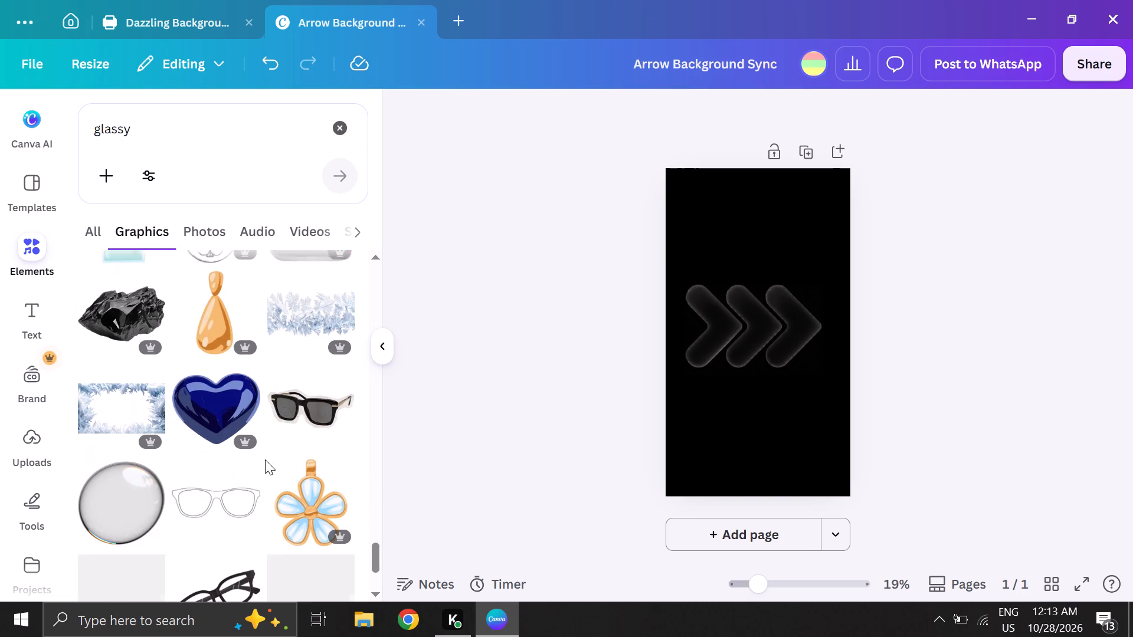
pyautogui.scroll(-5, 265, 459)
pyautogui.scroll(1, 265, 459)
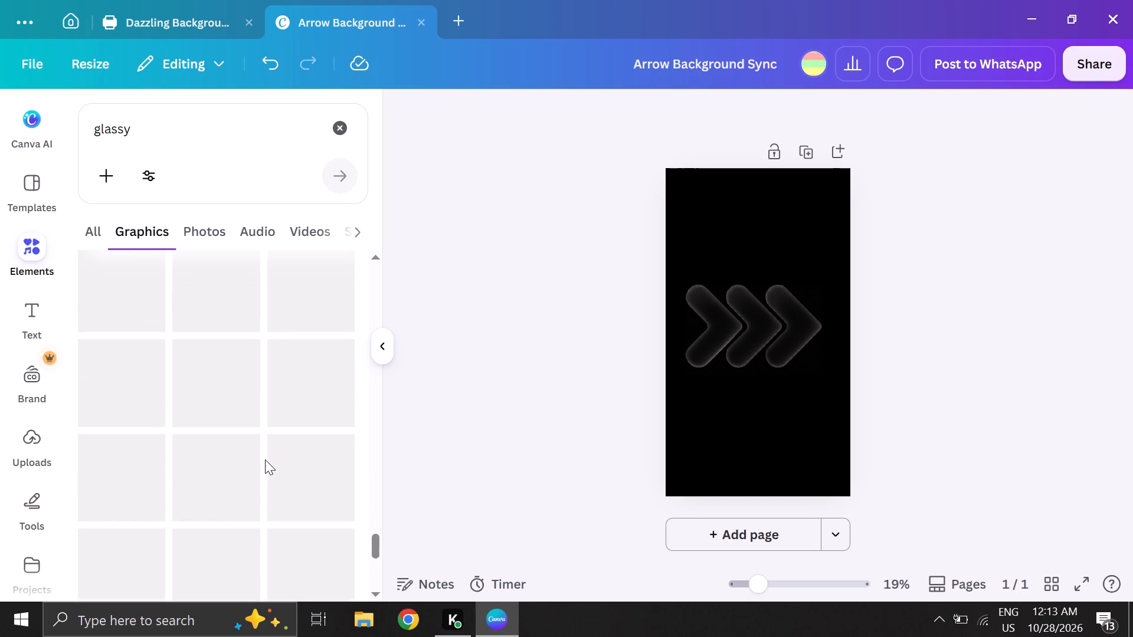
pyautogui.scroll(1, 265, 459)
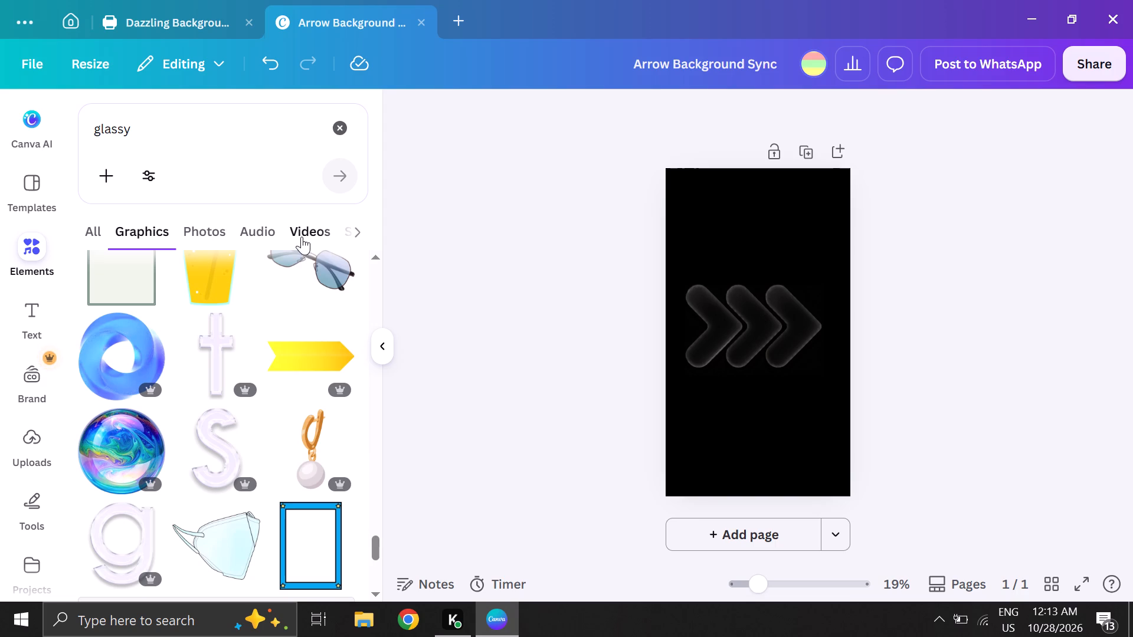
# Check the Shapes, Mockups and 3D categories of the elements library for "glassy" items.
pyautogui.hscroll(-4, 302, 237)
pyautogui.click(179, 224)
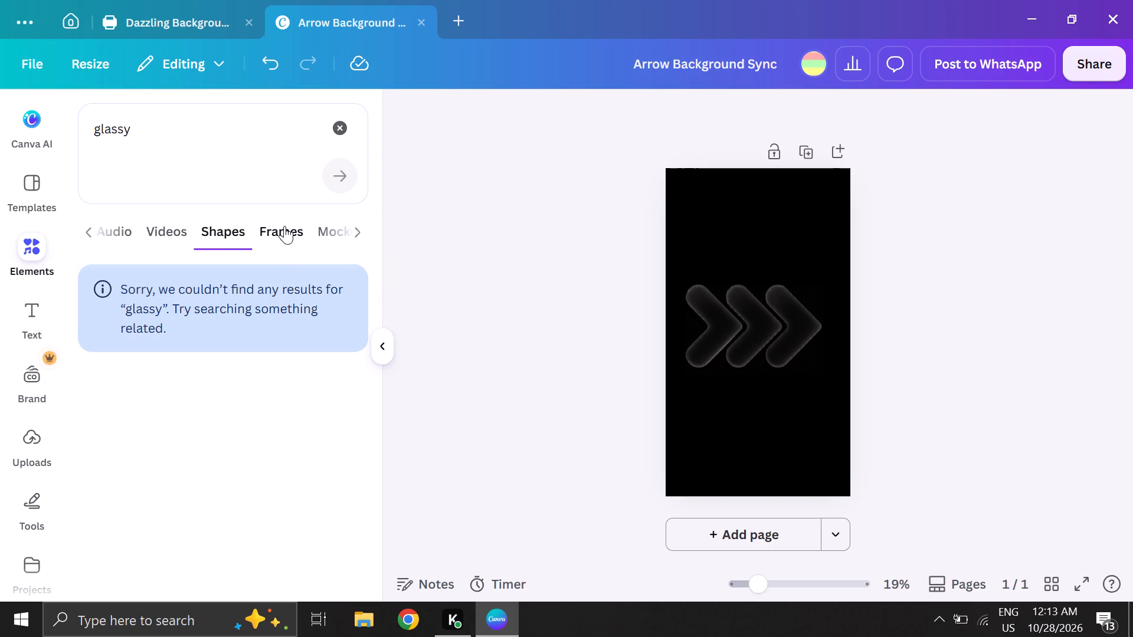
pyautogui.click(285, 226)
pyautogui.click(285, 226)
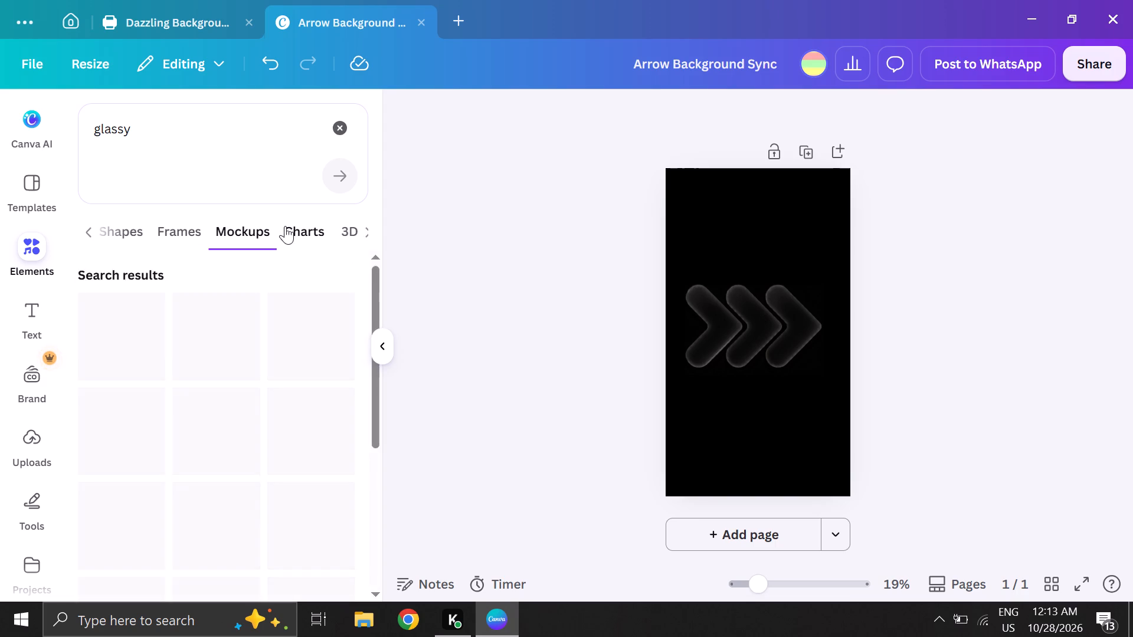
pyautogui.click(285, 226)
pyautogui.click(345, 231)
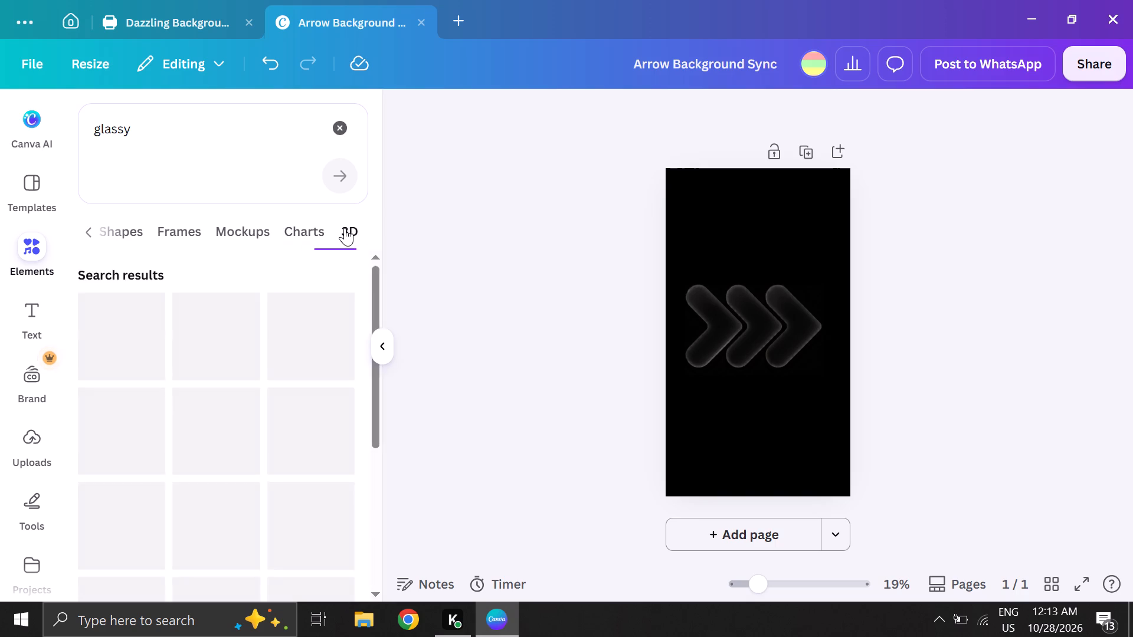
# Search the 3D elements for "glass effect" and look through the results for an item that suits the black wallpaper.
pyautogui.click(212, 142)
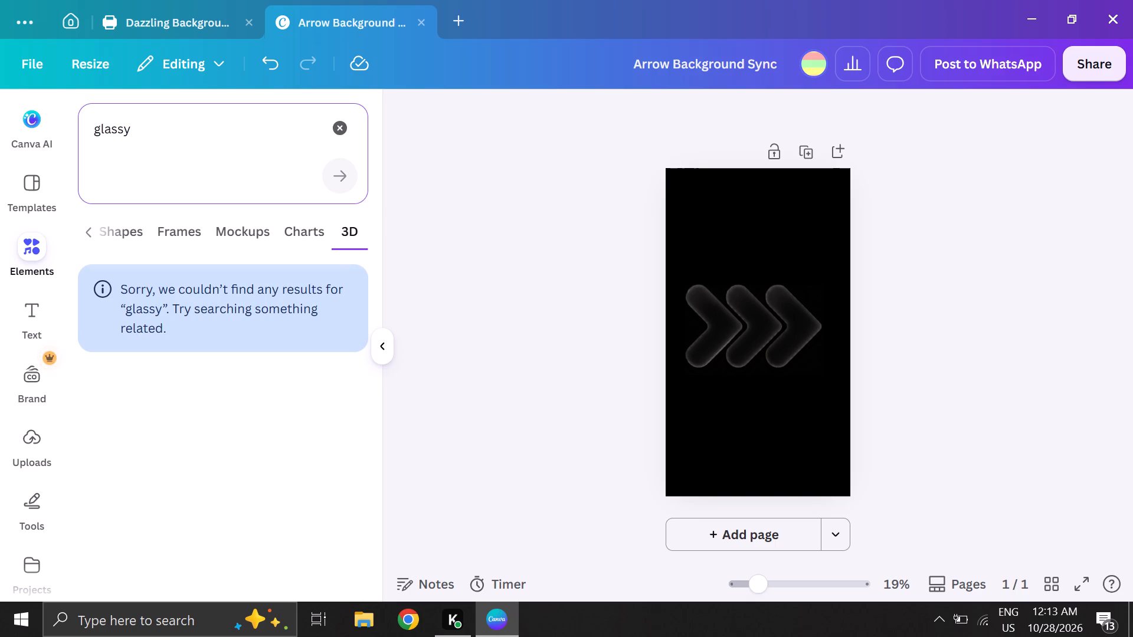
pyautogui.click(199, 132)
pyautogui.press('BackSpace')
pyautogui.press('space')
pyautogui.write('effect')
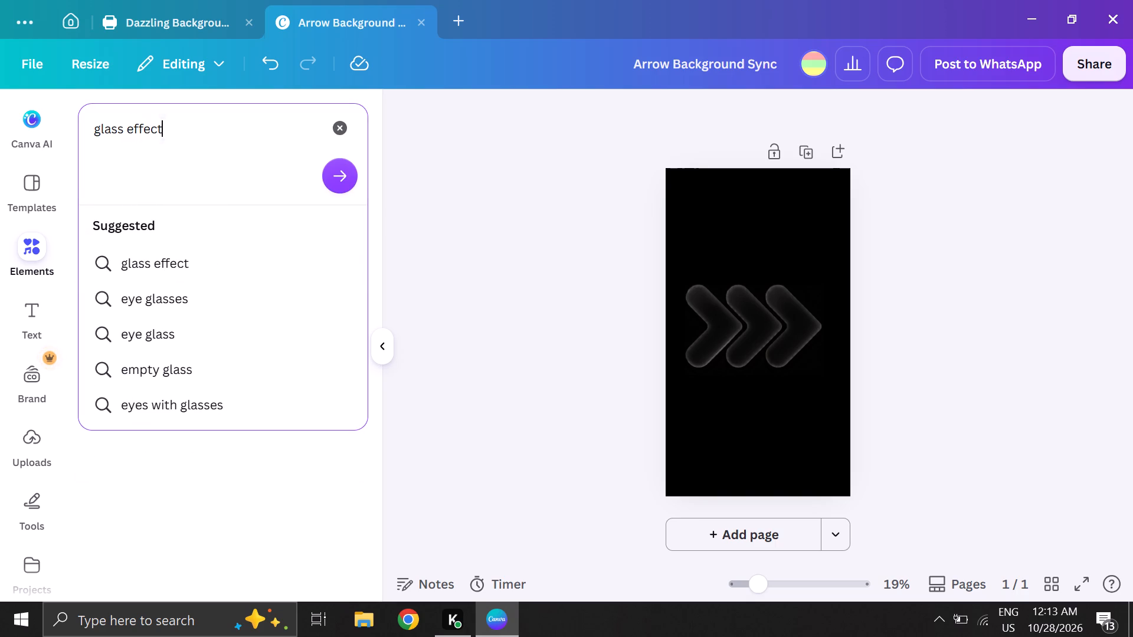
pyautogui.press('space')
pyautogui.press('Return')
pyautogui.scroll(-1, 125, 353)
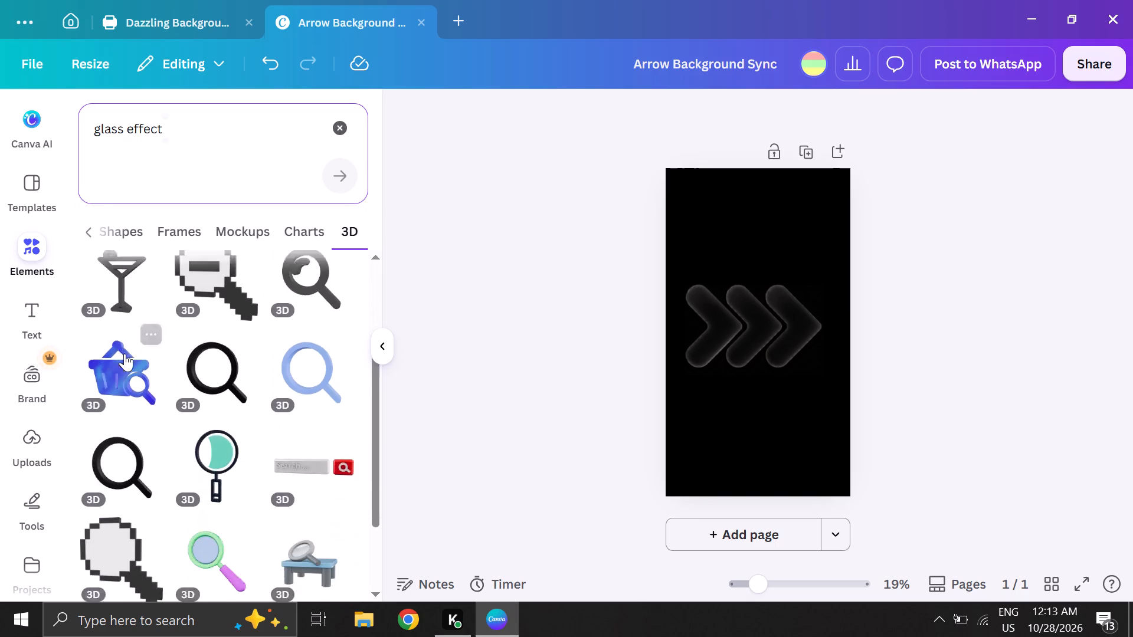
pyautogui.scroll(-2, 125, 353)
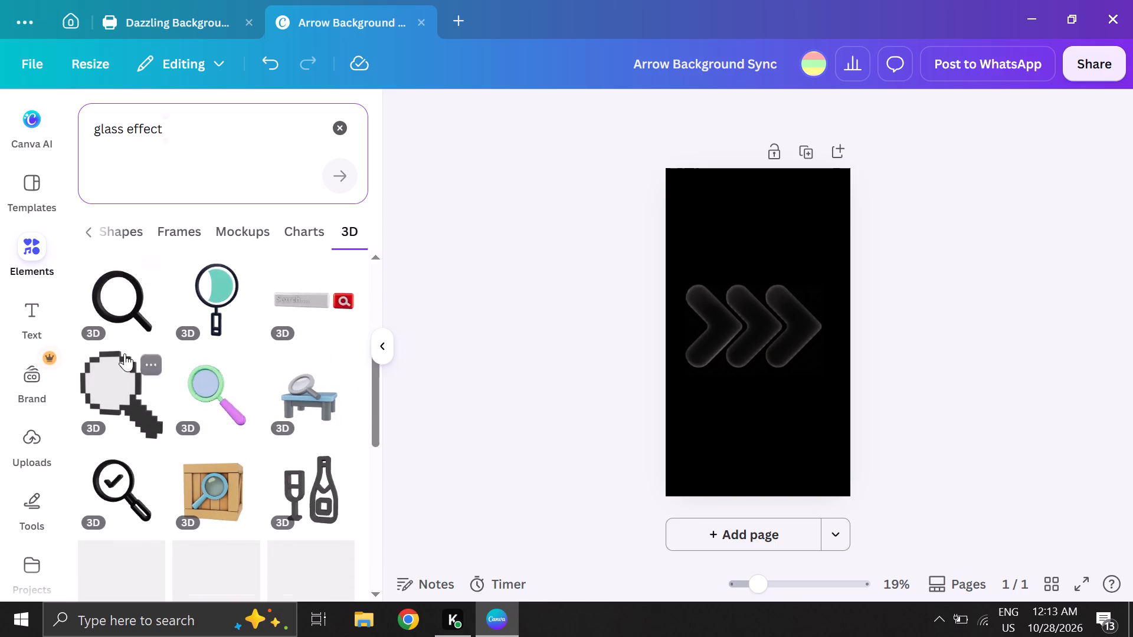
pyautogui.scroll(-3, 125, 353)
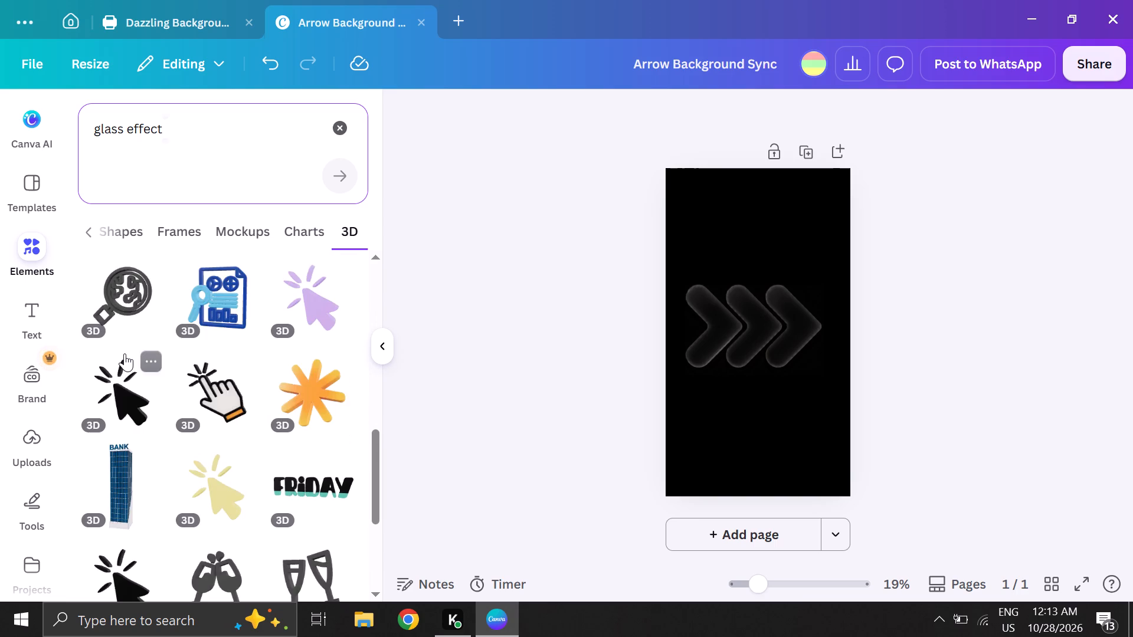
pyautogui.scroll(-3, 125, 353)
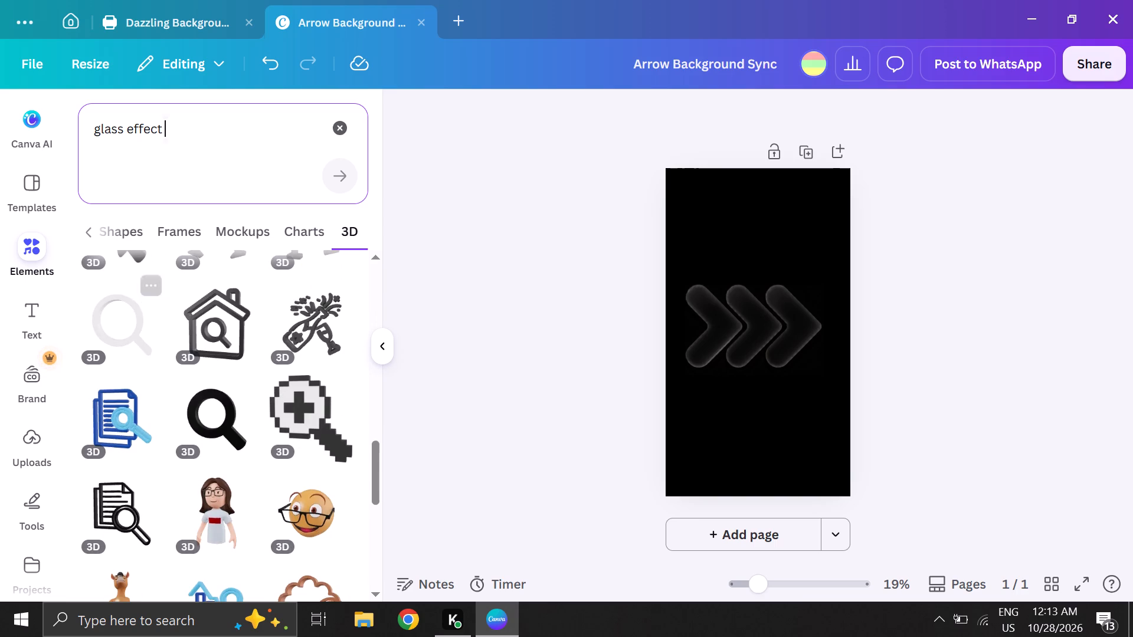
# Replace the elements search term with "wallpaper" and run the search.
pyautogui.click(212, 148)
pyautogui.press('BackSpace')
pyautogui.press('BackSpace')
pyautogui.press('BackSpace')
pyautogui.press('BackSpace')
pyautogui.press('BackSpace')
pyautogui.press('BackSpace')
pyautogui.press('BackSpace')
pyautogui.press('BackSpace')
pyautogui.press('BackSpace')
pyautogui.press('BackSpace')
pyautogui.press('BackSpace')
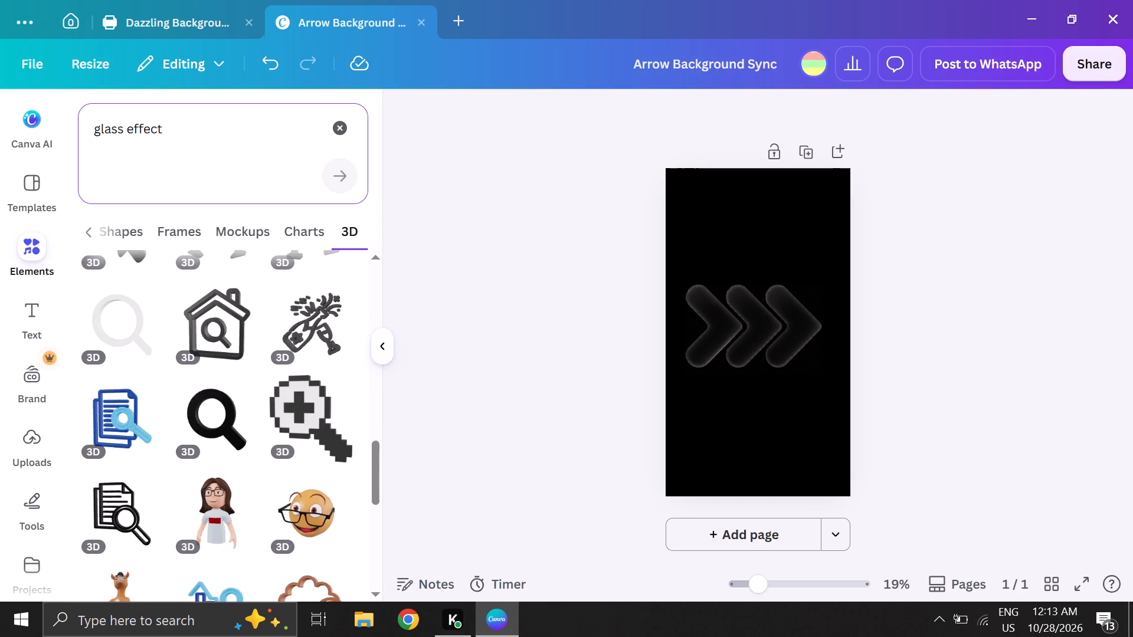
pyautogui.click(209, 136)
pyautogui.press('BackSpace')
pyautogui.press('BackSpace')
pyautogui.press('BackSpace')
pyautogui.press('BackSpace')
pyautogui.press('BackSpace')
pyautogui.press('BackSpace')
pyautogui.press('BackSpace')
pyautogui.press('BackSpace')
pyautogui.press('BackSpace')
pyautogui.press('BackSpace')
pyautogui.press('BackSpace')
pyautogui.press('BackSpace')
pyautogui.press('BackSpace')
pyautogui.press('BackSpace')
pyautogui.press('BackSpace')
pyautogui.press('BackSpace')
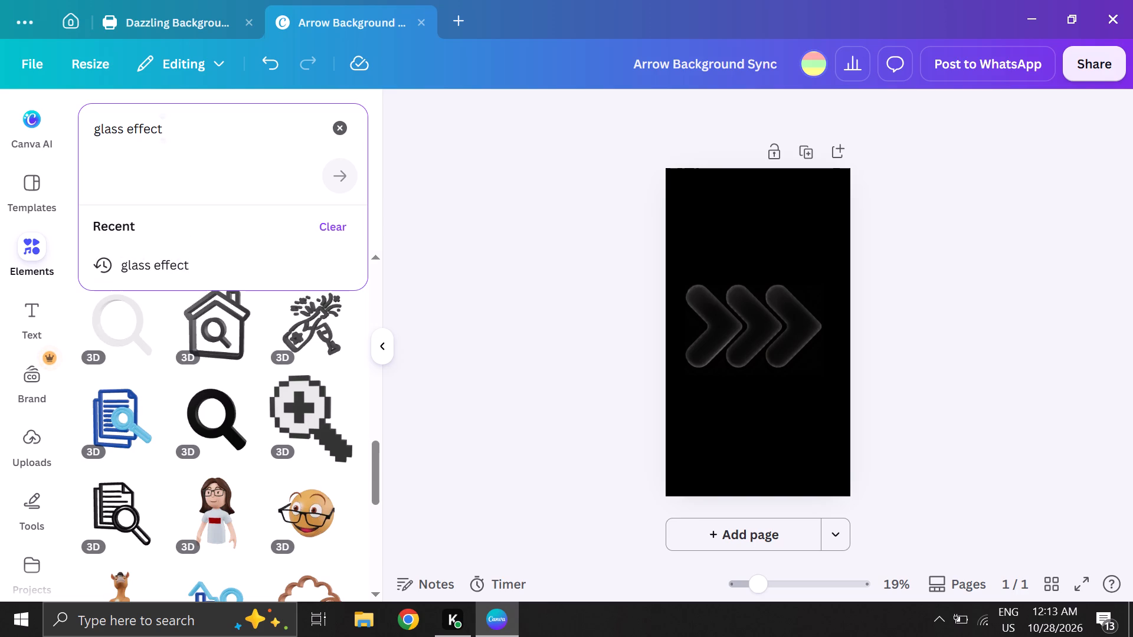
pyautogui.press('BackSpace')
pyautogui.press('BackSpace')
pyautogui.press('BackSpace')
pyautogui.press('BackSpace')
pyautogui.write('best')
pyautogui.press('space')
pyautogui.press('BackSpace')
pyautogui.press('BackSpace')
pyautogui.press('BackSpace')
pyautogui.press('BackSpace')
pyautogui.press('BackSpace')
pyautogui.press('BackSpace')
pyautogui.press('BackSpace')
pyautogui.press('BackSpace')
pyautogui.press('BackSpace')
pyautogui.press('BackSpace')
pyautogui.press('BackSpace')
pyautogui.press('BackSpace')
pyautogui.press('BackSpace')
pyautogui.press('BackSpace')
pyautogui.press('BackSpace')
pyautogui.press('BackSpace')
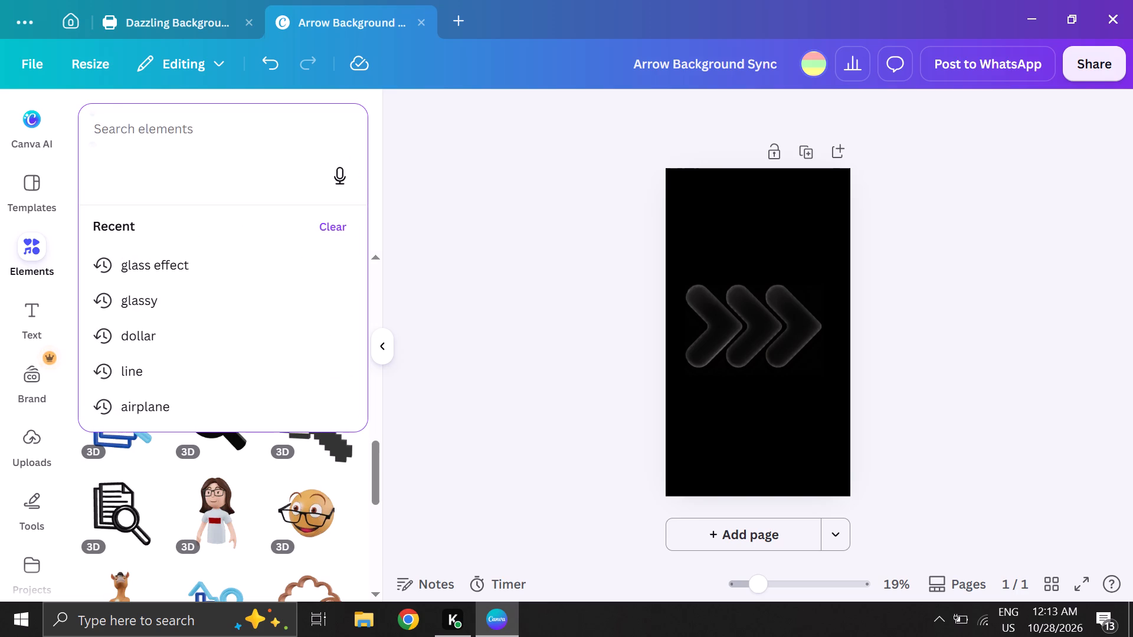
pyautogui.write('wallpaper')
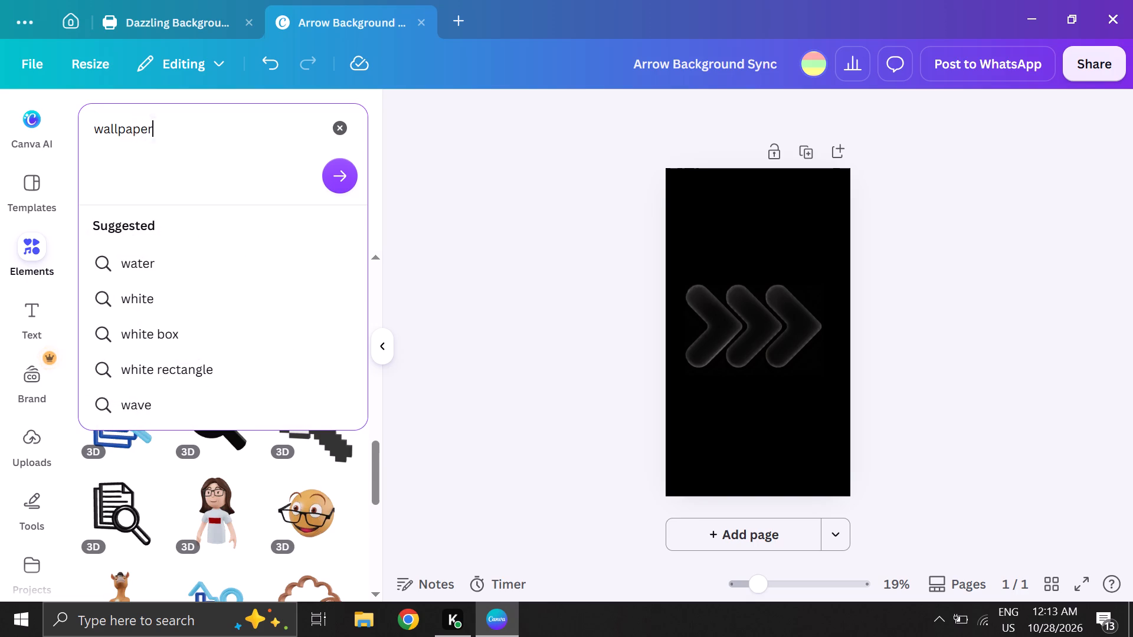
pyautogui.press('Return')
# Restrict the "wallpaper" search to Graphics and look through the patterns for one that suits the black page.
pyautogui.click(129, 222)
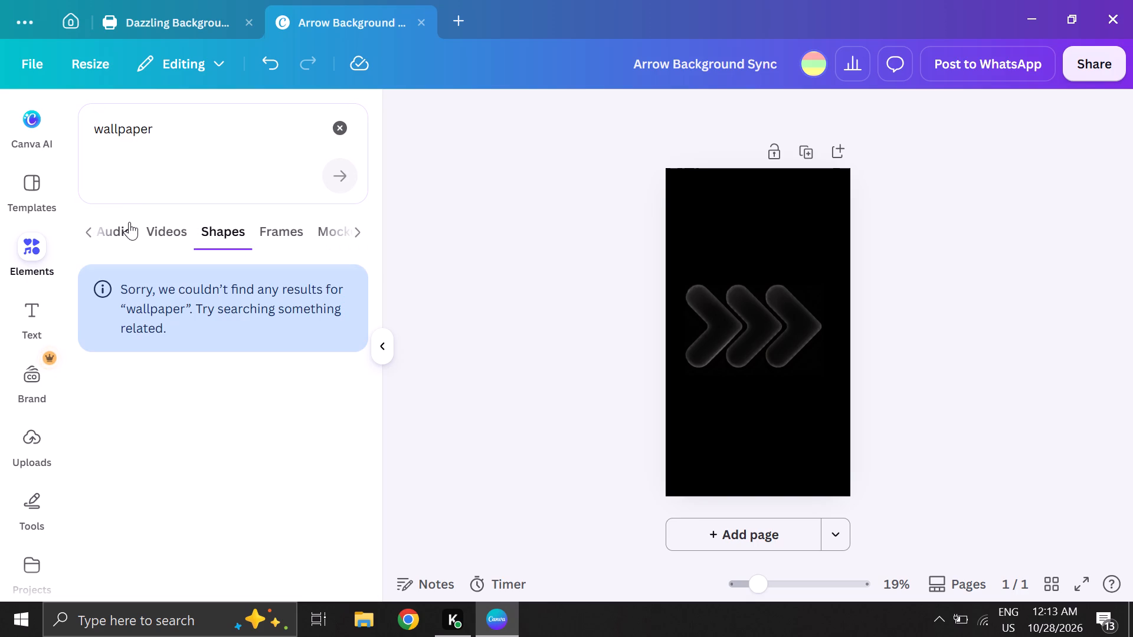
pyautogui.click(129, 222)
pyautogui.click(115, 228)
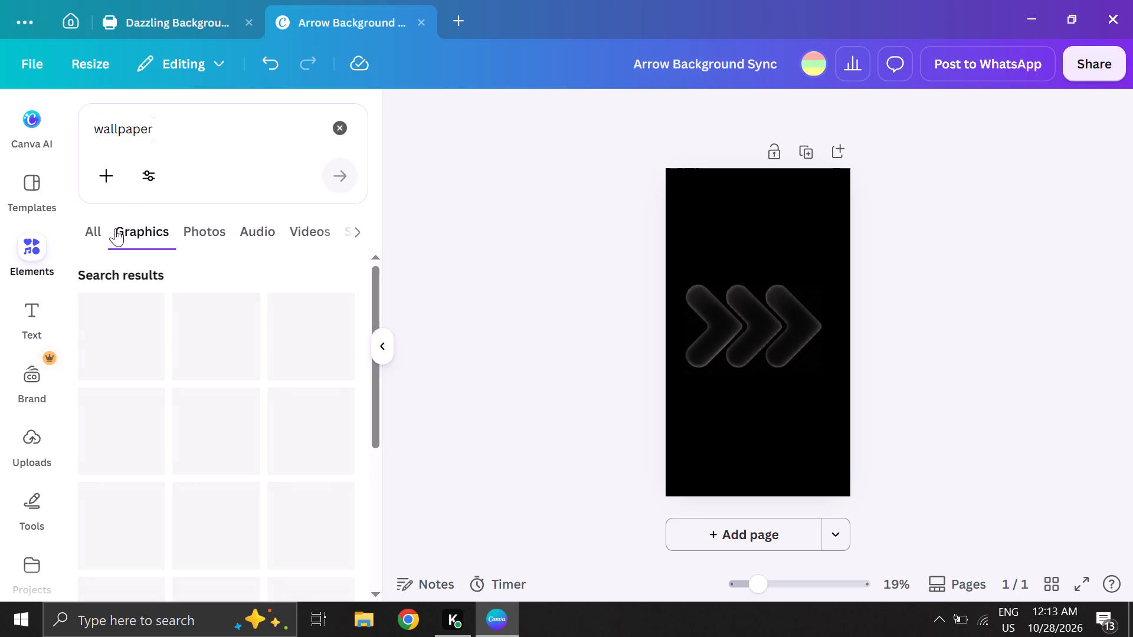
pyautogui.scroll(-2, 178, 378)
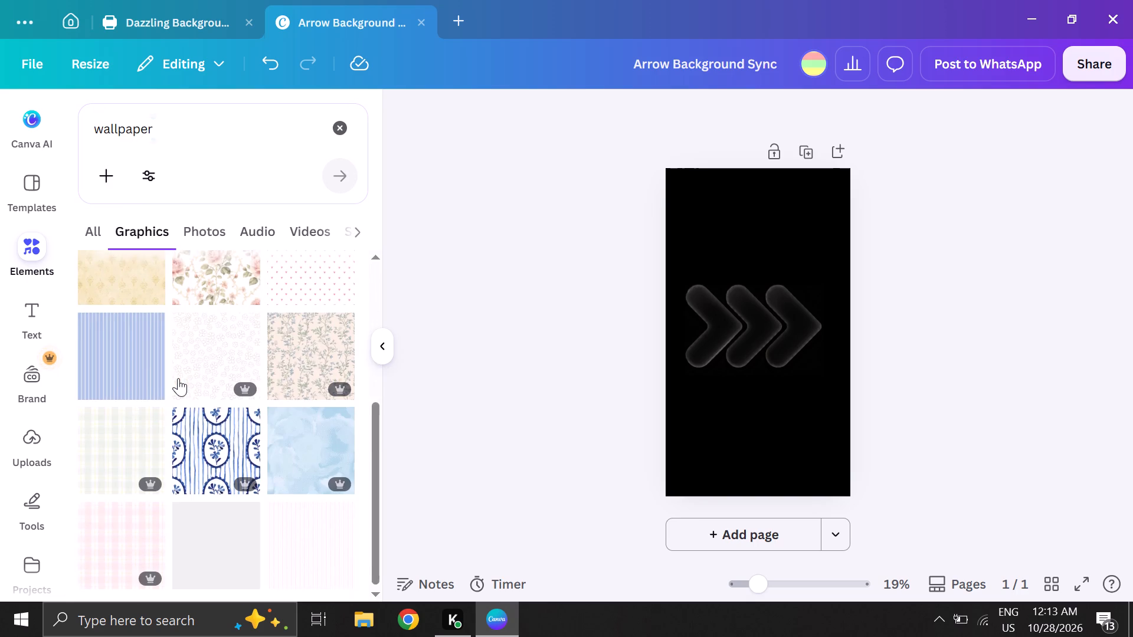
pyautogui.scroll(-3, 178, 378)
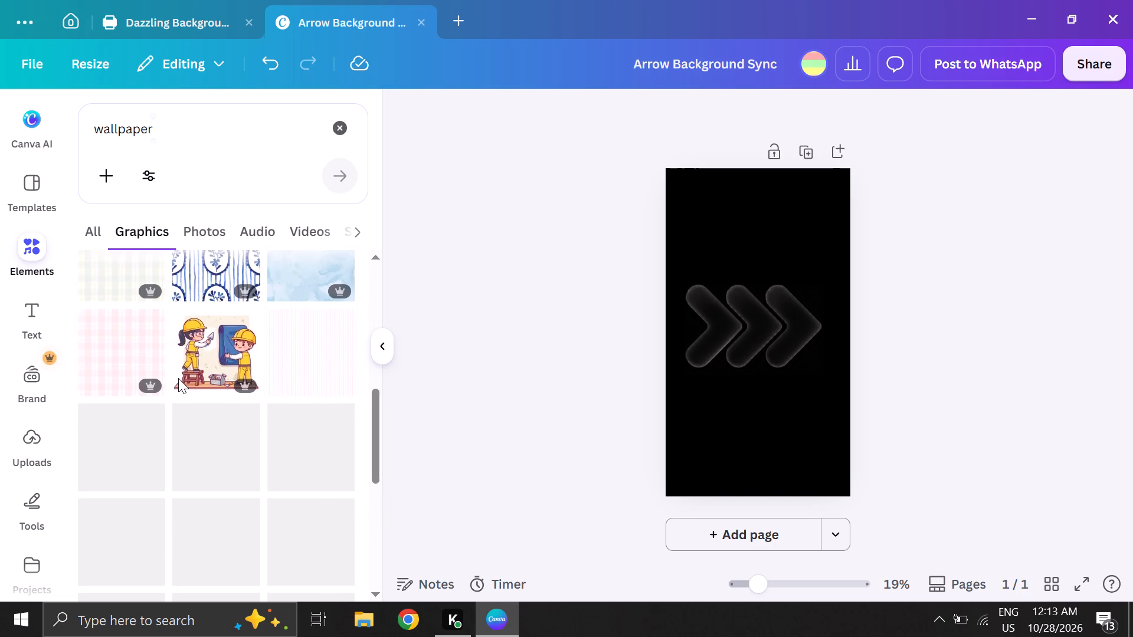
pyautogui.scroll(-1, 178, 378)
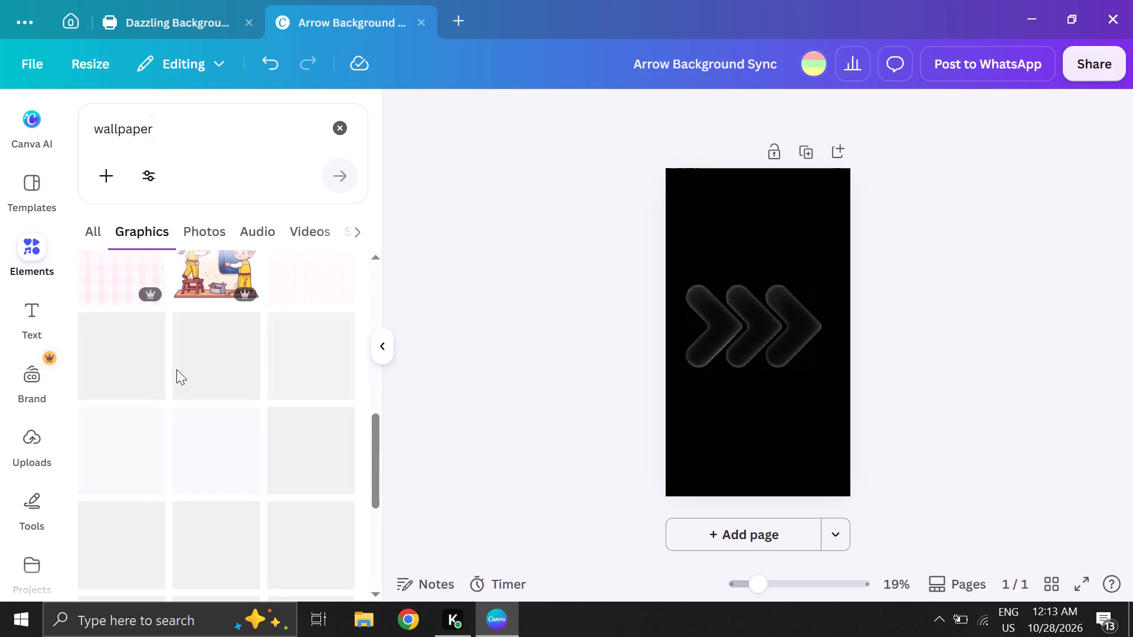
pyautogui.scroll(-2, 163, 339)
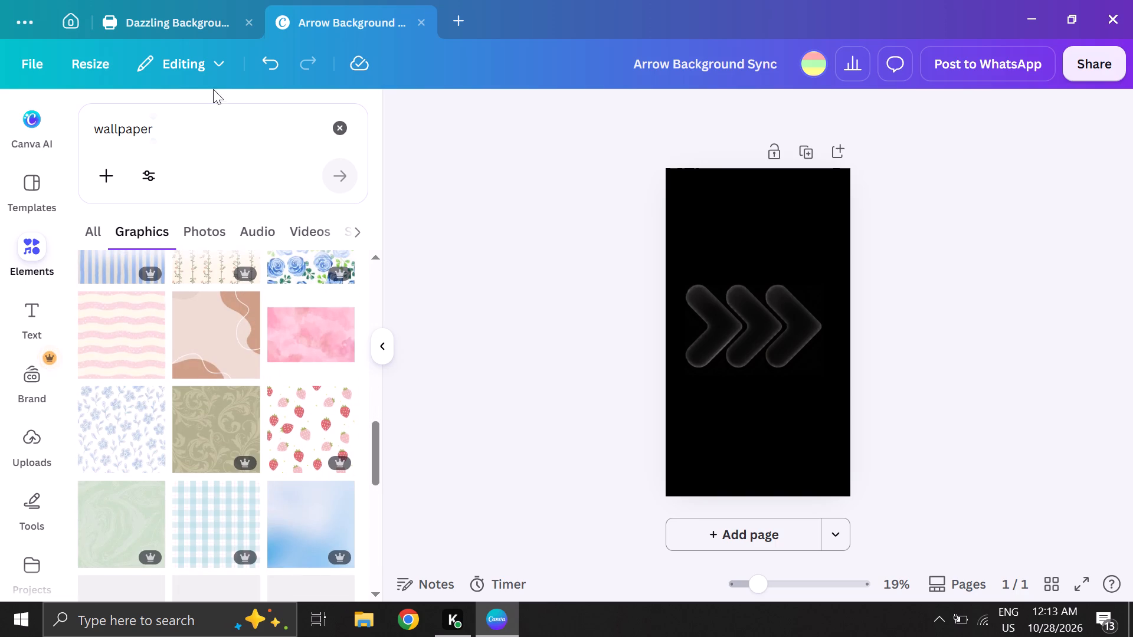
# Replace the search term with "glass border" and search the Graphics category of the elements library.
pyautogui.click(175, 139)
pyautogui.press('BackSpace')
pyautogui.press('BackSpace')
pyautogui.press('BackSpace')
pyautogui.press('BackSpace')
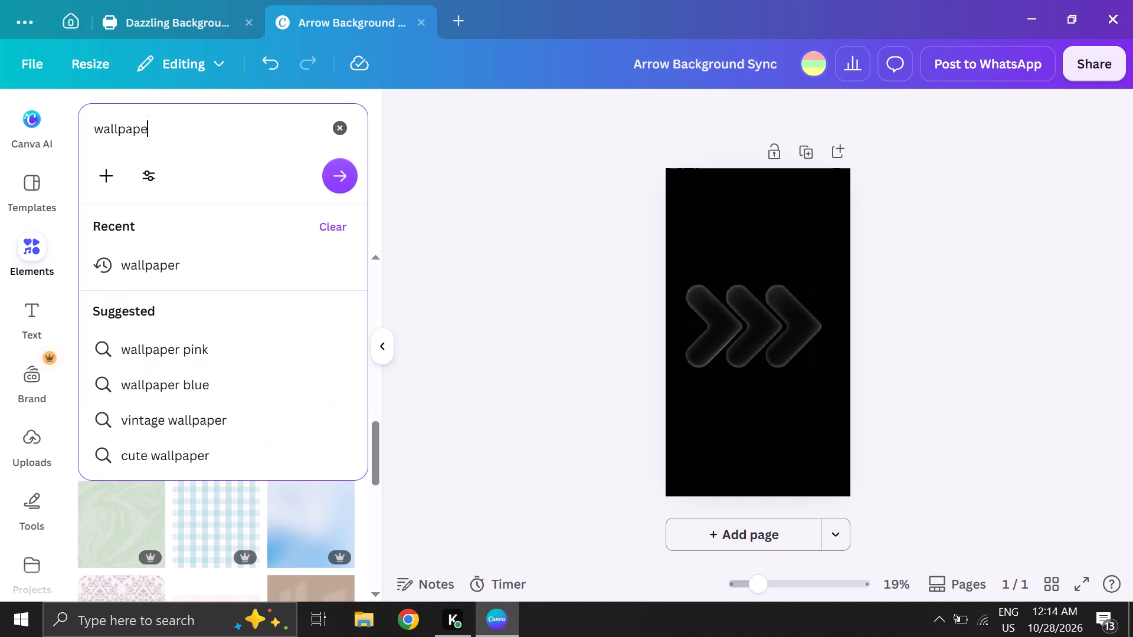
pyautogui.press('BackSpace')
pyautogui.press('BackSpace')
pyautogui.press('BackSpace')
pyautogui.press('BackSpace')
pyautogui.press('BackSpace')
pyautogui.press('BackSpace')
pyautogui.press('BackSpace')
pyautogui.press('BackSpace')
pyautogui.press('BackSpace')
pyautogui.press('BackSpace')
pyautogui.press('BackSpace')
pyautogui.press('BackSpace')
pyautogui.press('BackSpace')
pyautogui.press('BackSpace')
pyautogui.press('BackSpace')
pyautogui.press('BackSpace')
pyautogui.press('BackSpace')
pyautogui.press('BackSpace')
pyautogui.press('BackSpace')
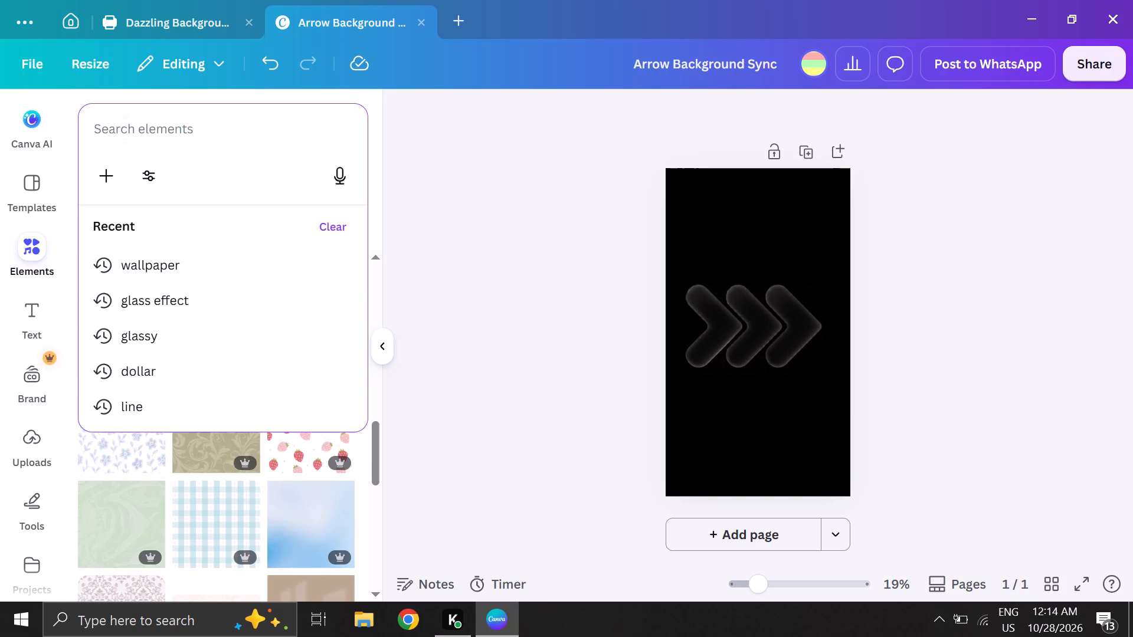
pyautogui.press('BackSpace')
pyautogui.write('glass border')
pyautogui.press('space')
pyautogui.press('Return')
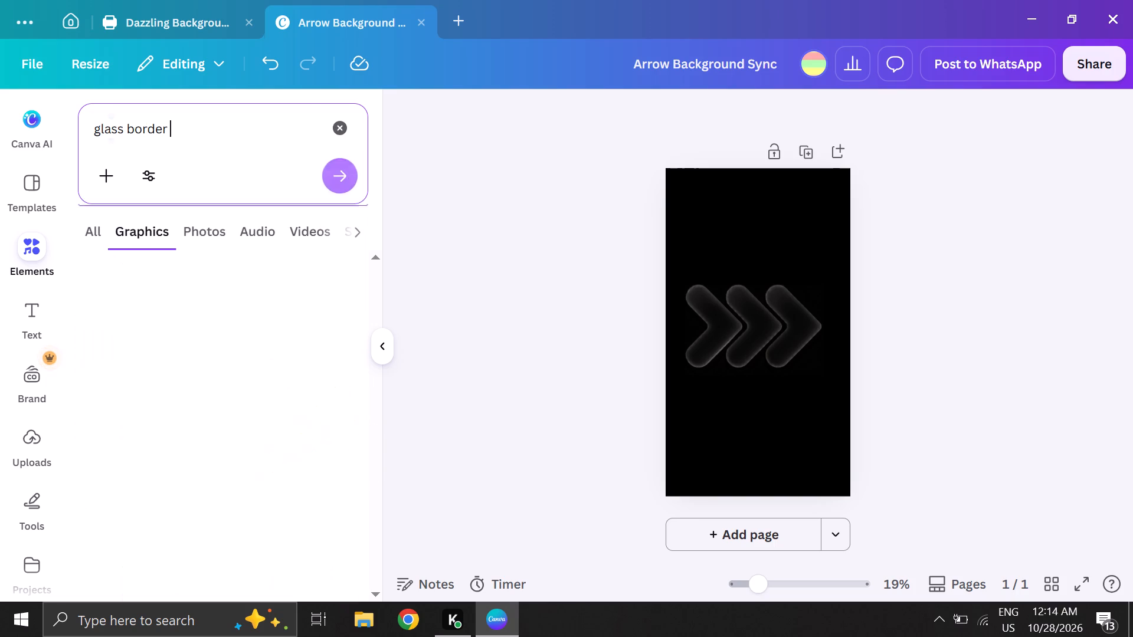
# Look through the "glass border" graphics for a translucent frame or panel that suits the black arrow wallpaper.
pyautogui.scroll(-2, 182, 335)
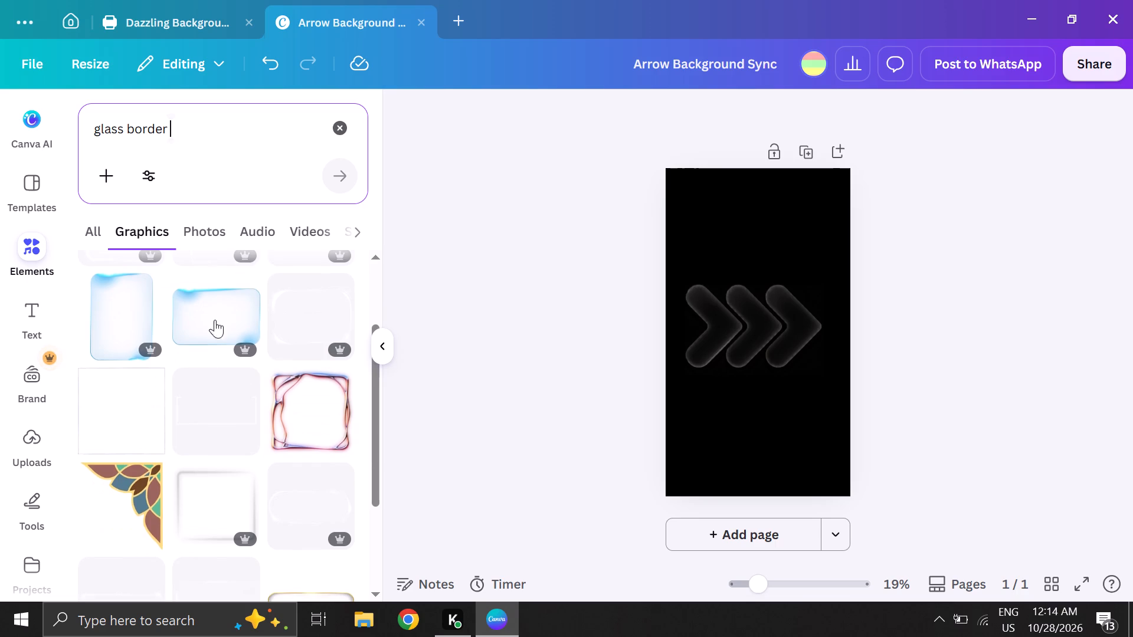
pyautogui.scroll(-2, 216, 310)
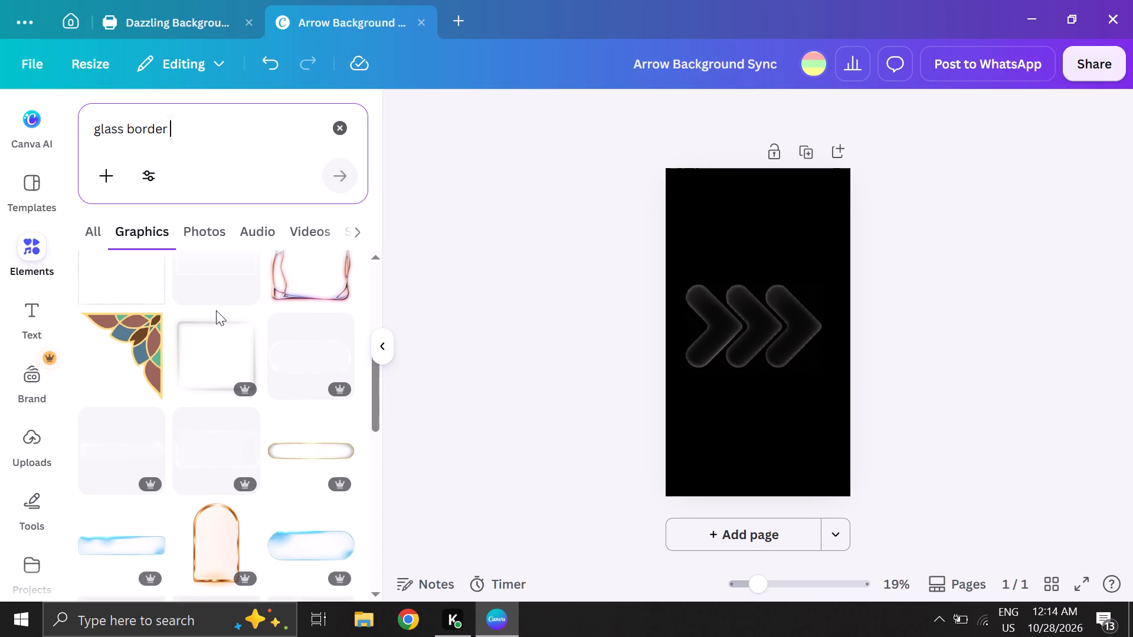
pyautogui.scroll(-2, 216, 310)
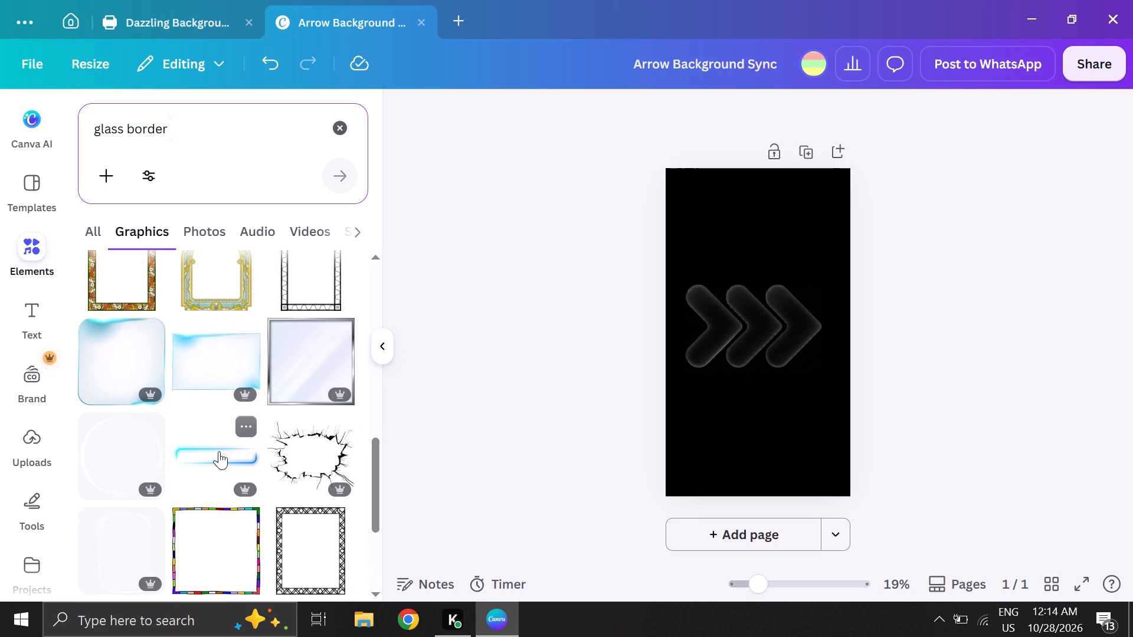
pyautogui.scroll(-1, 219, 451)
pyautogui.scroll(-2, 218, 352)
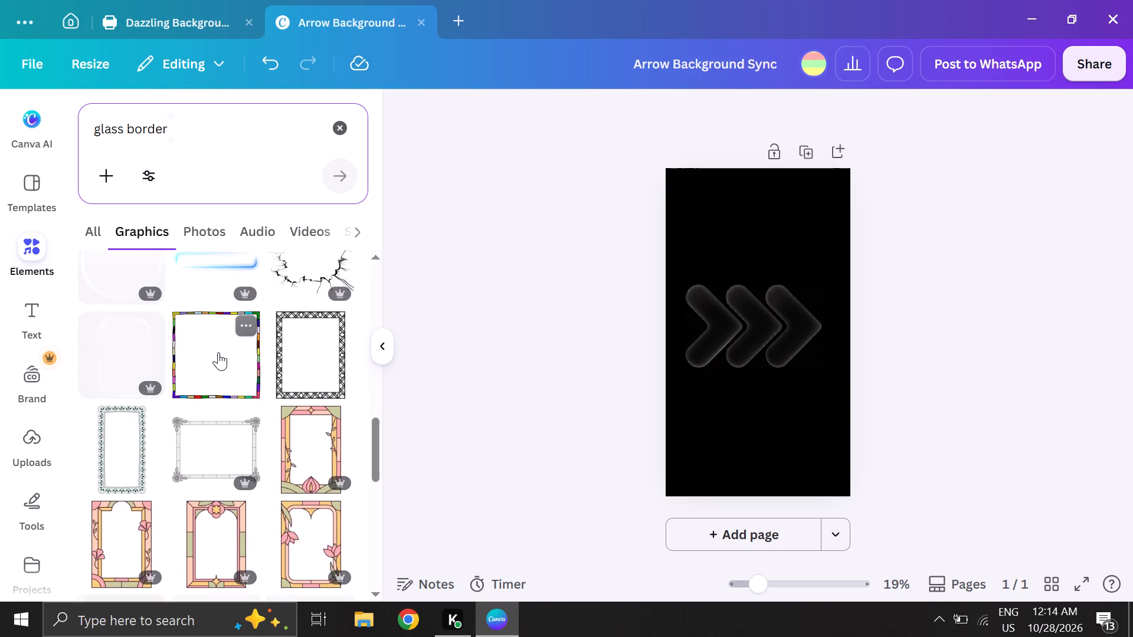
pyautogui.scroll(-2, 218, 352)
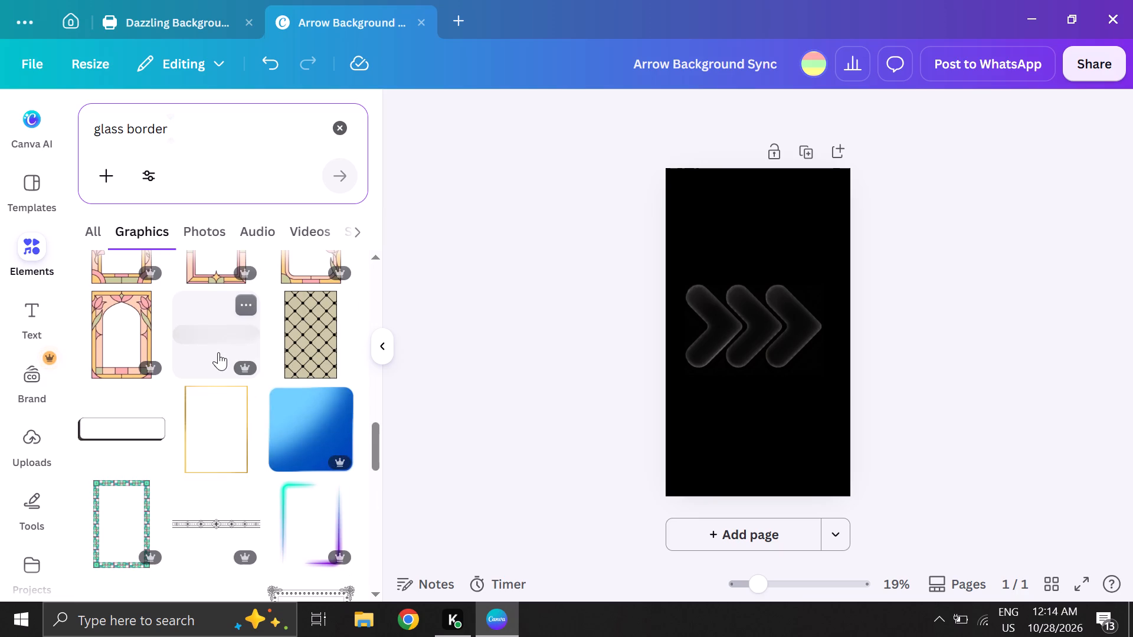
pyautogui.scroll(-2, 218, 352)
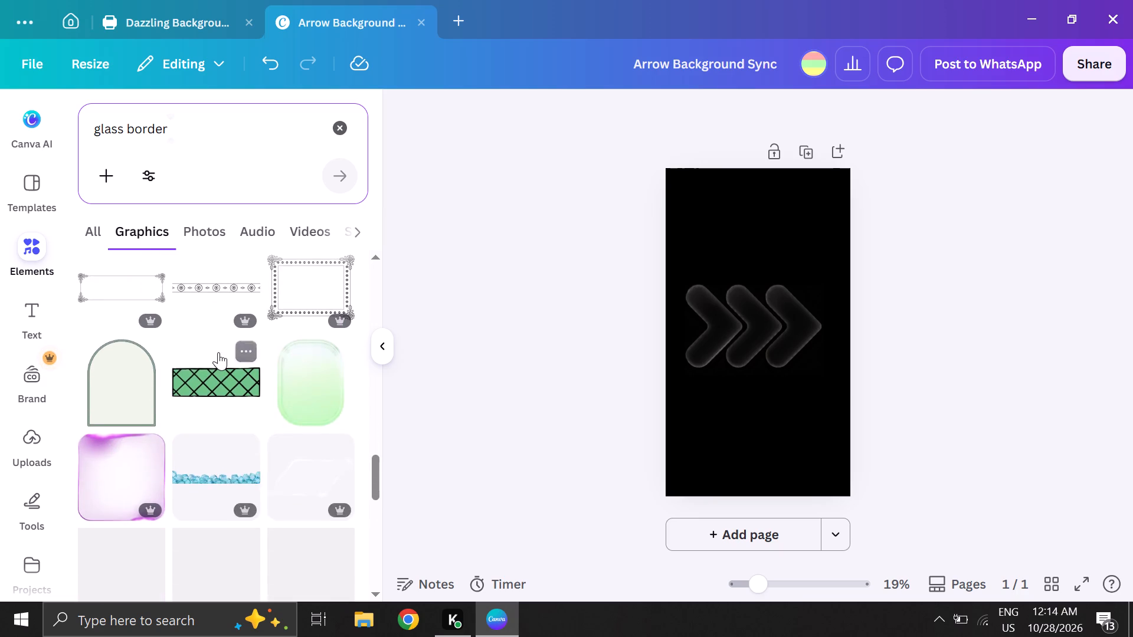
pyautogui.scroll(-3, 218, 352)
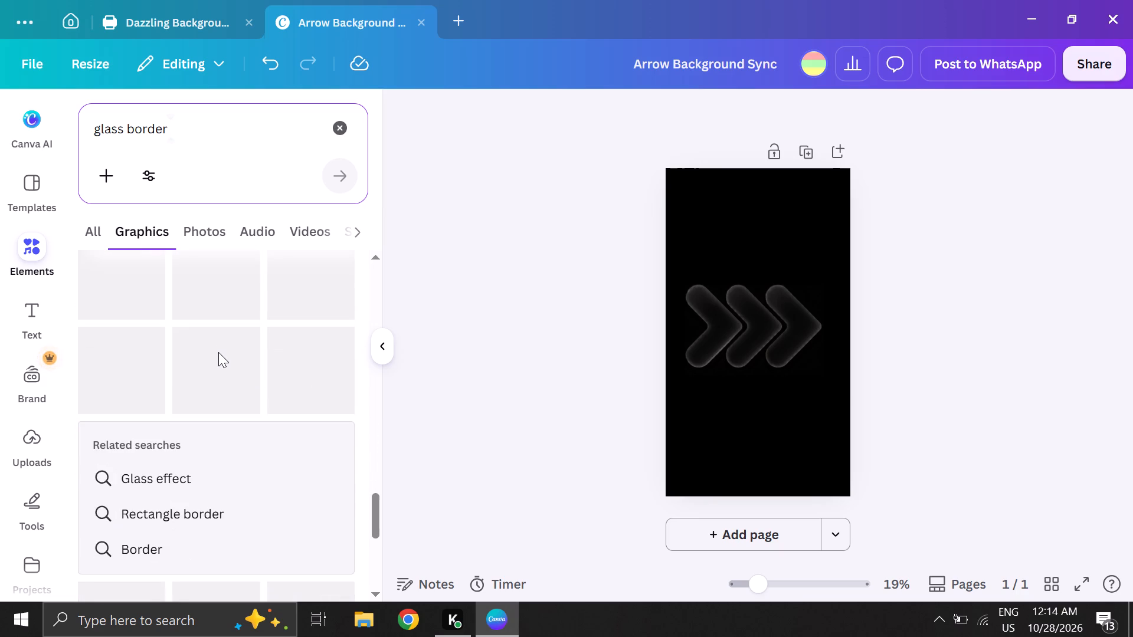
pyautogui.scroll(-2, 218, 352)
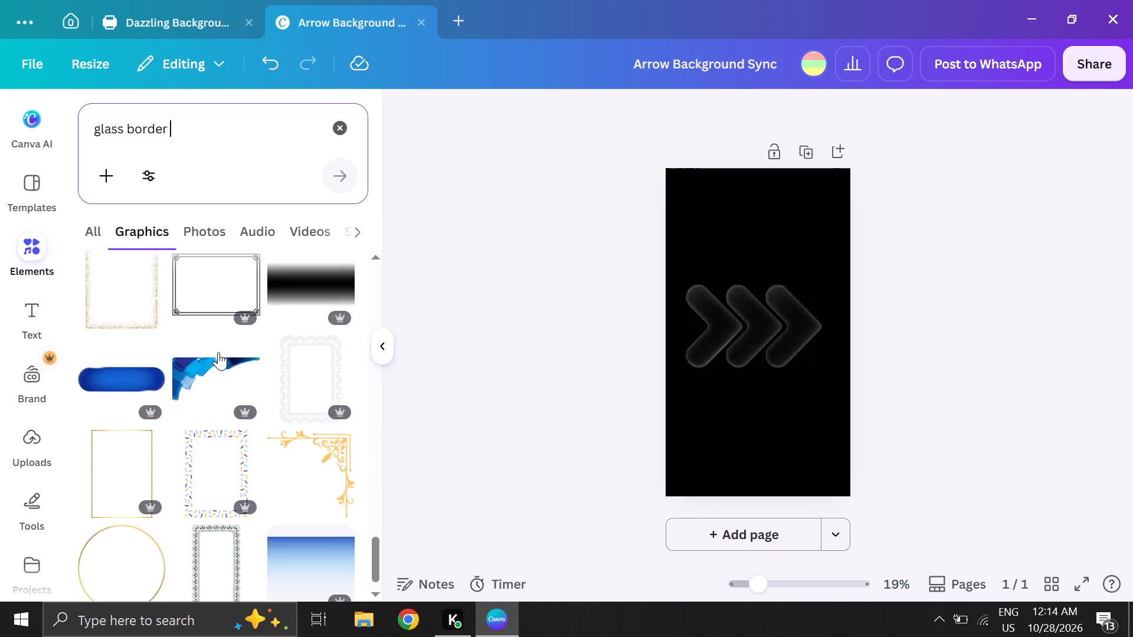
pyautogui.scroll(-4, 218, 352)
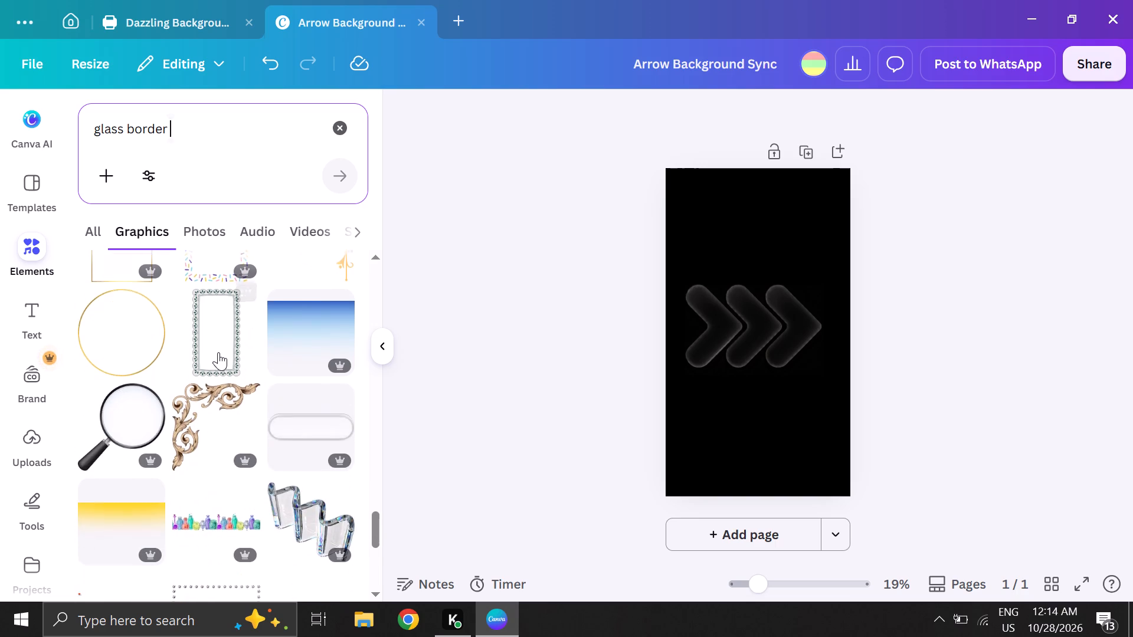
pyautogui.scroll(-4, 218, 352)
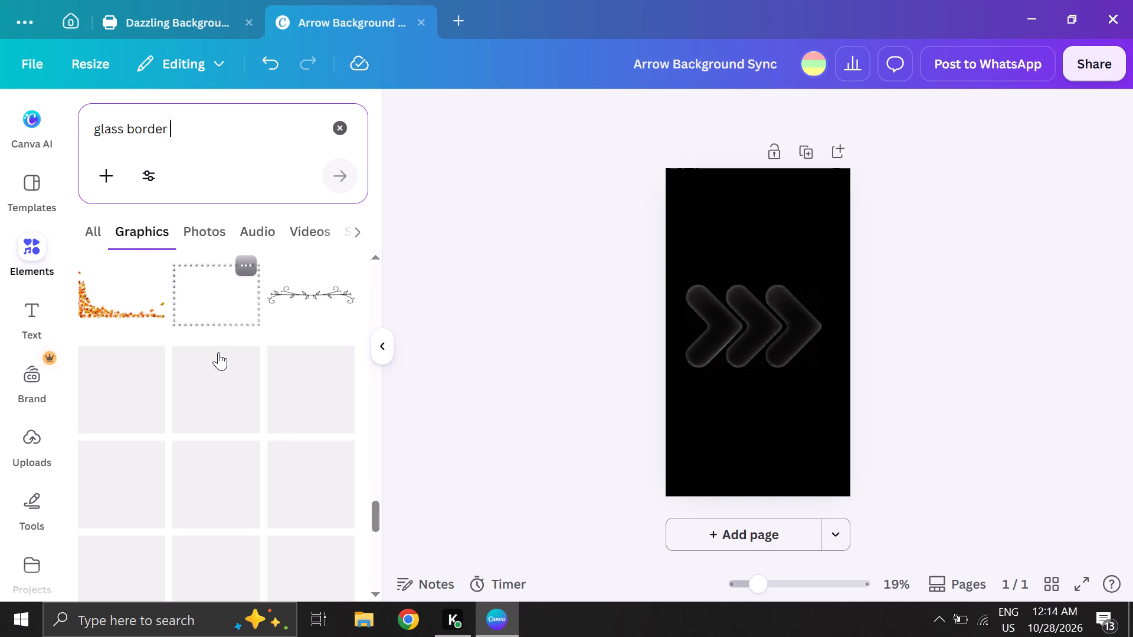
pyautogui.scroll(-3, 218, 352)
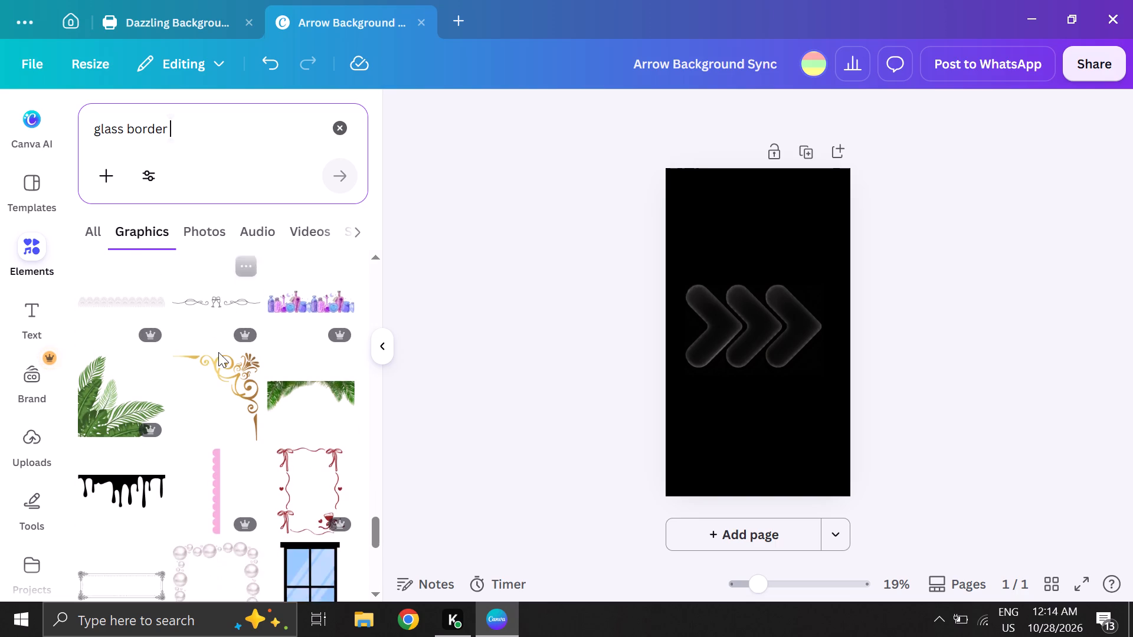
pyautogui.scroll(-3, 218, 352)
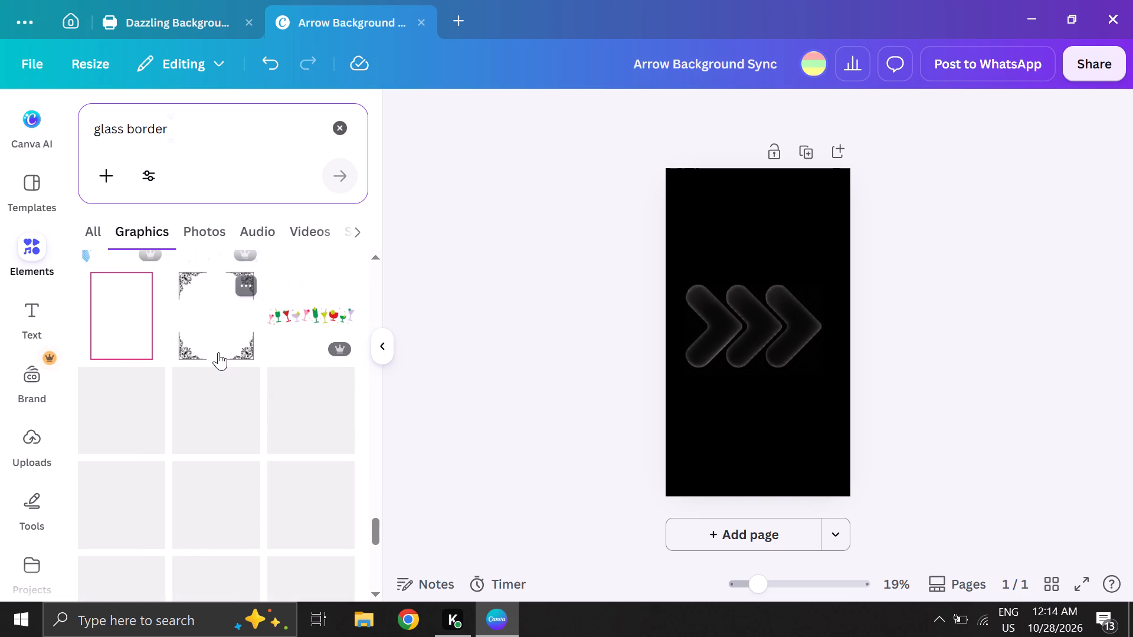
pyautogui.scroll(-1, 218, 352)
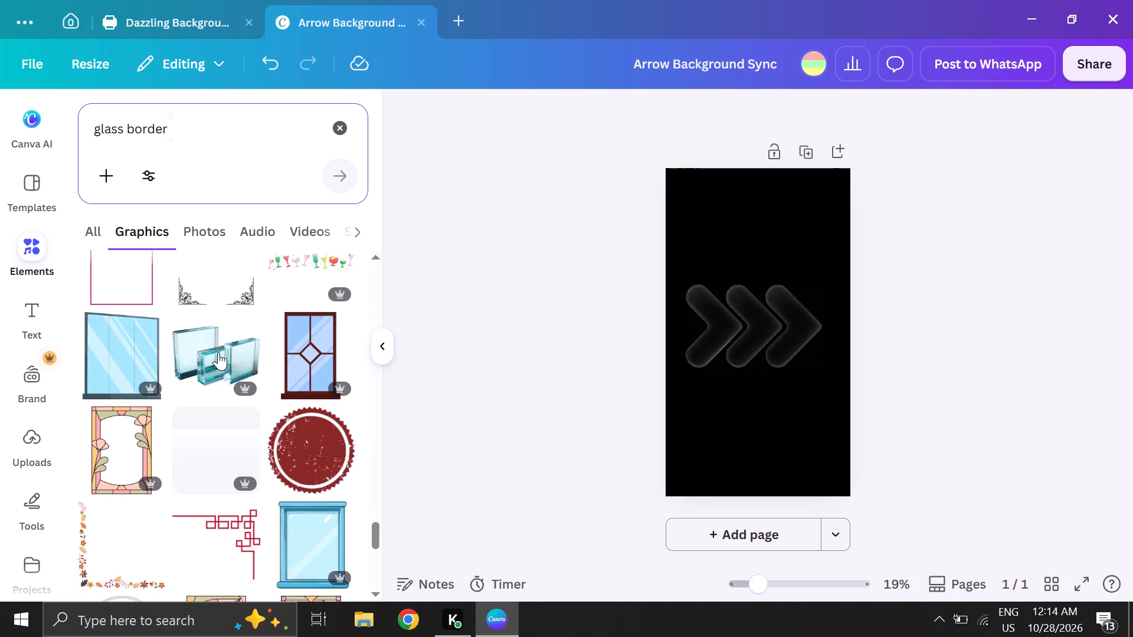
pyautogui.scroll(-5, 218, 352)
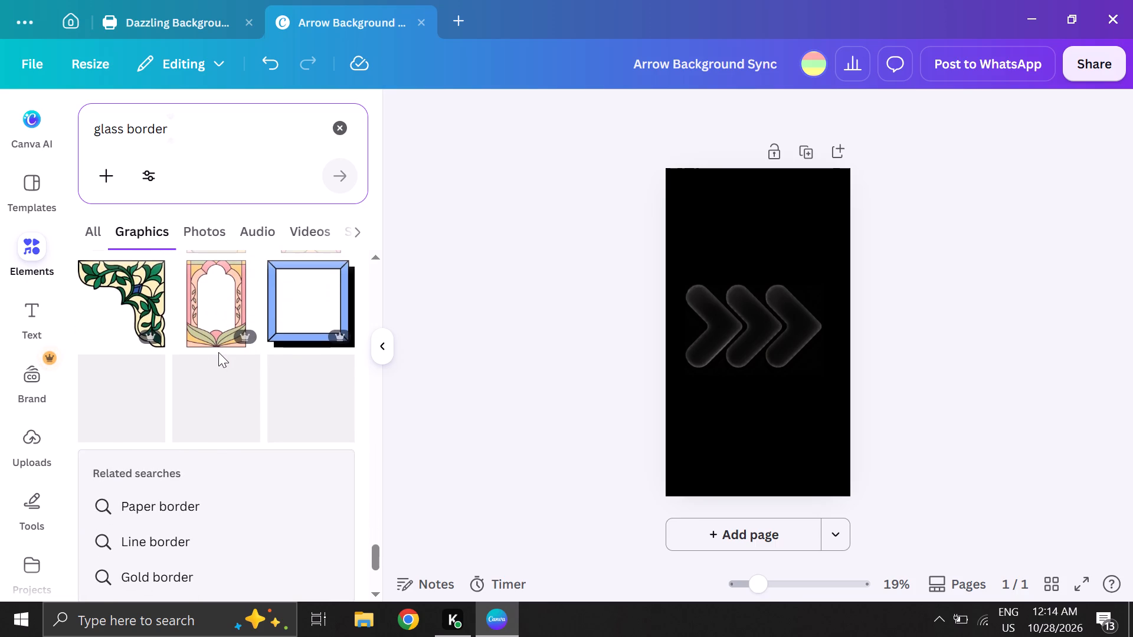
pyautogui.scroll(20, 218, 399)
pyautogui.scroll(9, 218, 399)
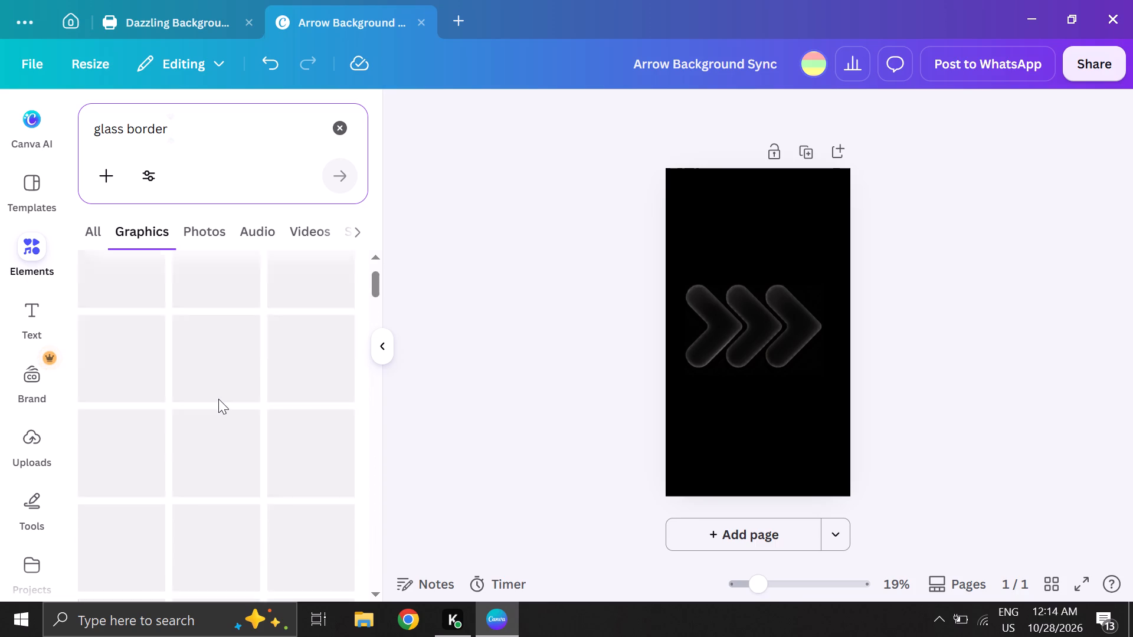
pyautogui.scroll(15, 218, 399)
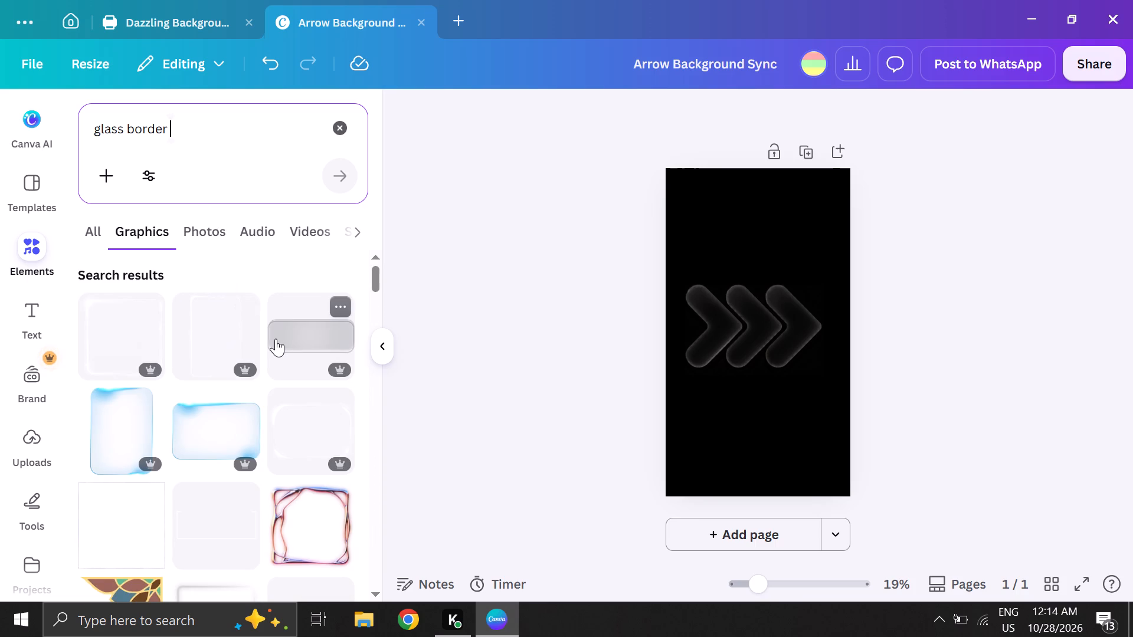
# Add the grey rounded glass bar graphic, enlarge it to about 1,746 × 681, and place it over the three arrows.
pyautogui.click(295, 331)
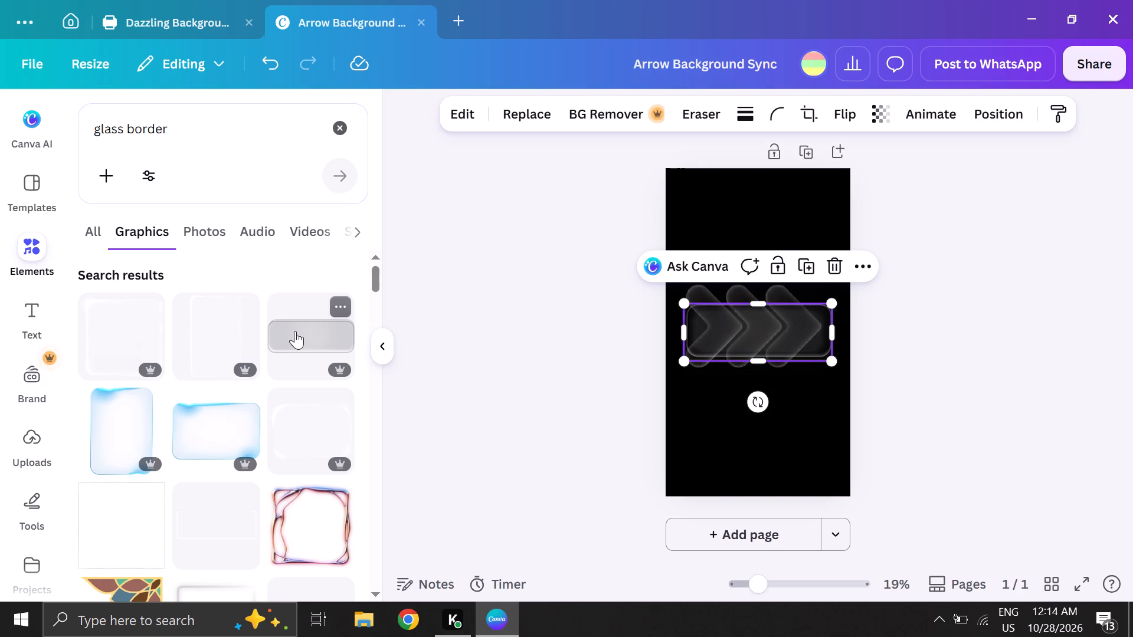
pyautogui.moveTo(831, 360); pyautogui.dragTo(829, 376)
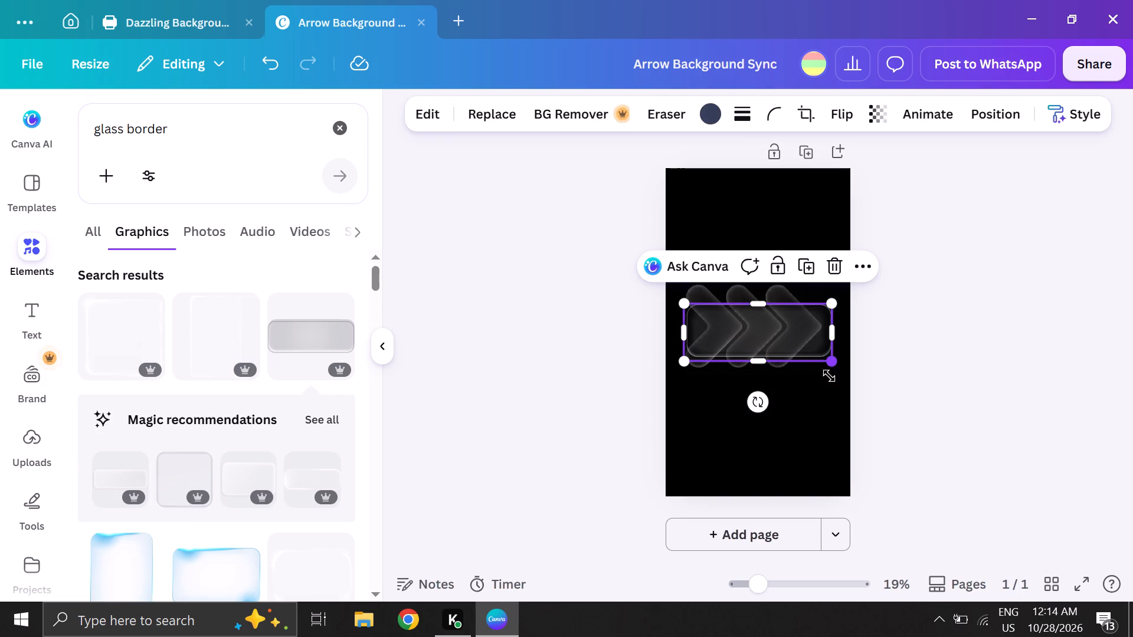
pyautogui.moveTo(829, 376); pyautogui.dragTo(947, 510)
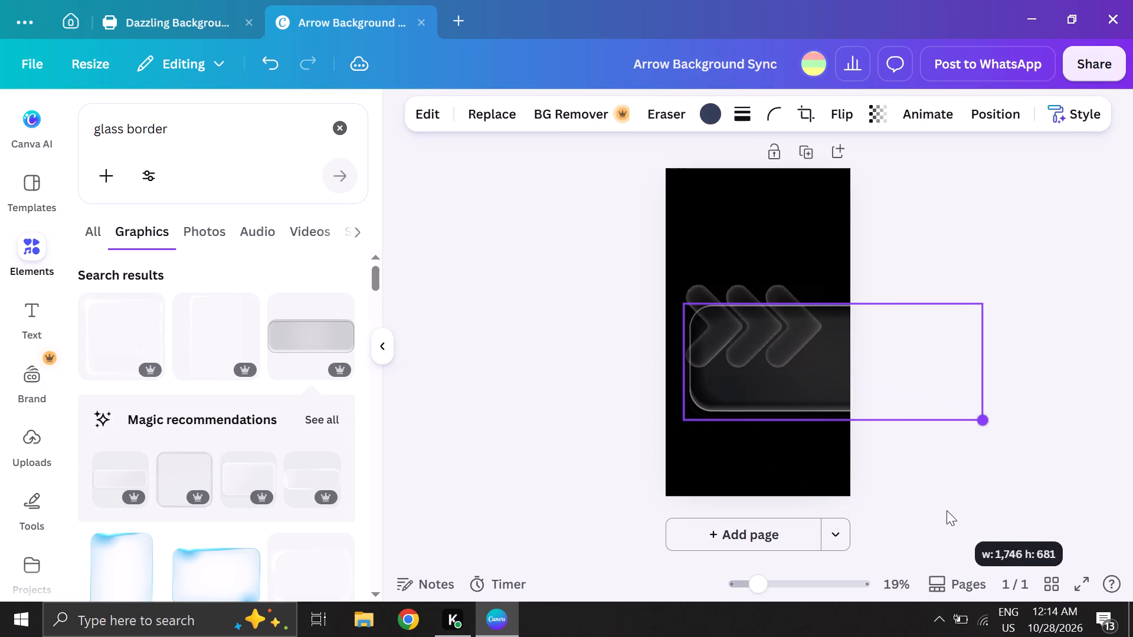
pyautogui.moveTo(899, 389); pyautogui.dragTo(794, 348)
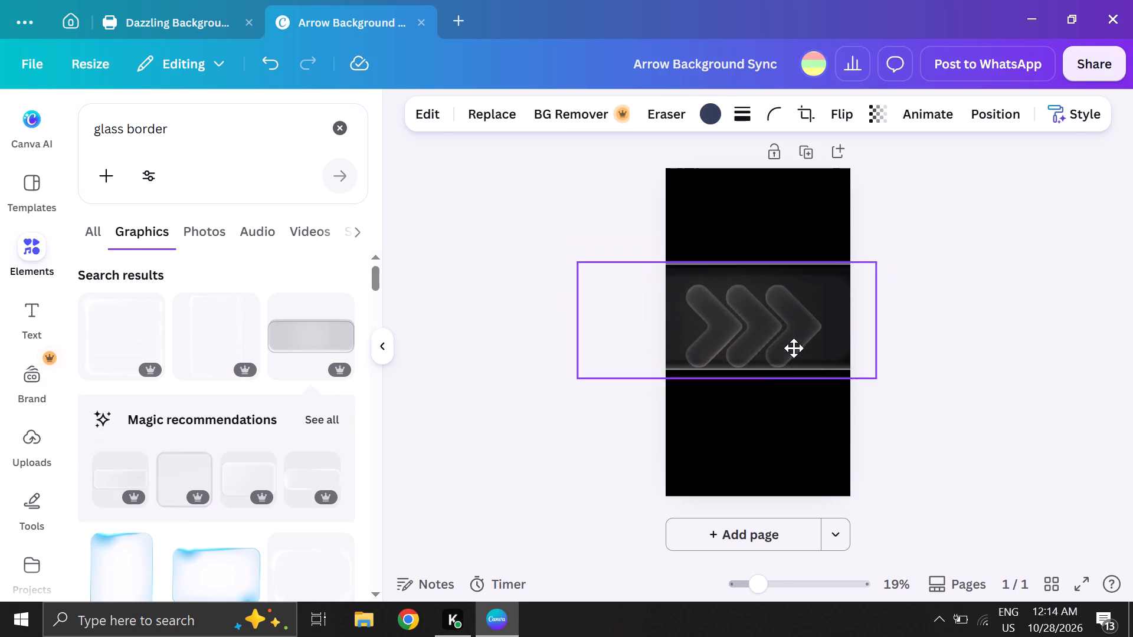
pyautogui.moveTo(794, 348); pyautogui.dragTo(801, 360)
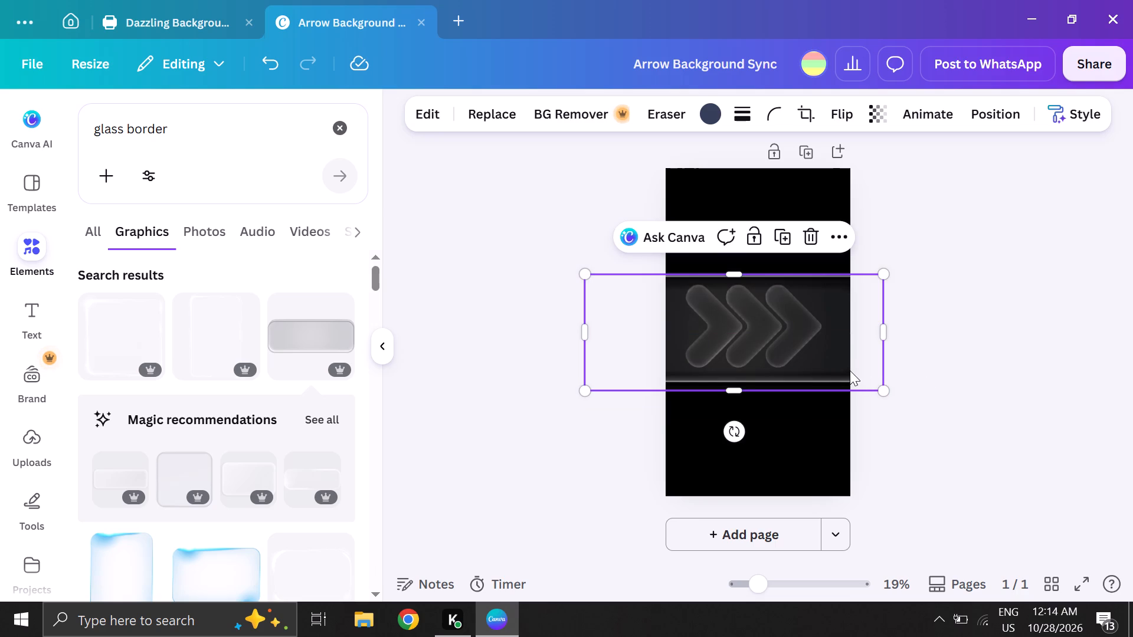
# Crop both sides of the glass bar so it fits within the page at about 1,036 wide.
pyautogui.moveTo(883, 333); pyautogui.dragTo(857, 332)
pyautogui.moveTo(857, 332); pyautogui.dragTo(842, 334)
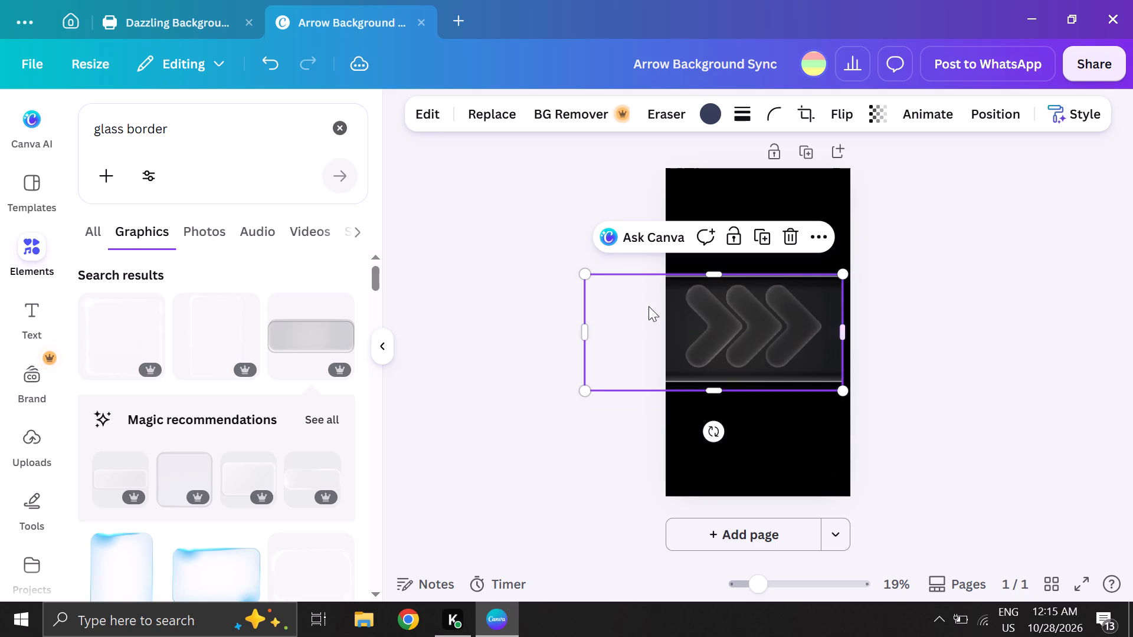
pyautogui.moveTo(587, 326); pyautogui.dragTo(672, 330)
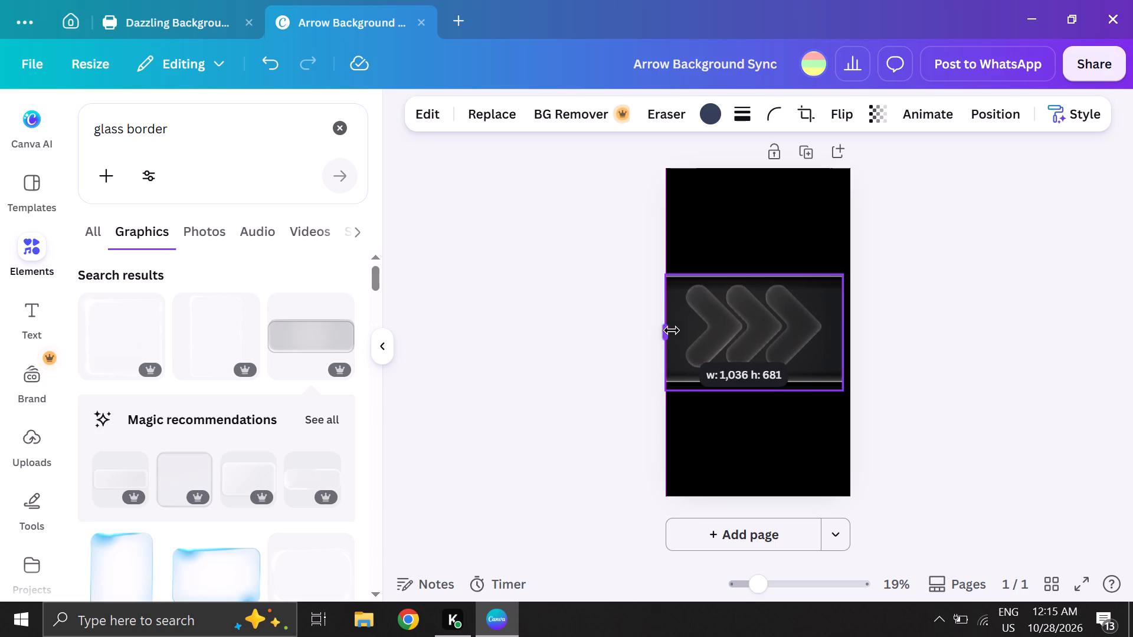
pyautogui.moveTo(672, 330); pyautogui.dragTo(673, 330)
pyautogui.click(782, 410)
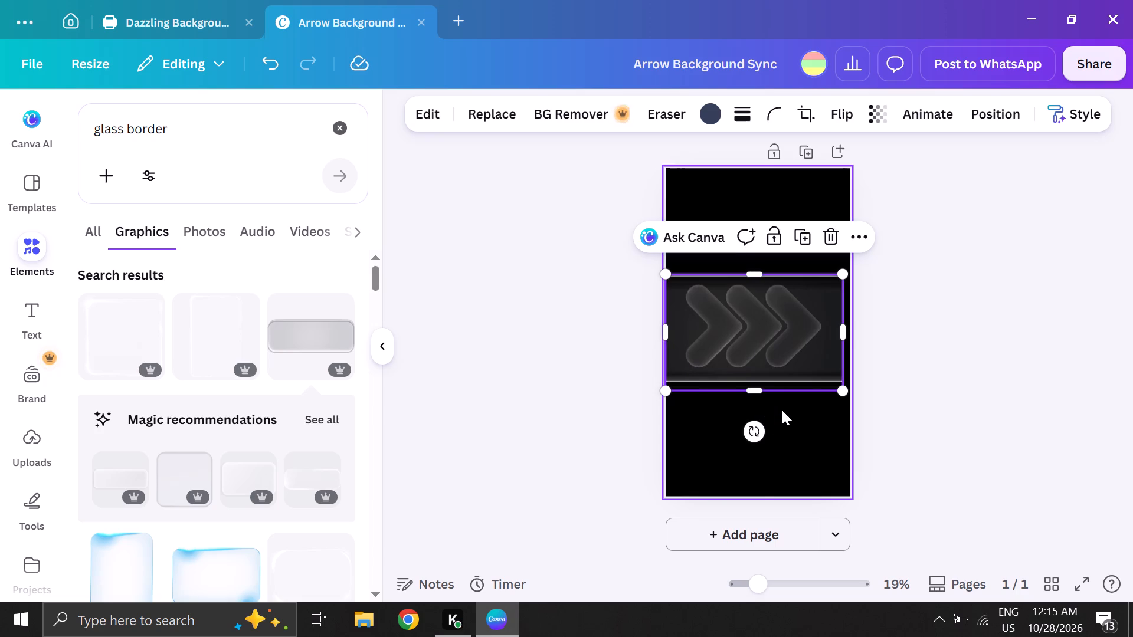
# Crop the glass bar's top and bottom edges inward so it closely surrounds the arrows.
pyautogui.click(748, 274)
pyautogui.moveTo(758, 277); pyautogui.dragTo(758, 277)
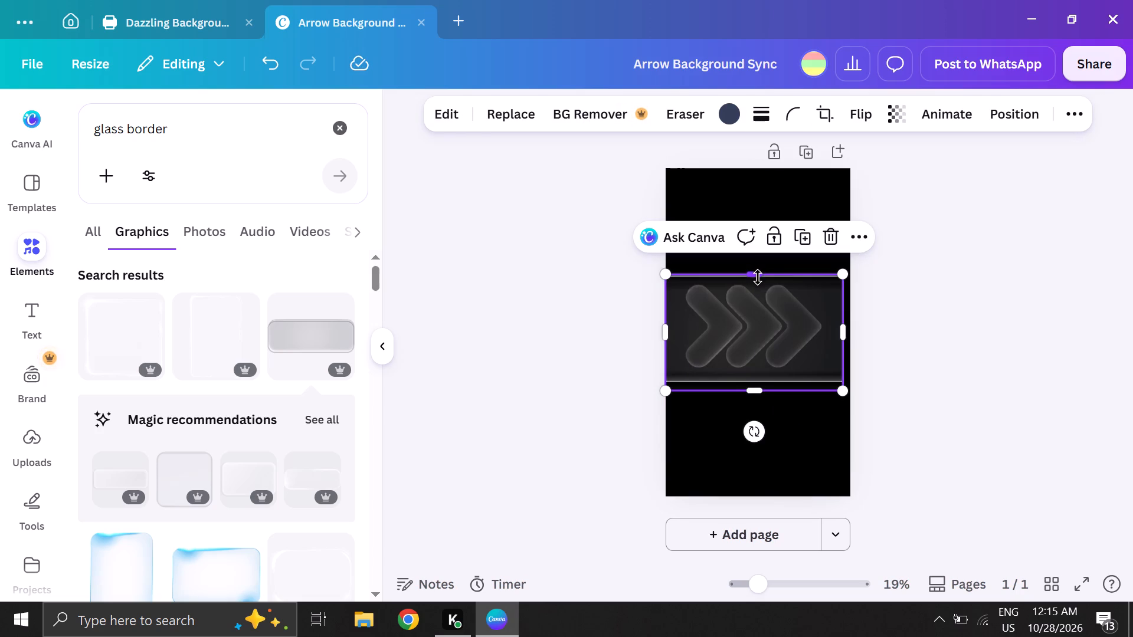
pyautogui.moveTo(758, 277); pyautogui.dragTo(757, 284)
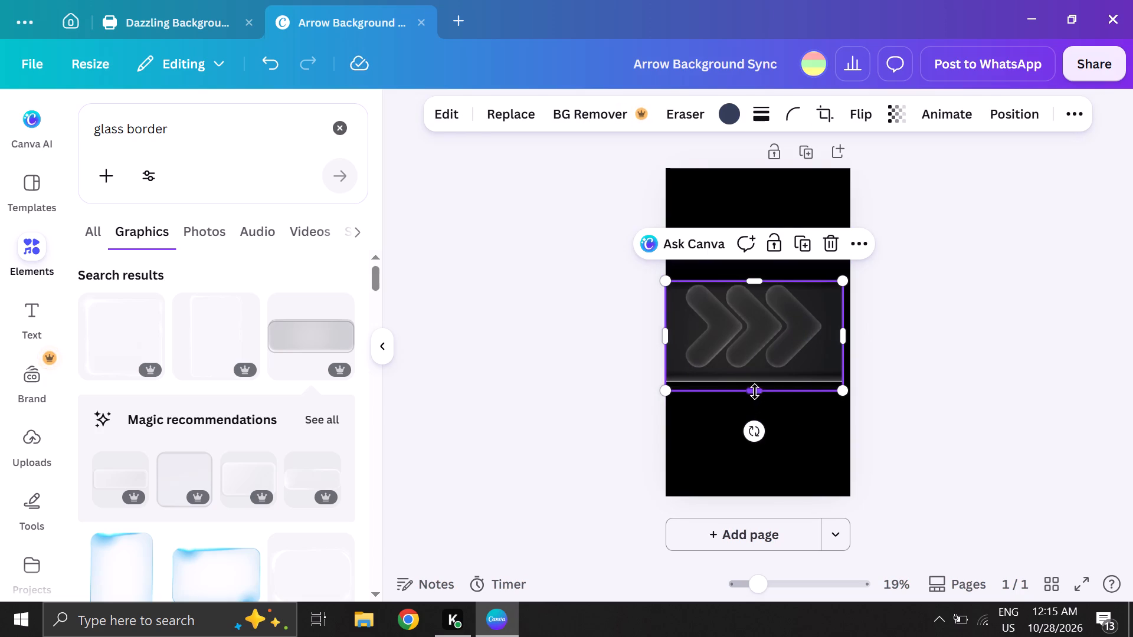
pyautogui.moveTo(755, 390); pyautogui.dragTo(758, 376)
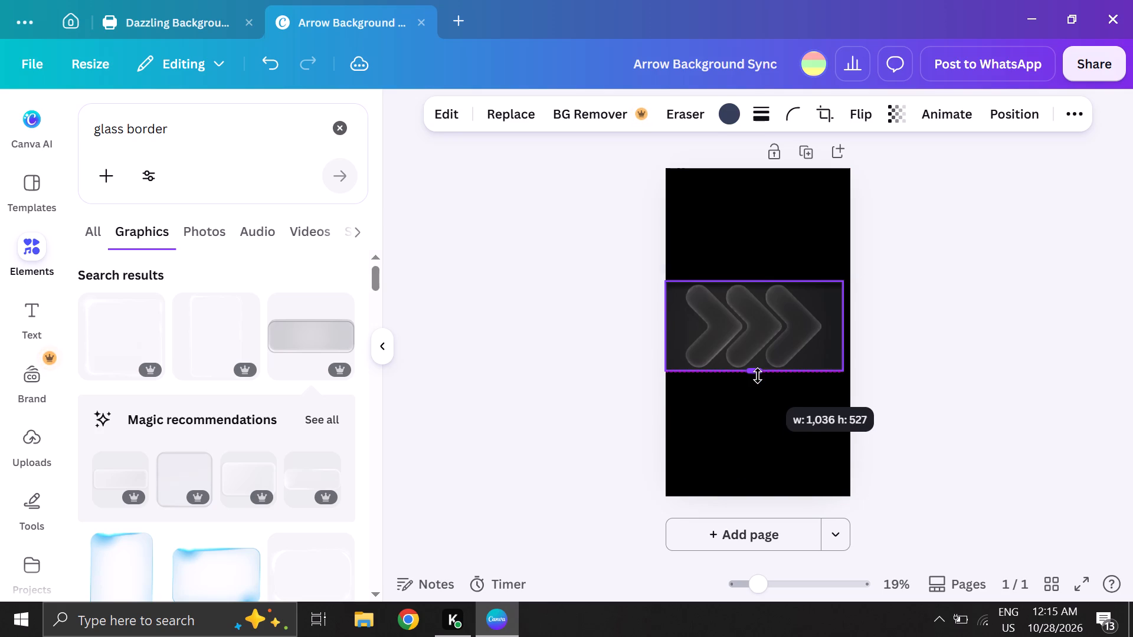
pyautogui.moveTo(758, 376); pyautogui.dragTo(758, 377)
pyautogui.click(813, 417)
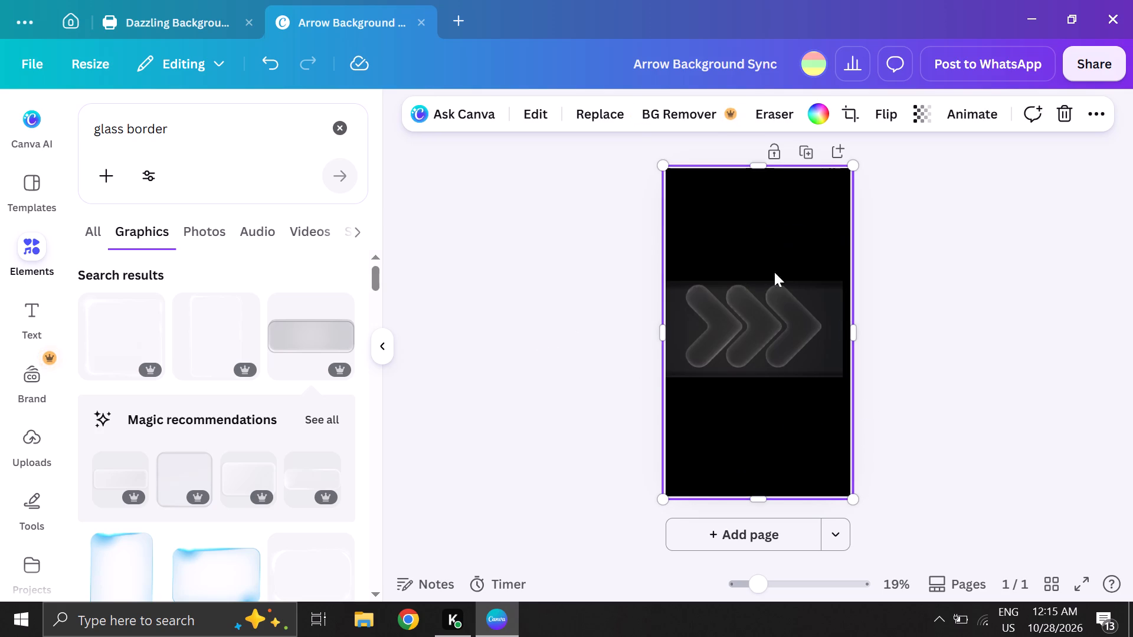
# Centre the cropped glass panel horizontally on the page and around the arrows.
pyautogui.click(739, 308)
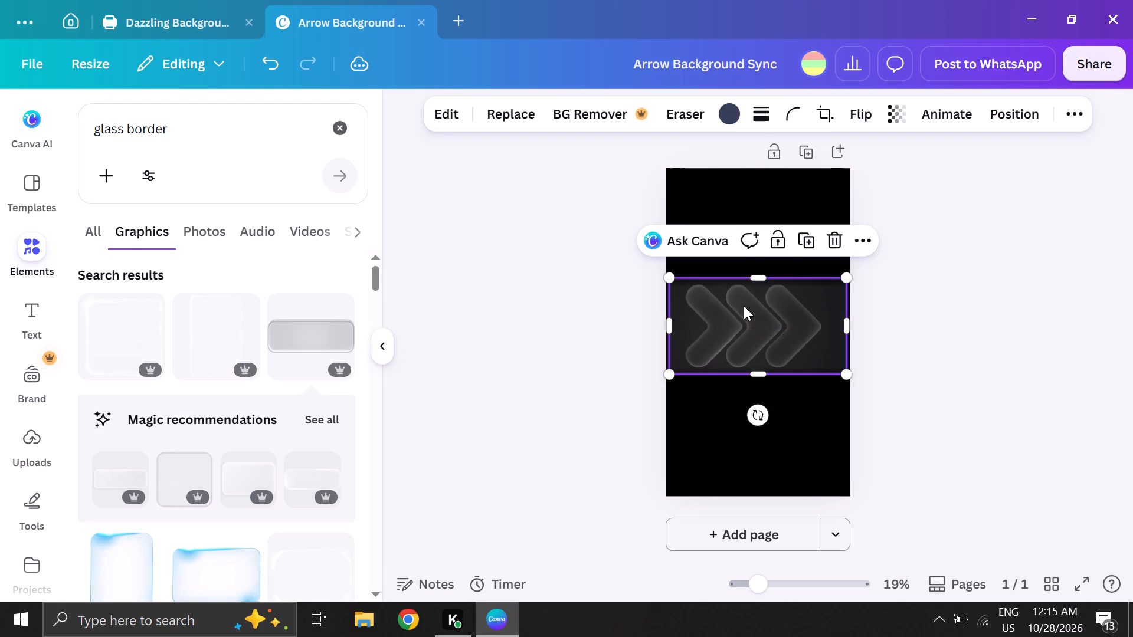
pyautogui.click(797, 394)
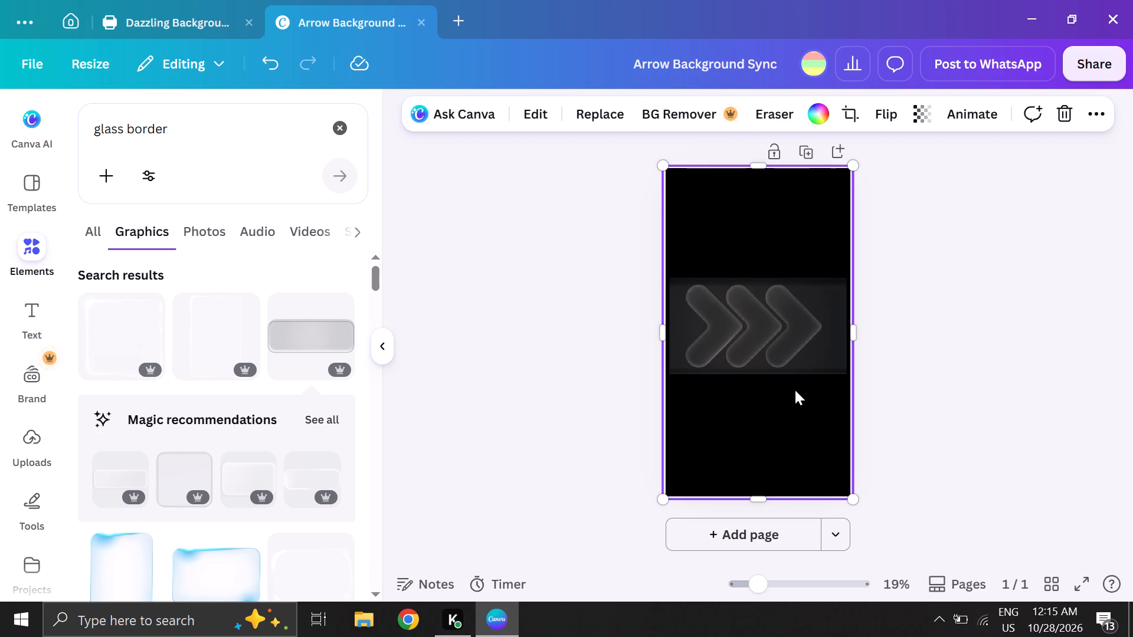
# Look through the glass border graphics, and replace that search with one for "dazzling".
pyautogui.scroll(-3, 214, 323)
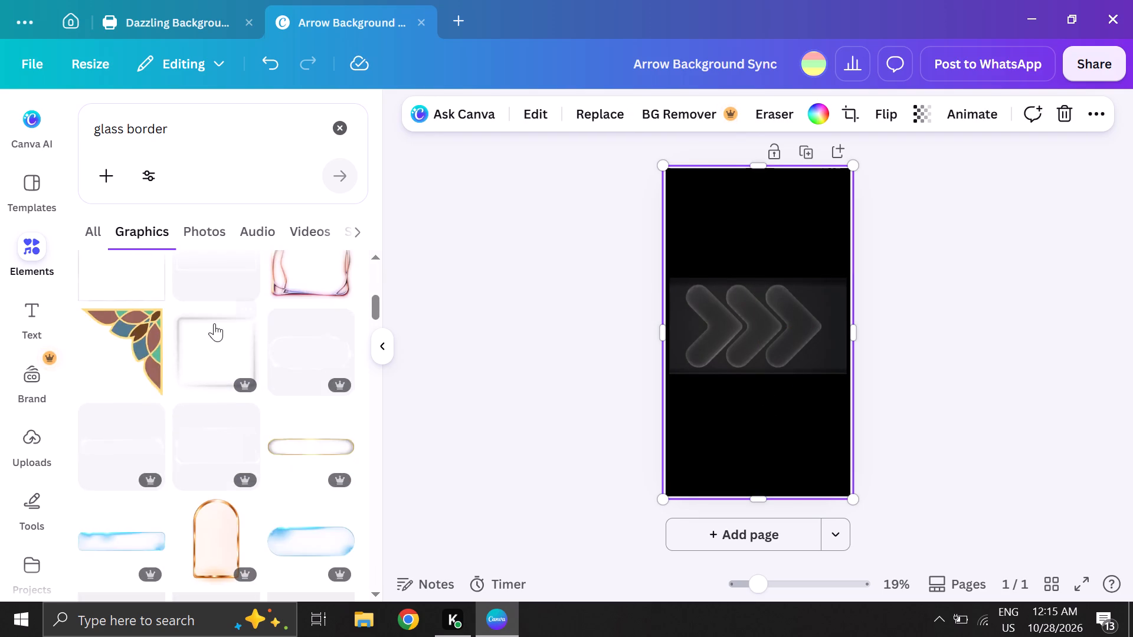
pyautogui.scroll(-3, 214, 323)
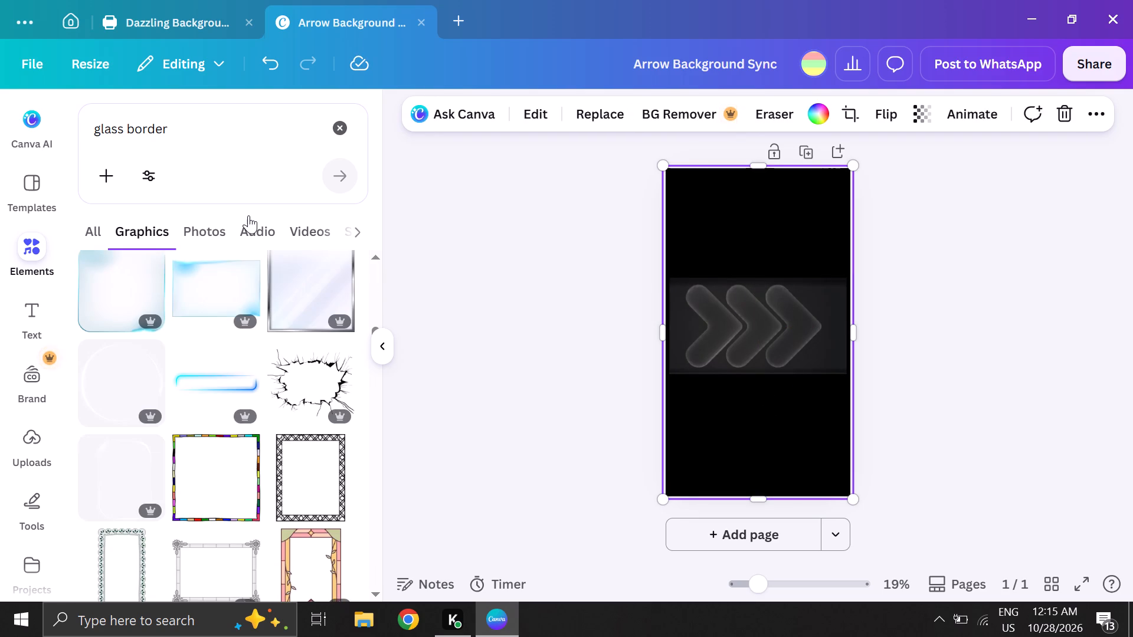
pyautogui.scroll(-8, 195, 381)
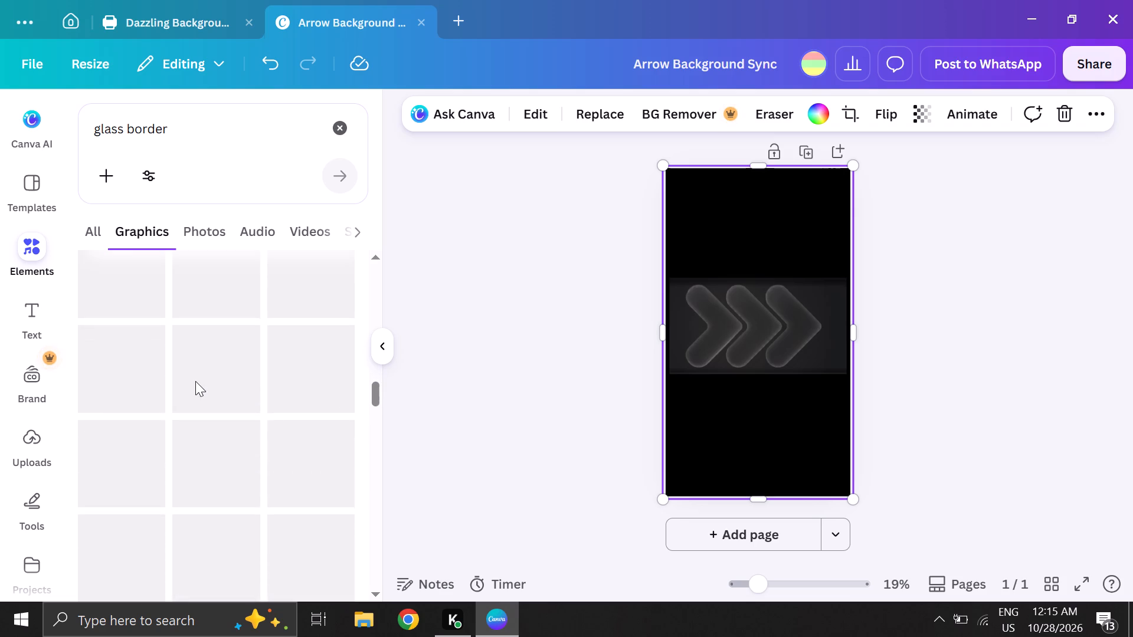
pyautogui.click(179, 132)
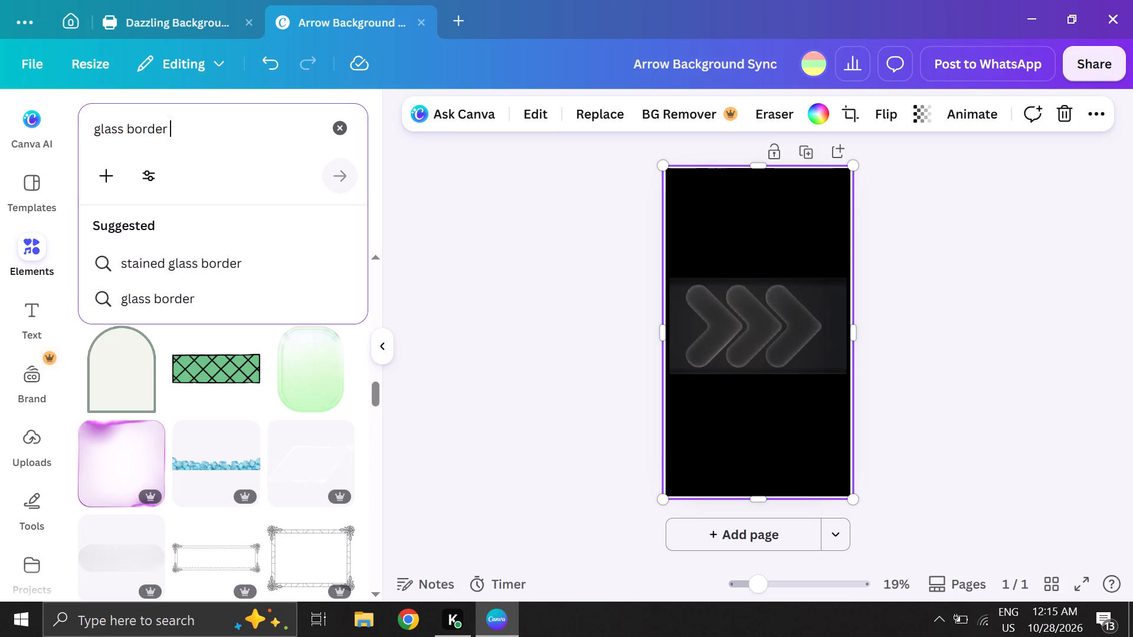
pyautogui.press('BackSpace')
pyautogui.press('BackSpace')
pyautogui.press('BackSpace')
pyautogui.press('BackSpace')
pyautogui.press('BackSpace')
pyautogui.press('BackSpace')
pyautogui.press('BackSpace')
pyautogui.press('BackSpace')
pyautogui.press('BackSpace')
pyautogui.press('BackSpace')
pyautogui.press('BackSpace')
pyautogui.press('BackSpace')
pyautogui.press('BackSpace')
pyautogui.press('BackSpace')
pyautogui.press('BackSpace')
pyautogui.press('BackSpace')
pyautogui.press('BackSpace')
pyautogui.press('BackSpace')
pyautogui.press('BackSpace')
pyautogui.press('BackSpace')
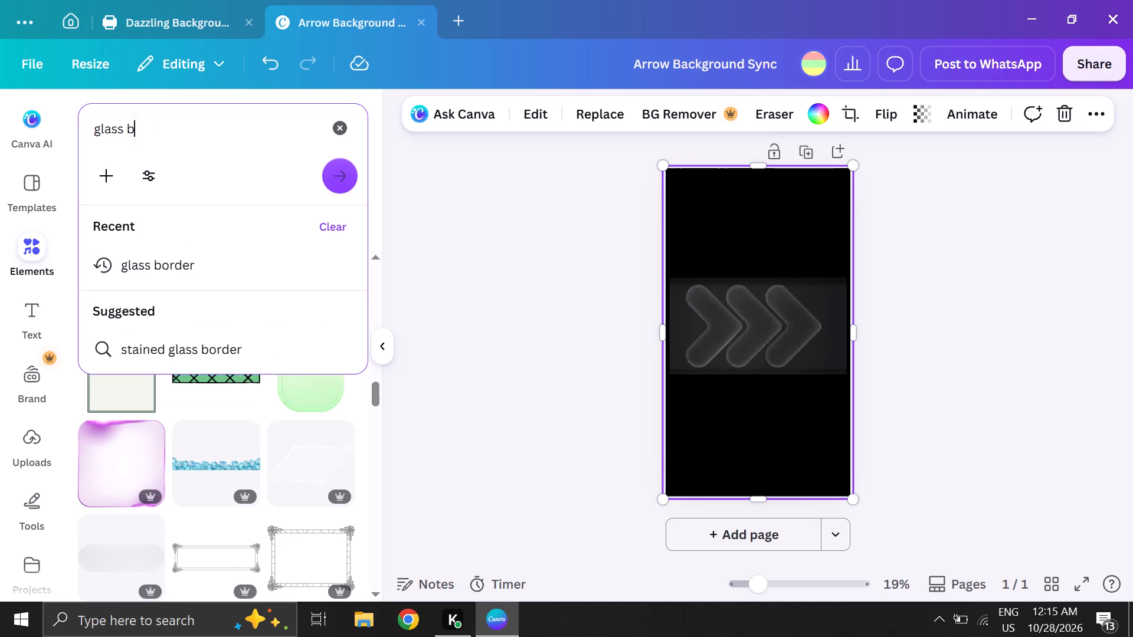
pyautogui.press('BackSpace')
pyautogui.press('BackSpace')
pyautogui.press('BackSpace')
pyautogui.press('BackSpace')
pyautogui.press('BackSpace')
pyautogui.press('BackSpace')
pyautogui.press('BackSpace')
pyautogui.press('BackSpace')
pyautogui.press('BackSpace')
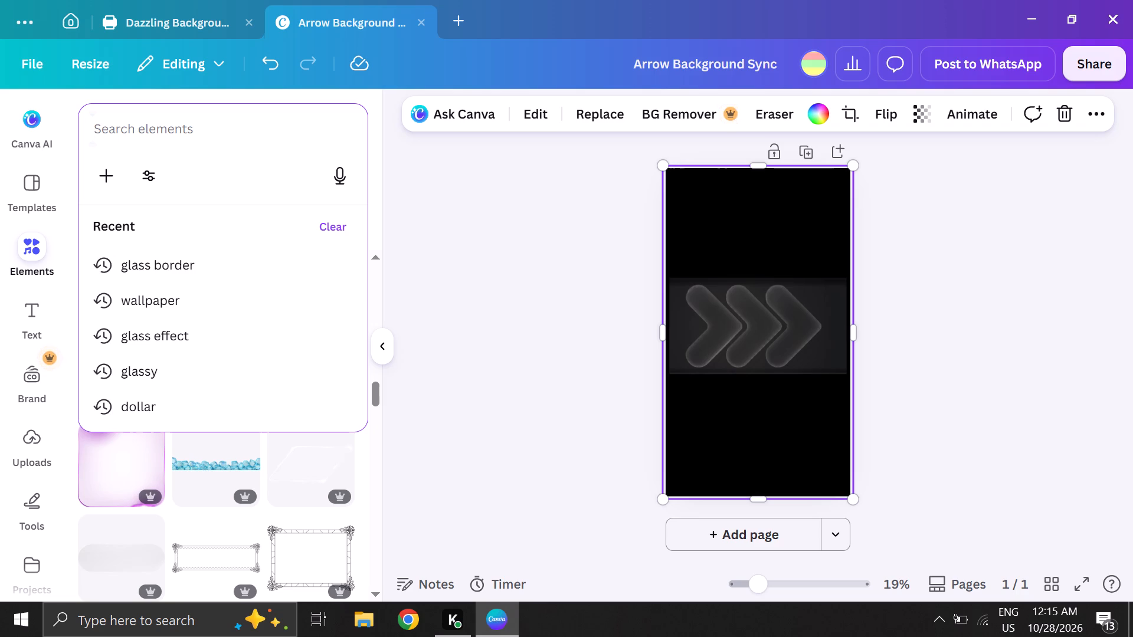
pyautogui.write('dazzling')
pyautogui.press('space')
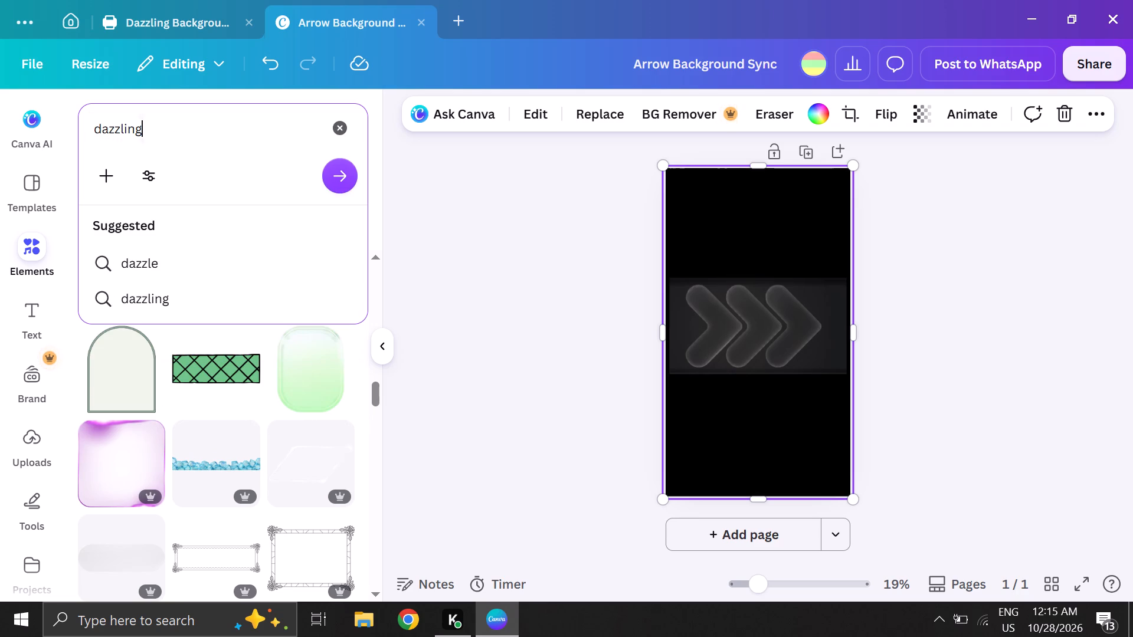
pyautogui.press('Return')
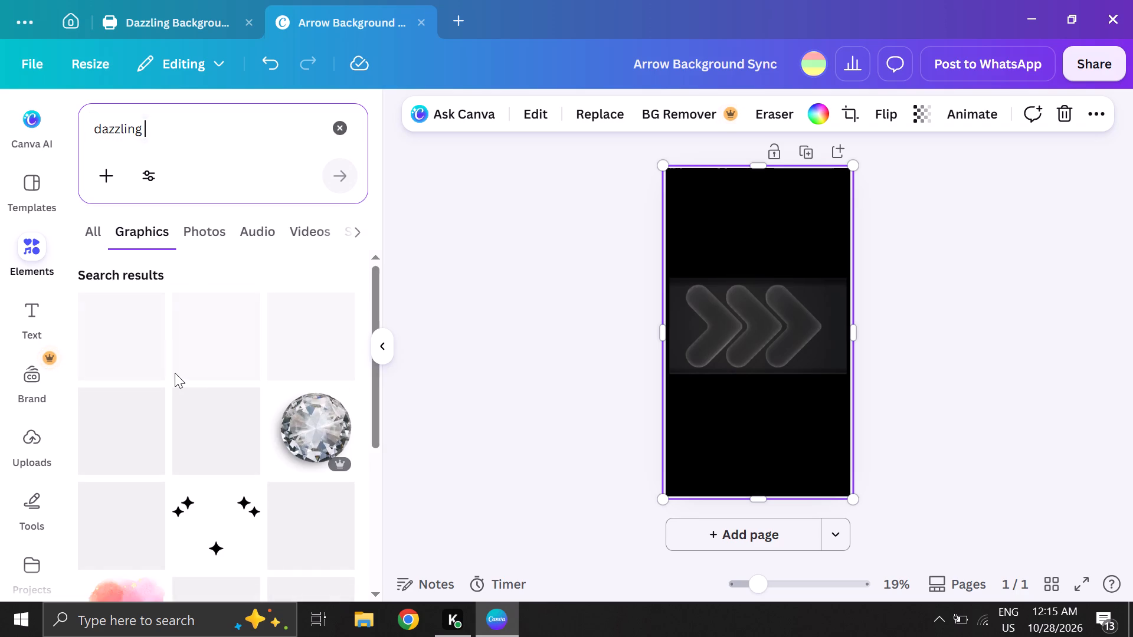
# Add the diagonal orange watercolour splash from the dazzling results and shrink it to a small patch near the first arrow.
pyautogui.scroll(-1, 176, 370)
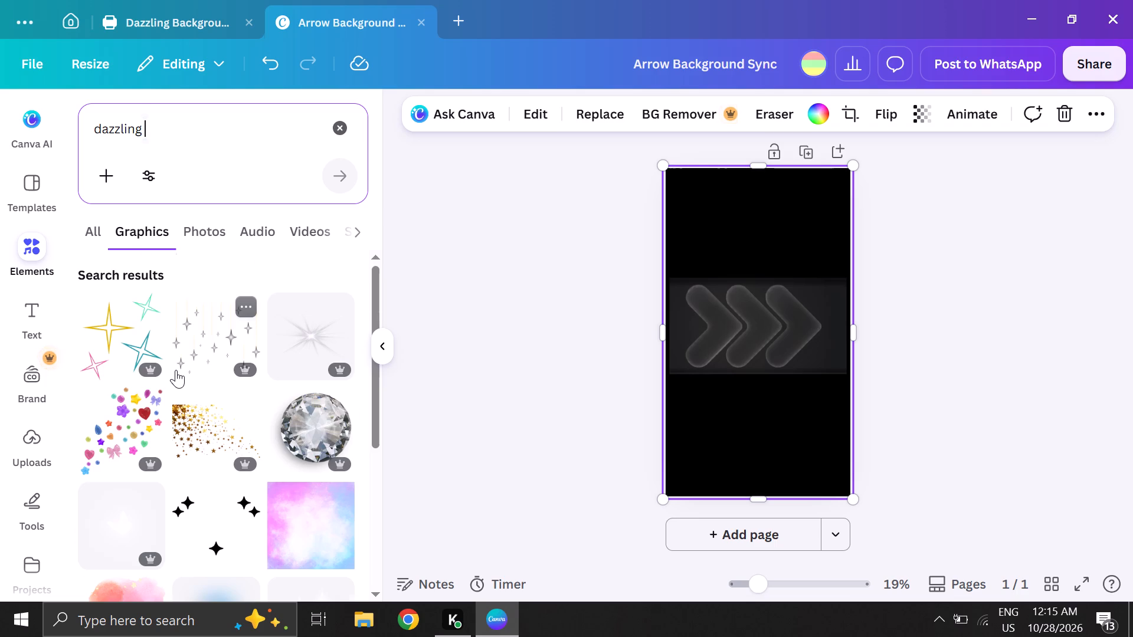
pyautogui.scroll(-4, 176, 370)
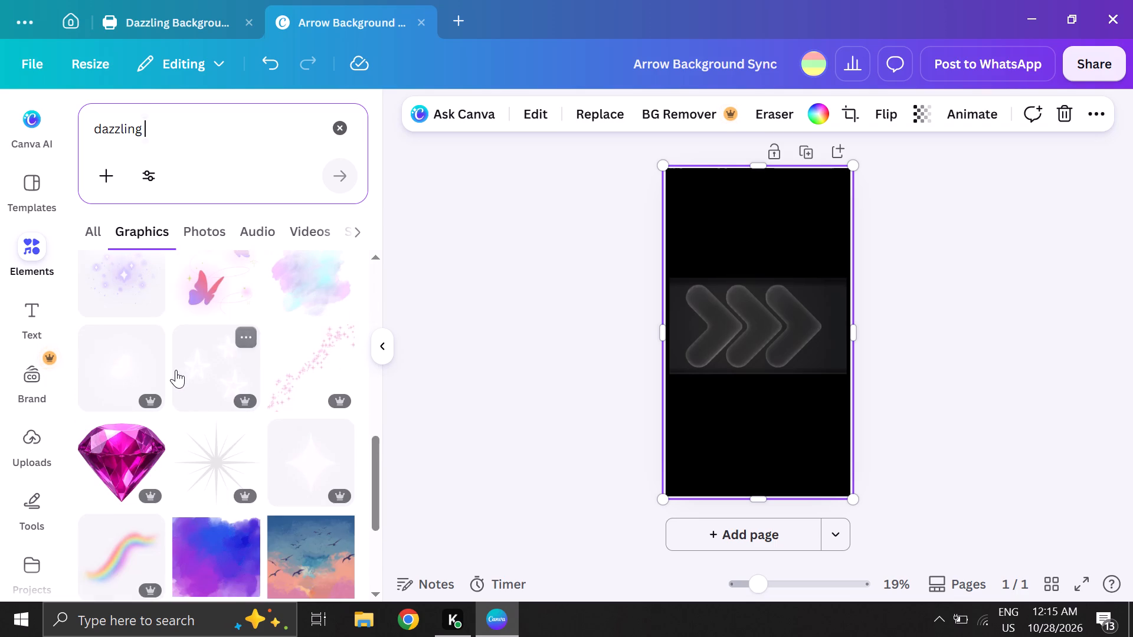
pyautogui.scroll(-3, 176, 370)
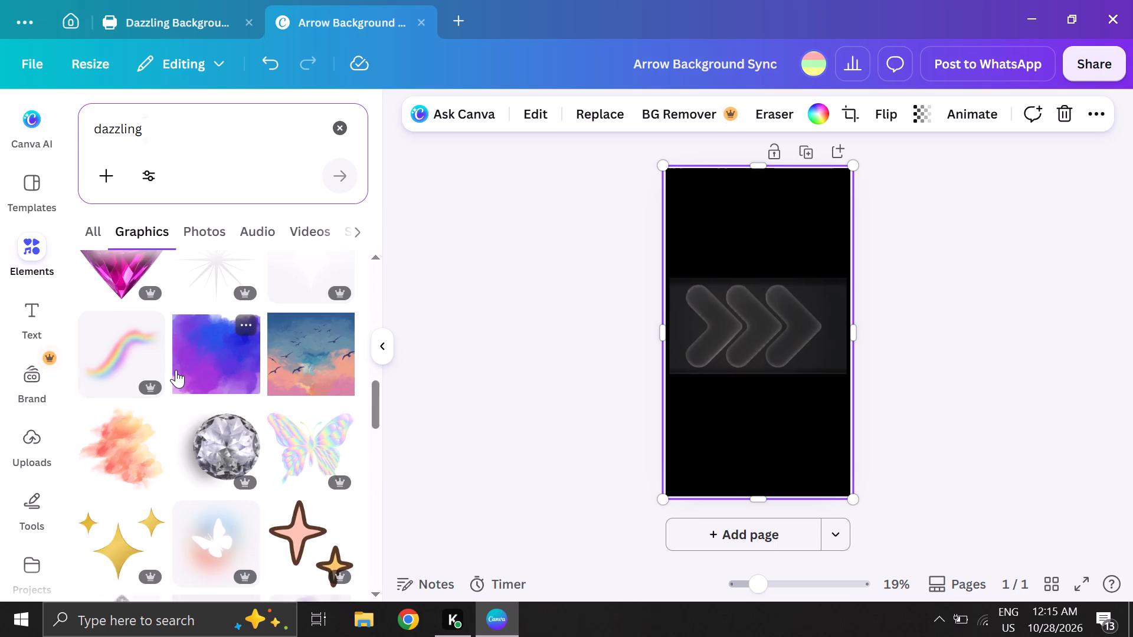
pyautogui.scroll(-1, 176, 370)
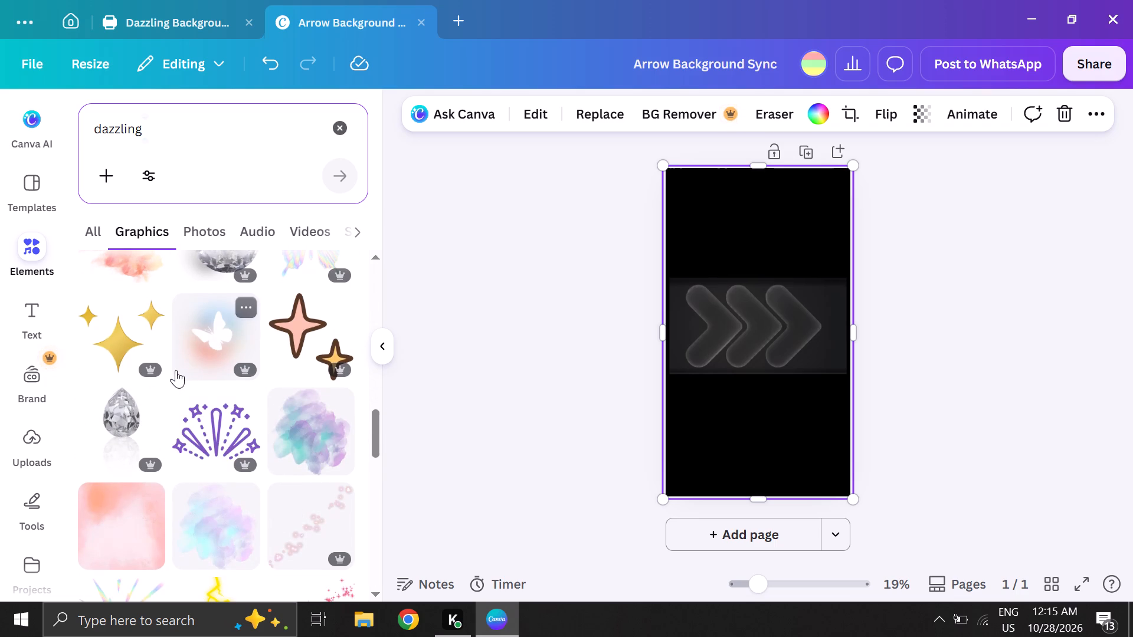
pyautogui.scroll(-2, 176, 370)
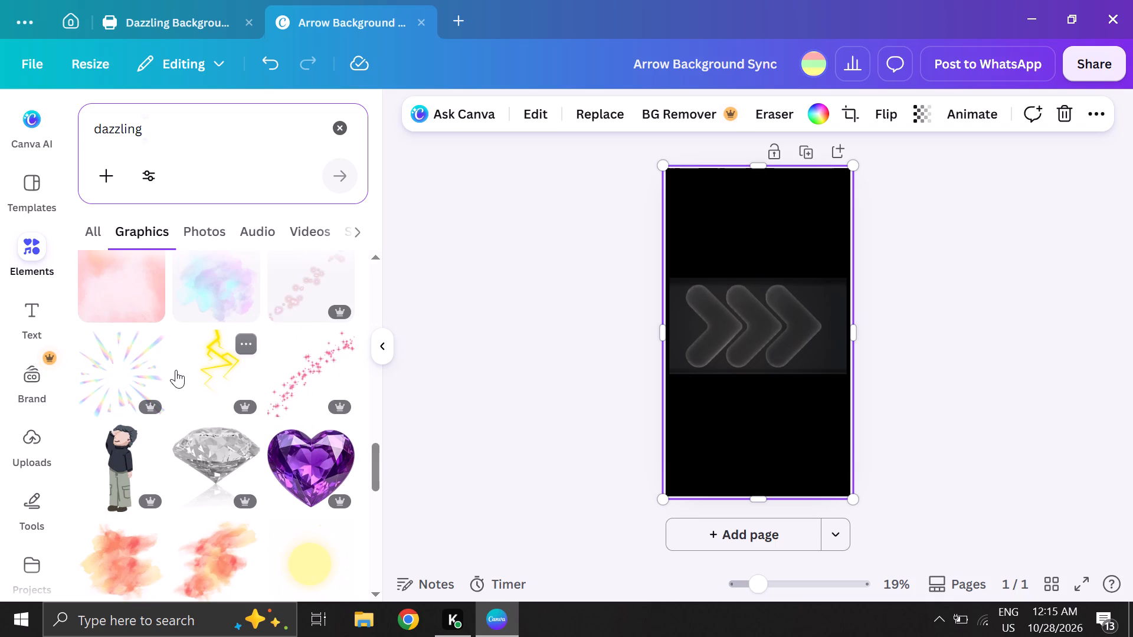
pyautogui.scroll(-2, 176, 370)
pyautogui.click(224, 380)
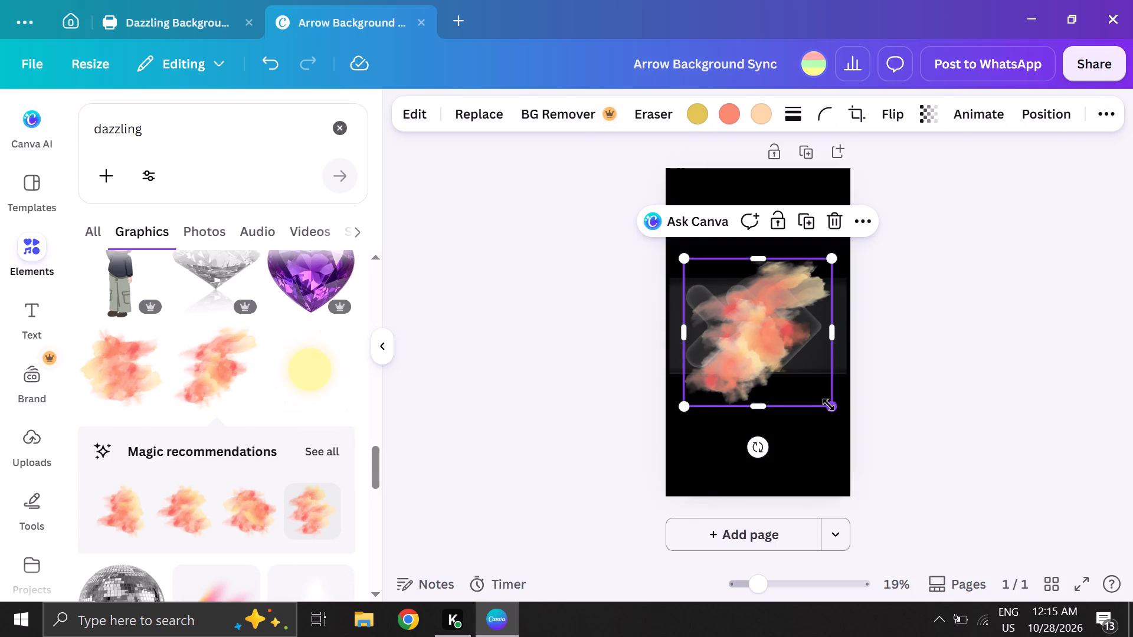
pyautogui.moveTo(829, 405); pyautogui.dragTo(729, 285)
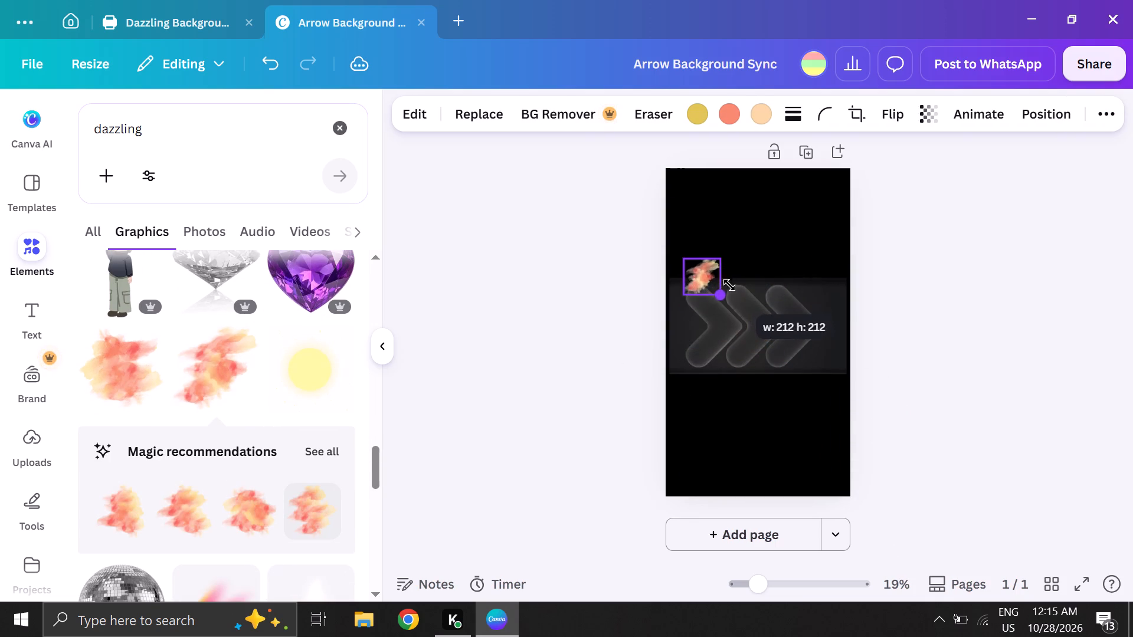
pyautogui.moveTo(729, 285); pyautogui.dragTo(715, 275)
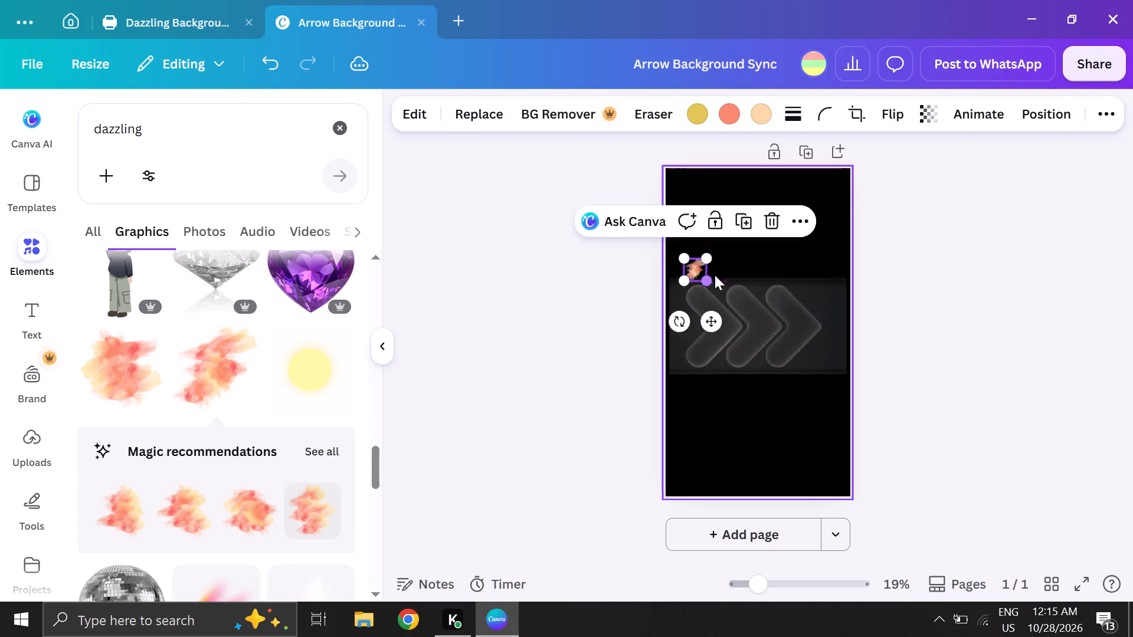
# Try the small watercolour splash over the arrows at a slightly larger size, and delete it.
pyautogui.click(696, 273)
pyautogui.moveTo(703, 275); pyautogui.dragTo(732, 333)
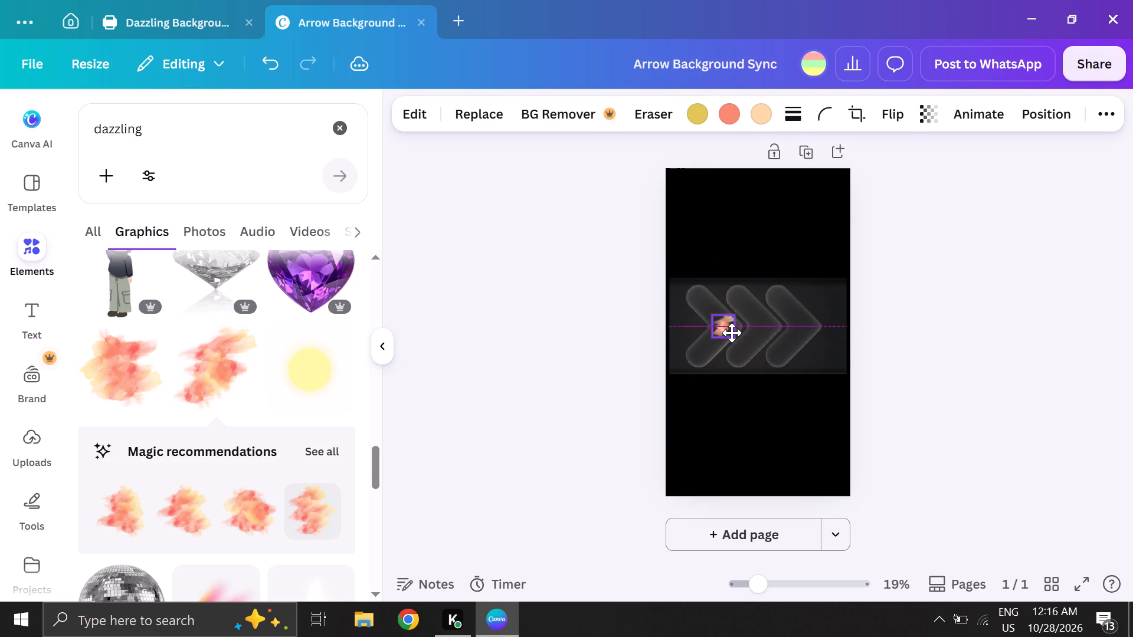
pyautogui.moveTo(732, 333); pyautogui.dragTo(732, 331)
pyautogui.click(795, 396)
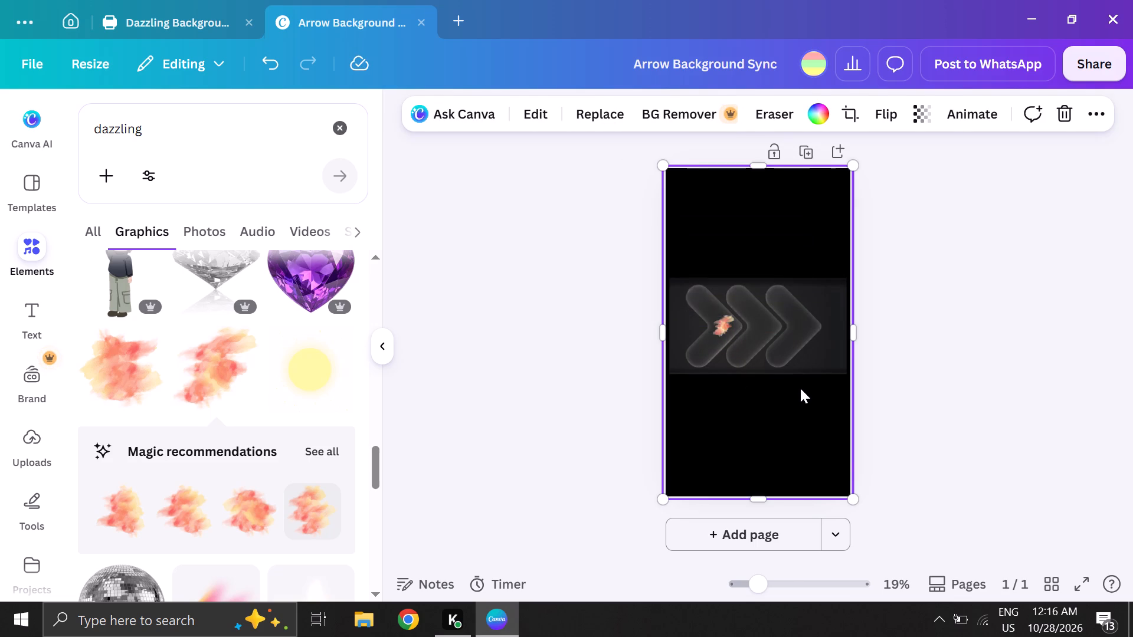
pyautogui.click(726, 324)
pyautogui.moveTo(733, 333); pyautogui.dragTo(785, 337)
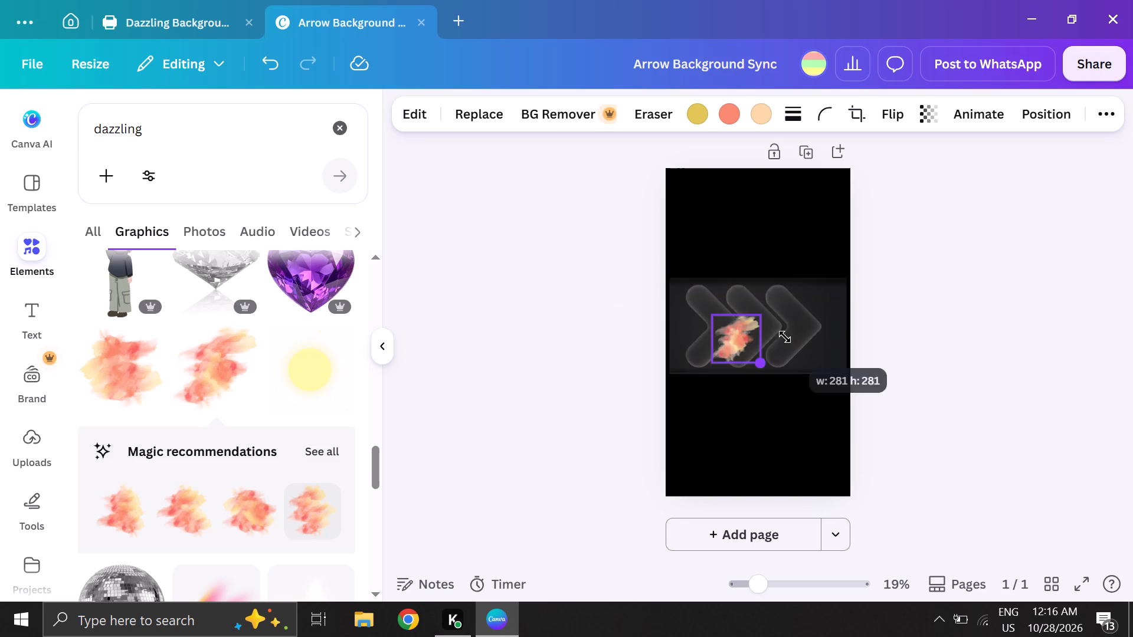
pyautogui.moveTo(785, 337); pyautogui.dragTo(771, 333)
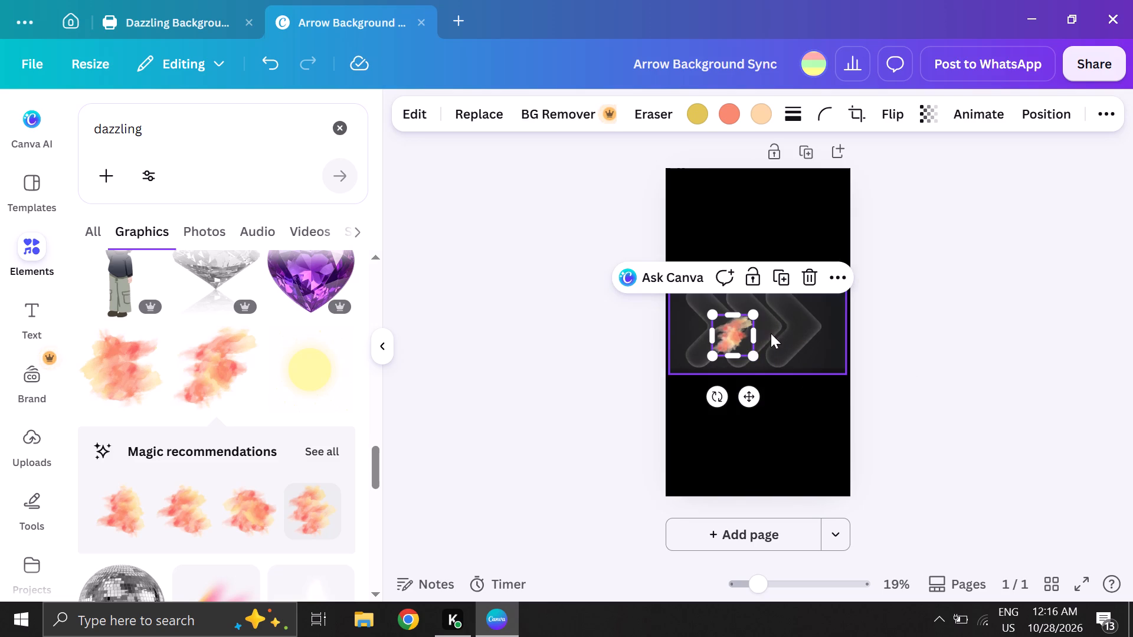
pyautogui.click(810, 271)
# Add the blurred pink-and-orange light flare graphic and shrink it slightly over the arrows.
pyautogui.scroll(-2, 312, 395)
pyautogui.click(220, 311)
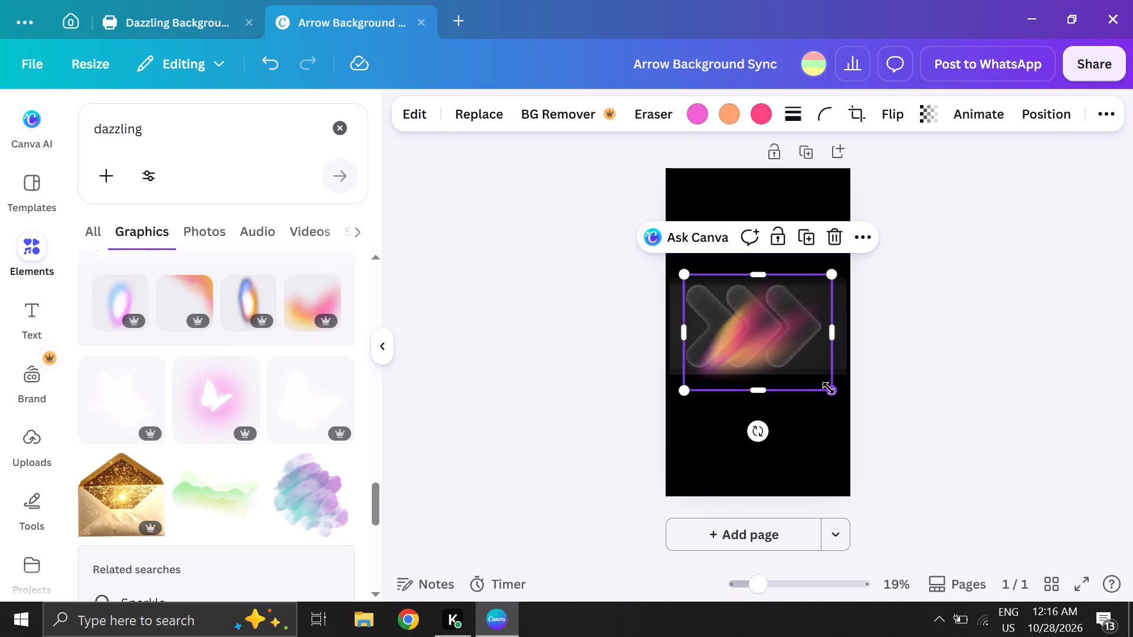
pyautogui.moveTo(829, 388); pyautogui.dragTo(791, 396)
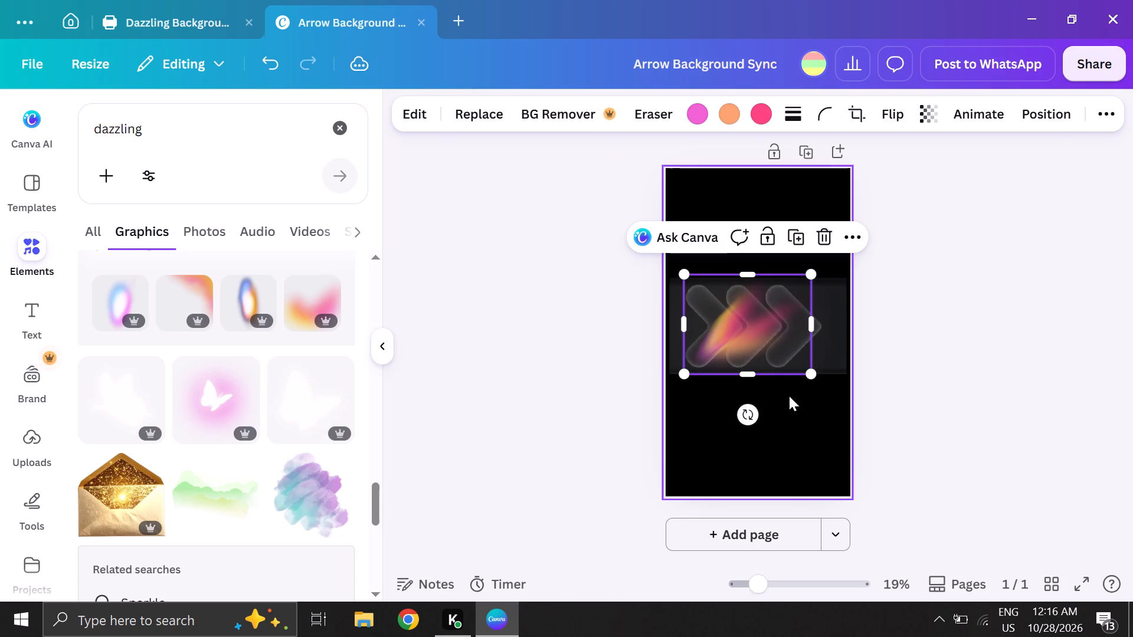
# Rotate the light flare to about 14° and shift it right, over the middle of the three arrows.
pyautogui.moveTo(742, 412); pyautogui.dragTo(676, 416)
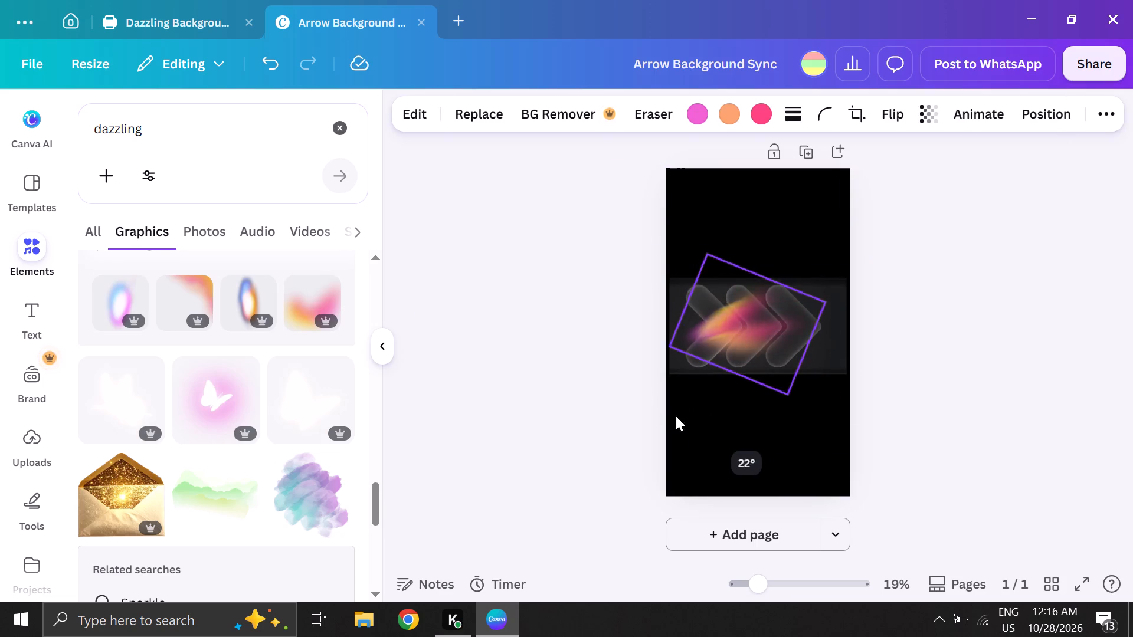
pyautogui.moveTo(676, 416); pyautogui.dragTo(722, 406)
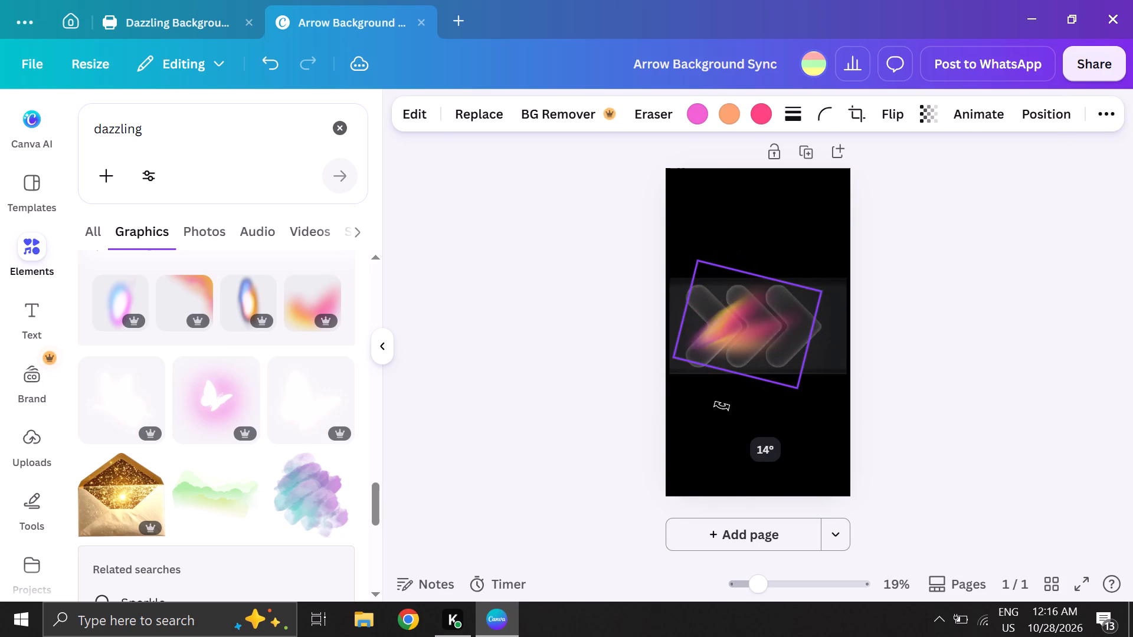
pyautogui.moveTo(722, 406); pyautogui.dragTo(721, 406)
pyautogui.click(795, 425)
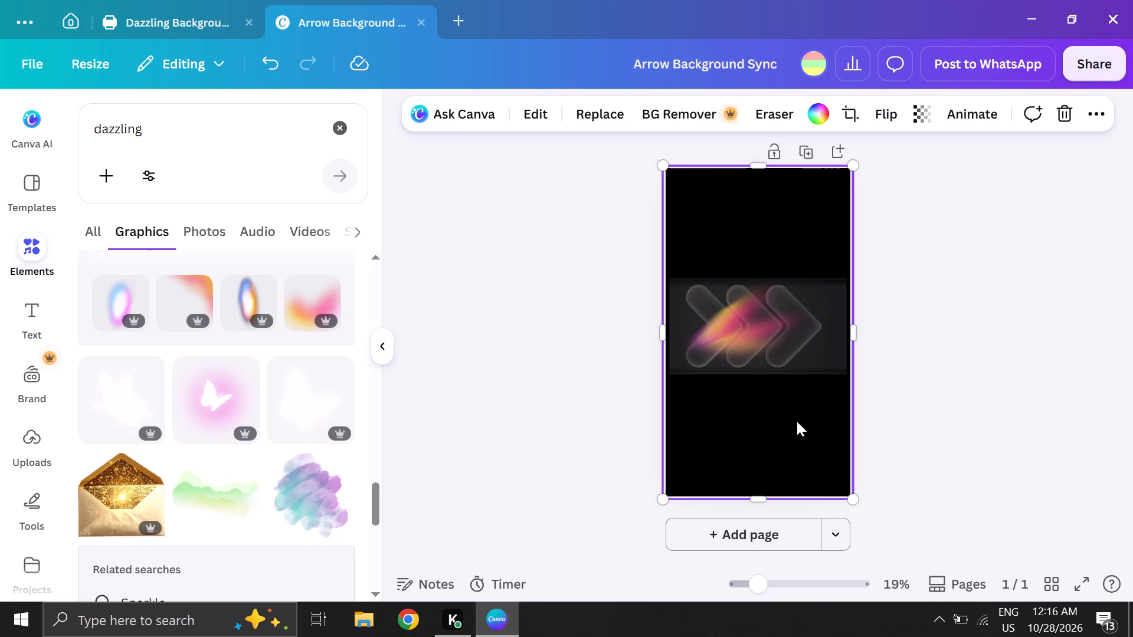
pyautogui.moveTo(728, 327); pyautogui.dragTo(761, 329)
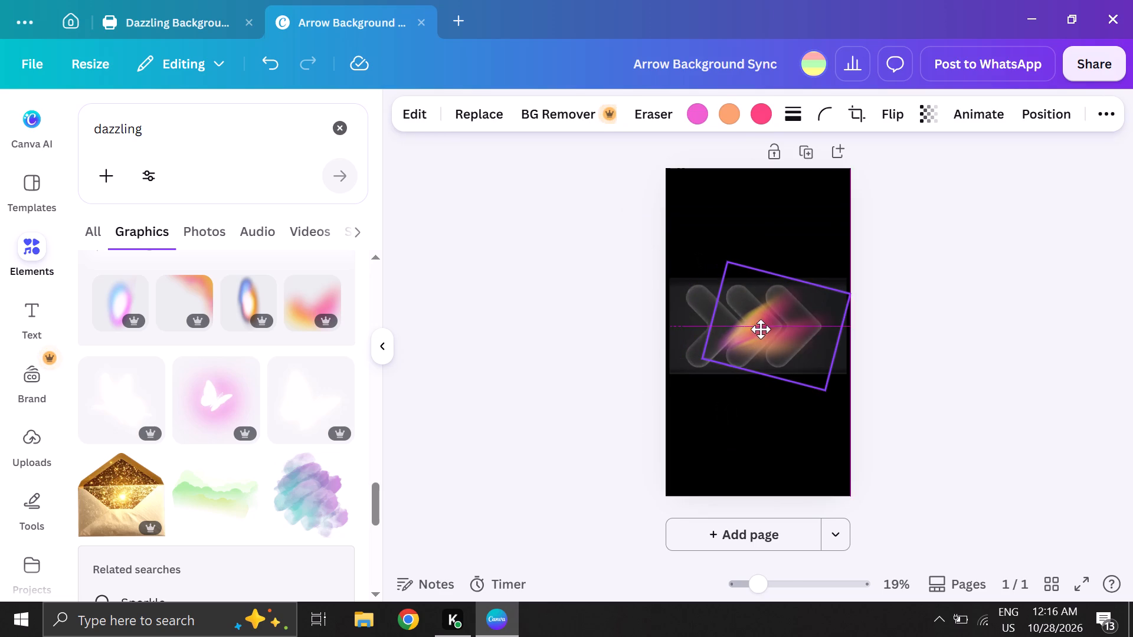
pyautogui.moveTo(761, 329); pyautogui.dragTo(747, 329)
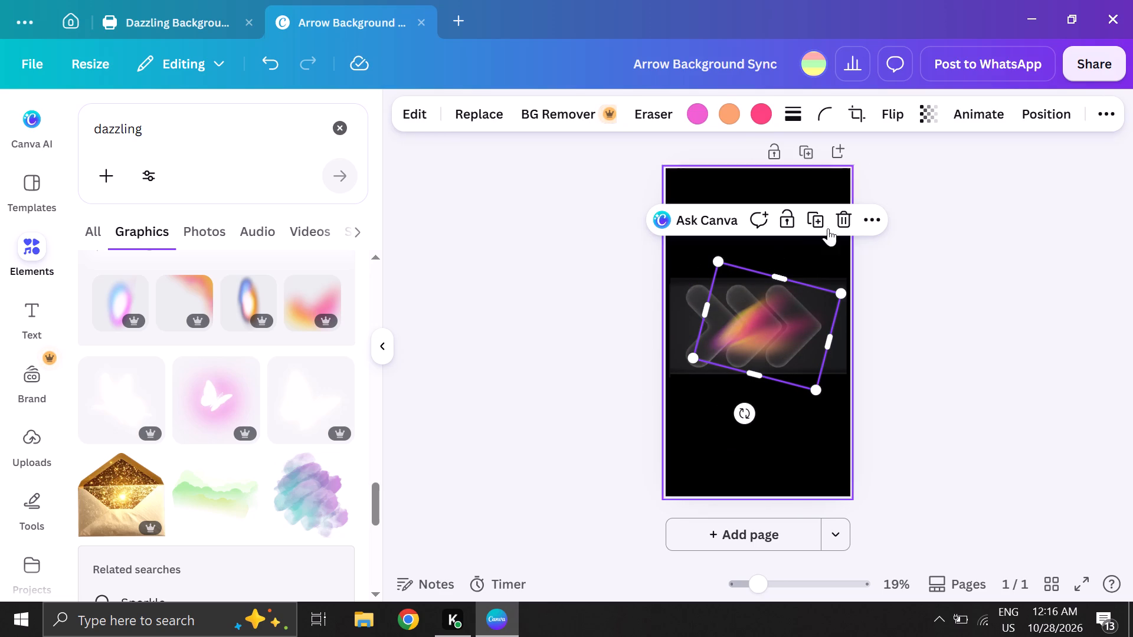
# Apply the light flare's colours to the page.
pyautogui.click(863, 218)
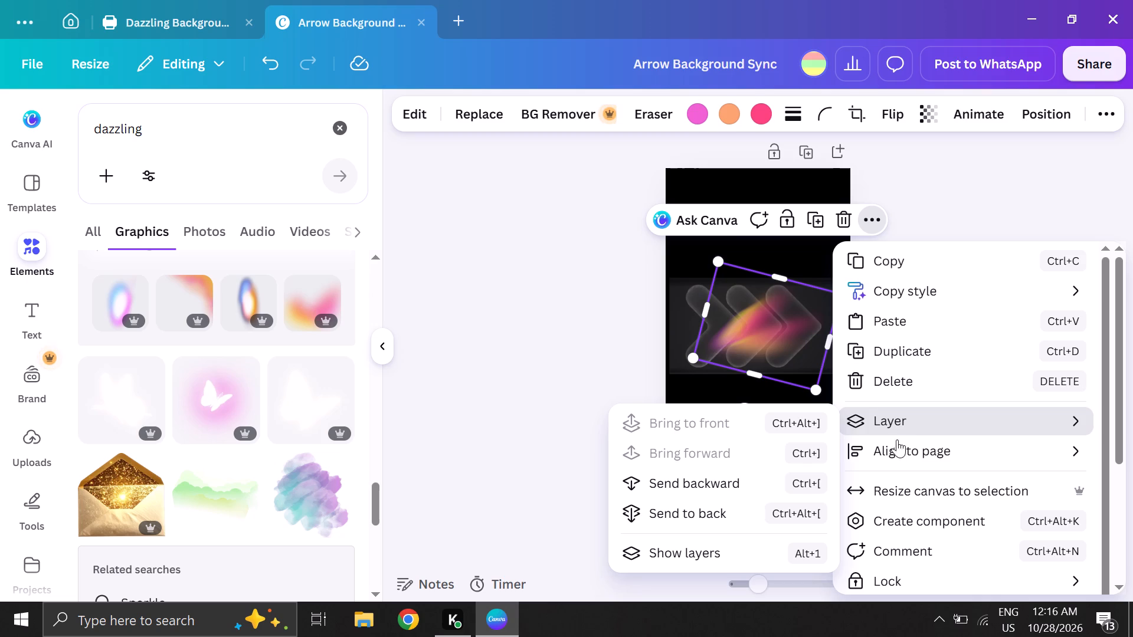
pyautogui.scroll(-1, 925, 534)
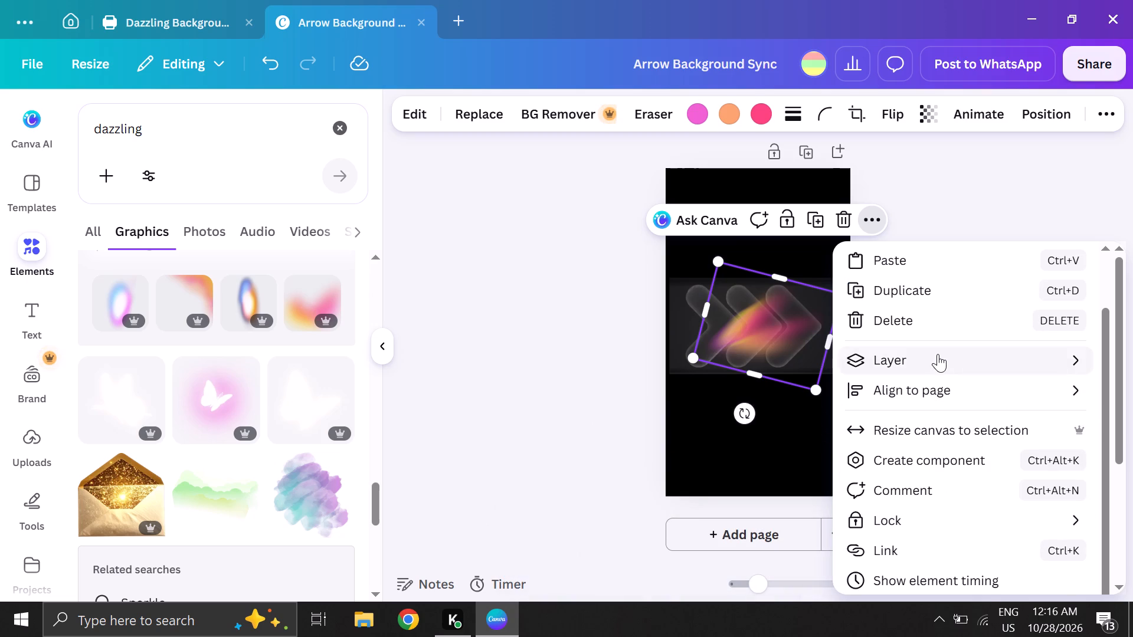
pyautogui.click(867, 225)
pyautogui.click(867, 225)
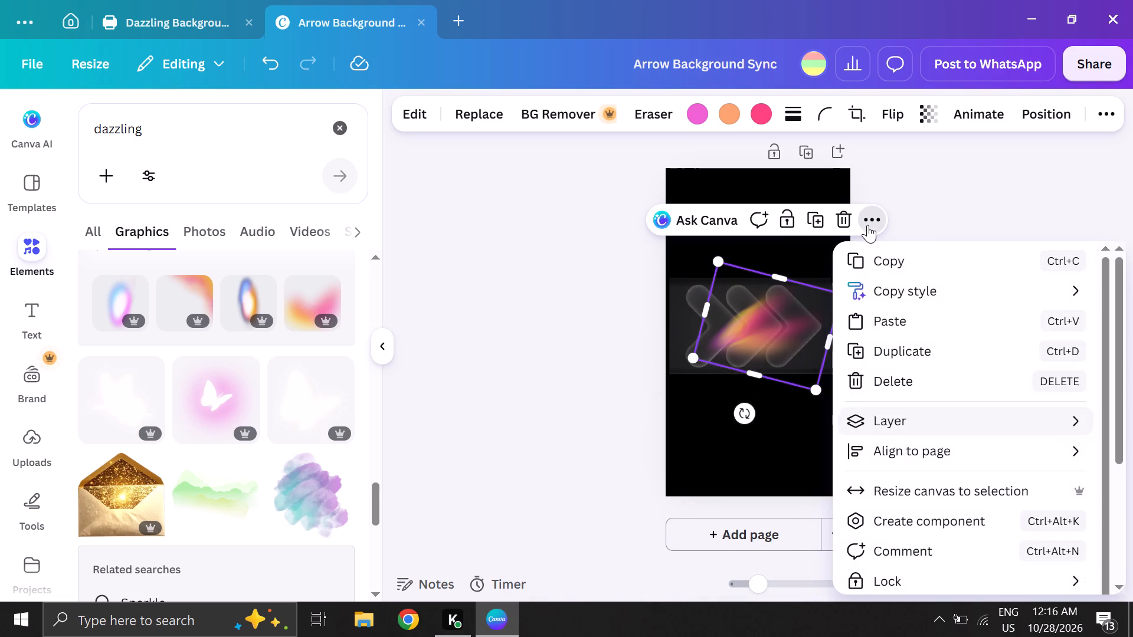
pyautogui.scroll(-1, 921, 301)
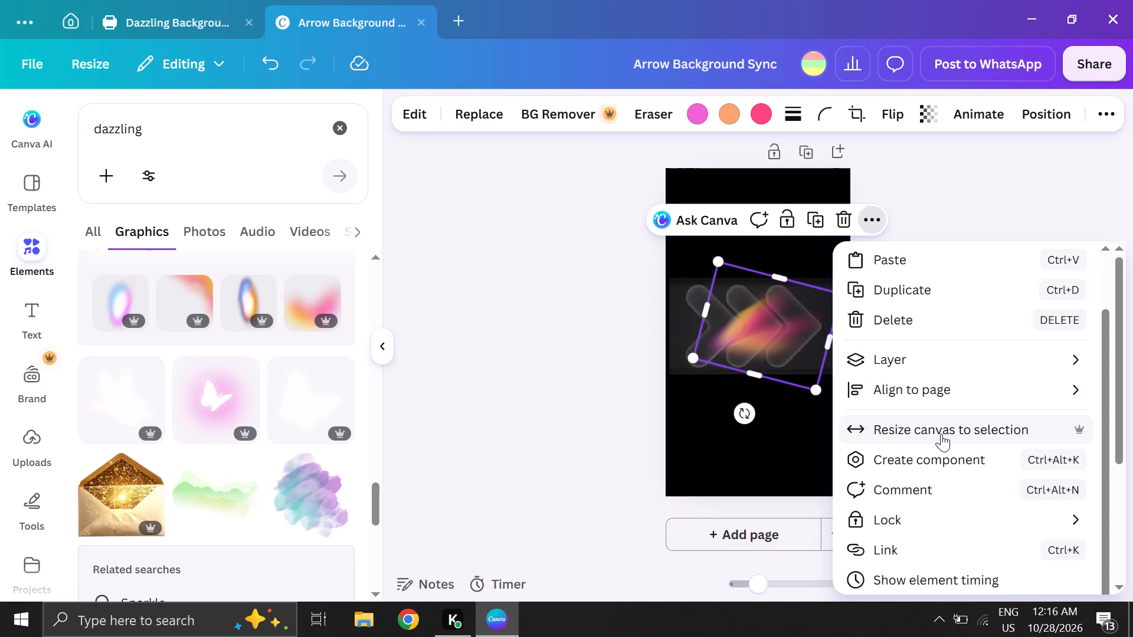
pyautogui.scroll(-3, 938, 448)
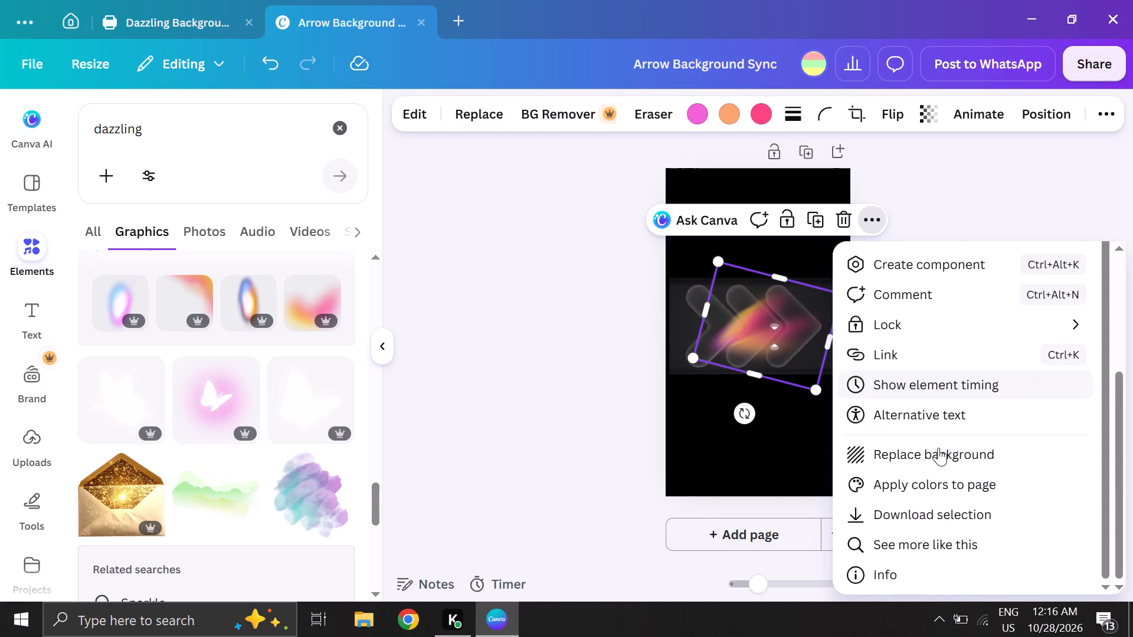
pyautogui.scroll(-2, 938, 448)
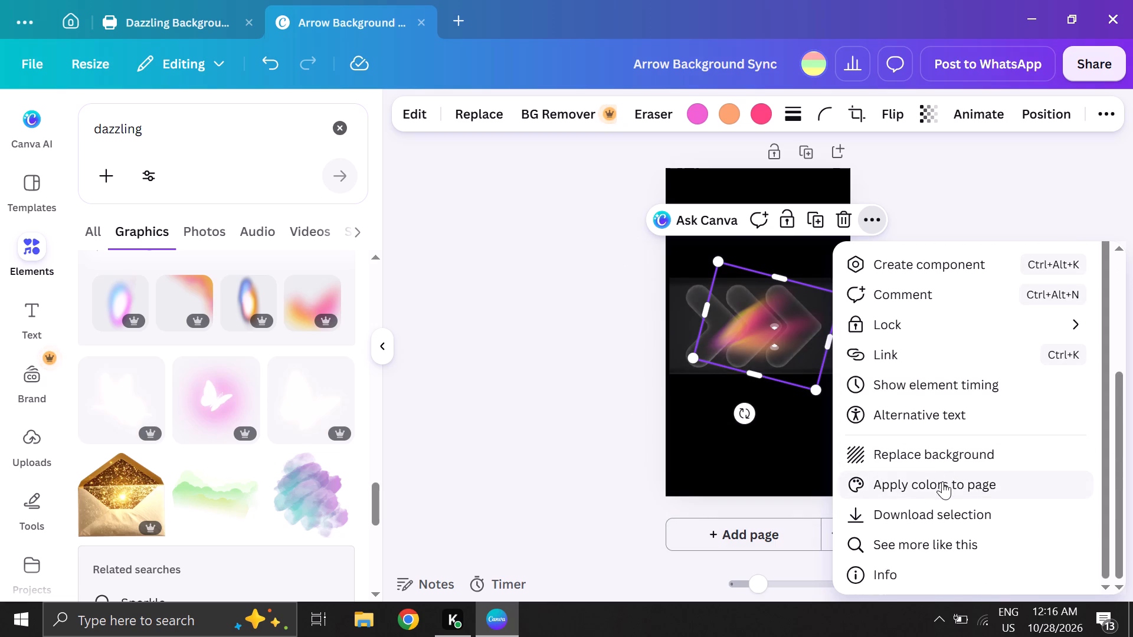
pyautogui.click(942, 481)
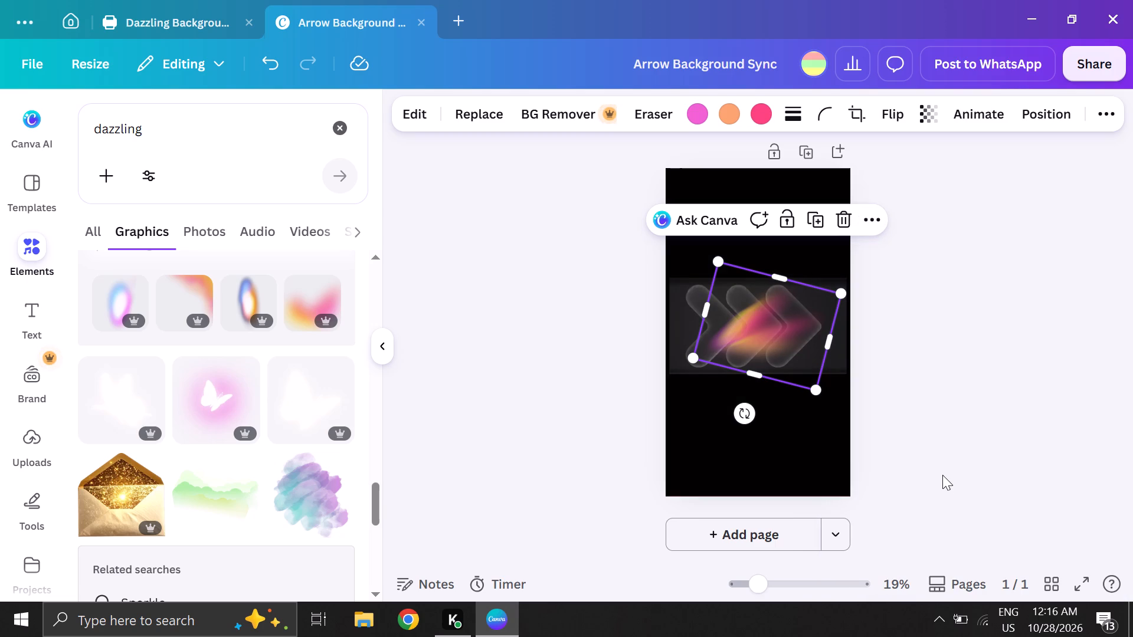
pyautogui.click(795, 469)
pyautogui.click(757, 318)
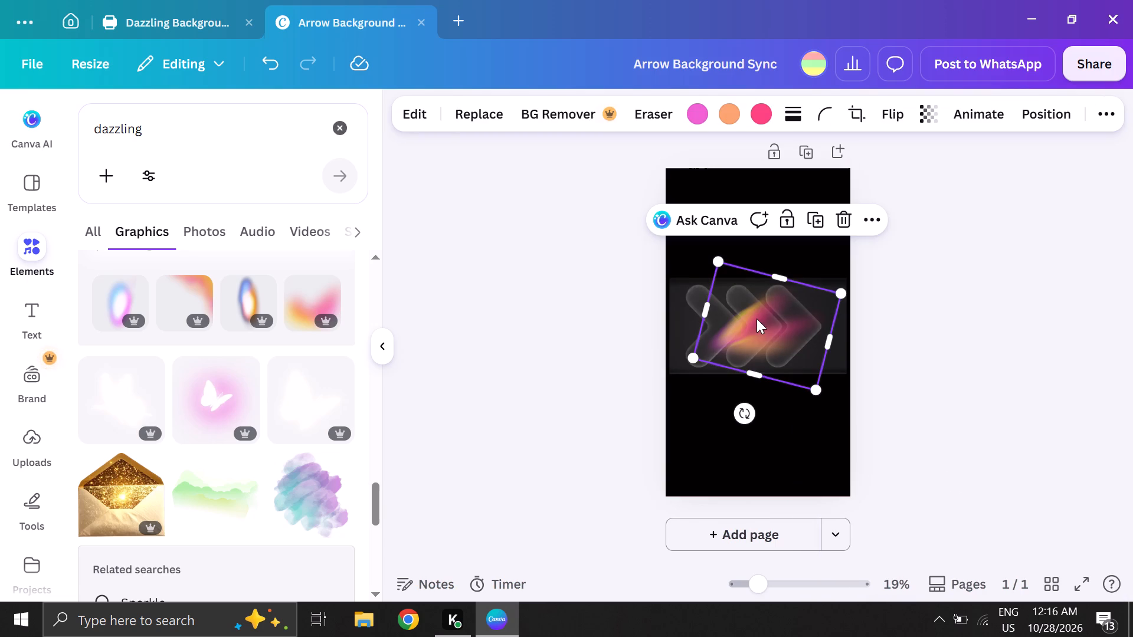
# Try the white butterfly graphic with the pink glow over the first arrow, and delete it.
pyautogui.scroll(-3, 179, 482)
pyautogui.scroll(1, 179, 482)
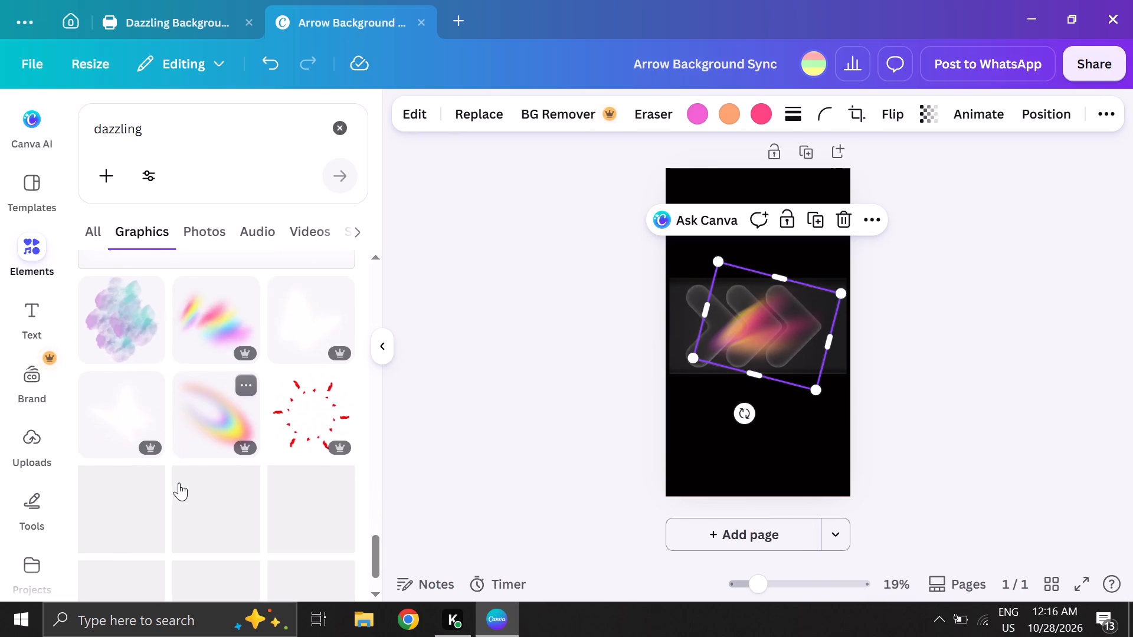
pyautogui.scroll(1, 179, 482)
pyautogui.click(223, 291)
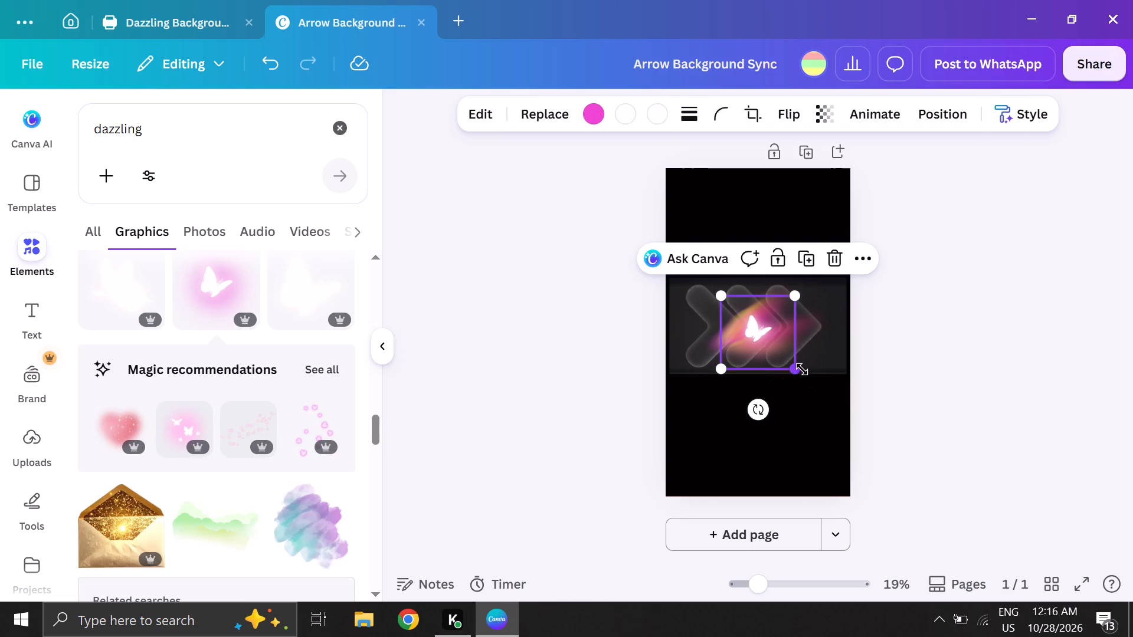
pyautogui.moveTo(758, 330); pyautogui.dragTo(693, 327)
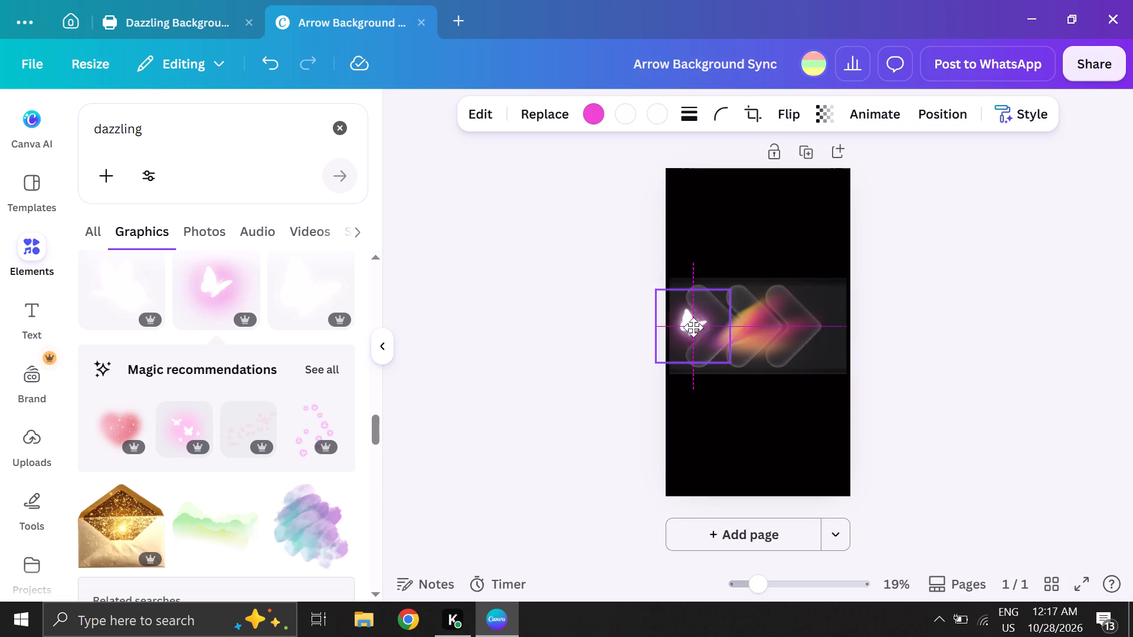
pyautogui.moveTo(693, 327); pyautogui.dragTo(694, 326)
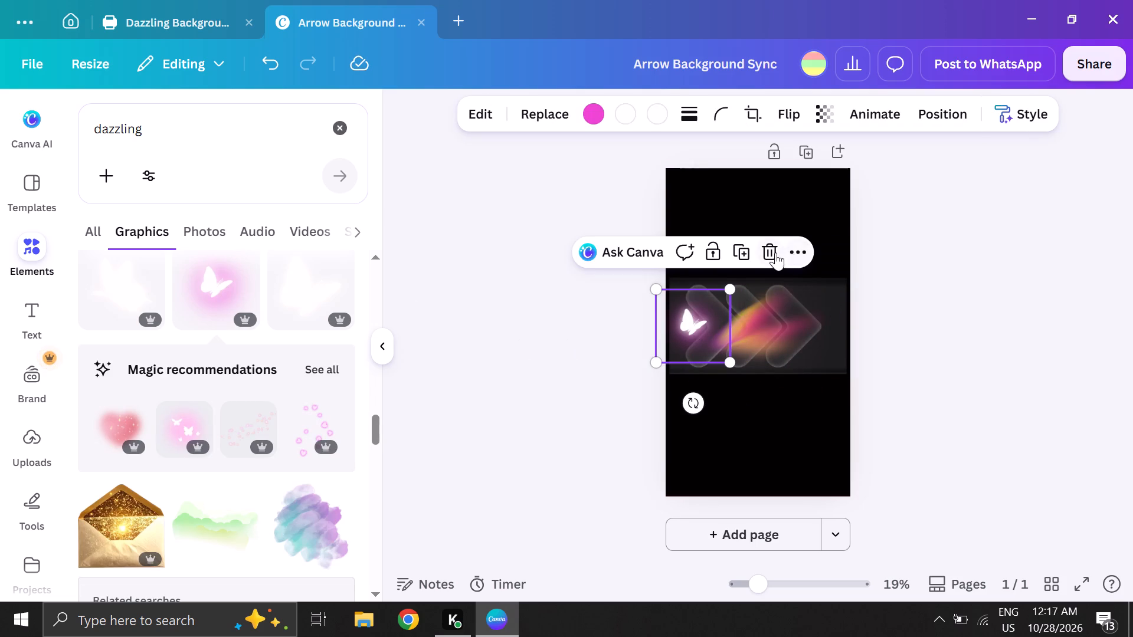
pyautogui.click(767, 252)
pyautogui.scroll(-3, 172, 360)
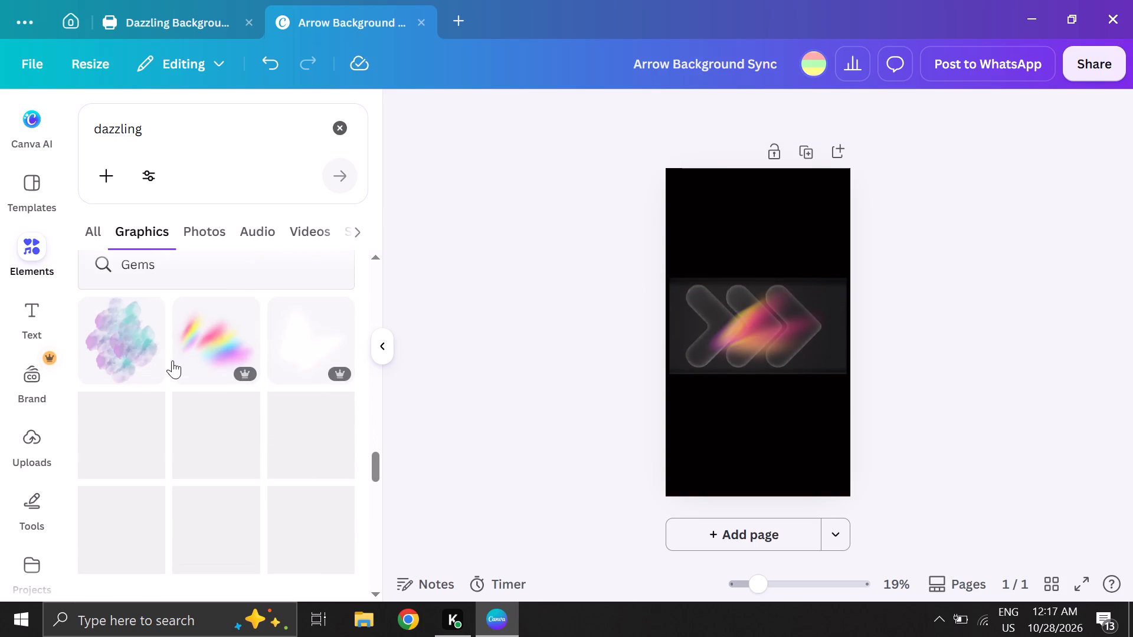
pyautogui.scroll(-4, 172, 360)
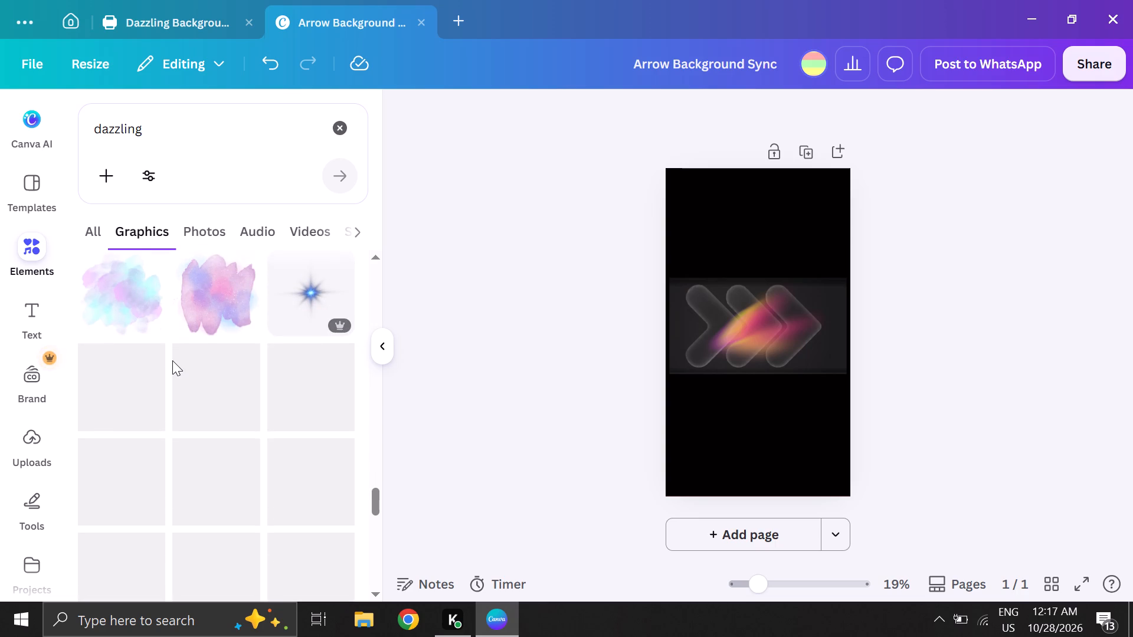
pyautogui.scroll(-1, 172, 360)
pyautogui.scroll(-1, 207, 303)
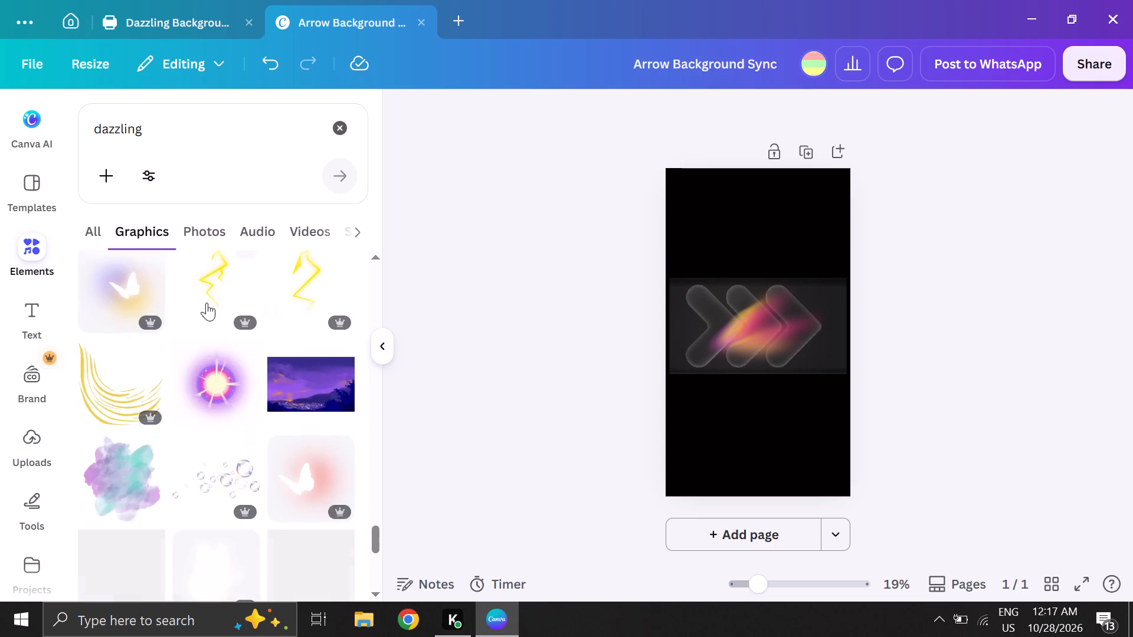
pyautogui.scroll(-3, 207, 303)
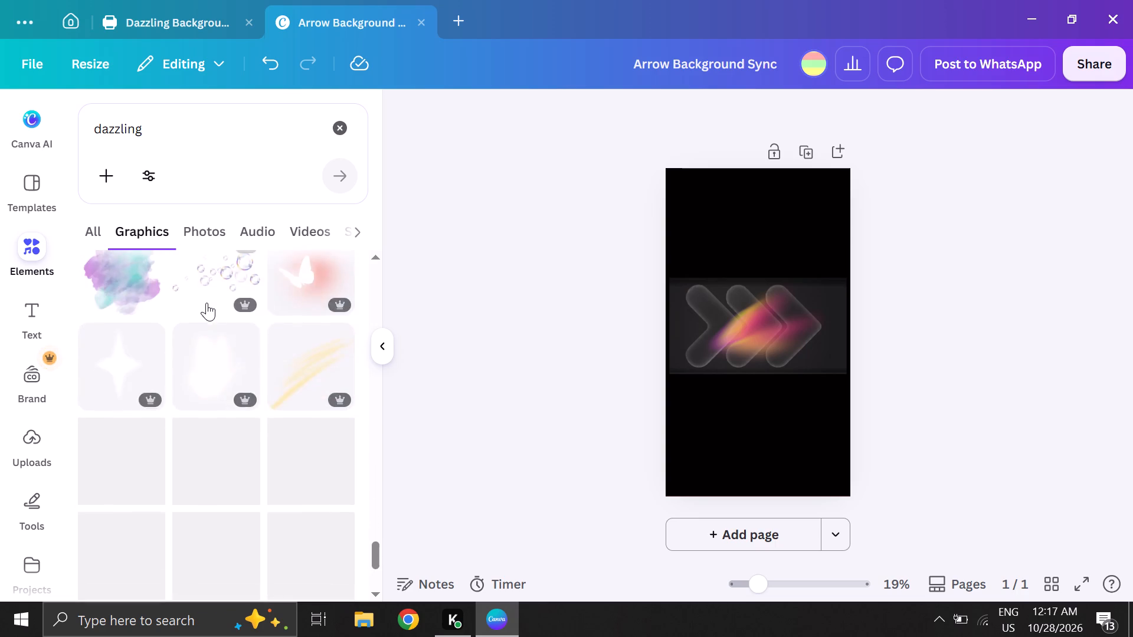
pyautogui.scroll(-3, 207, 303)
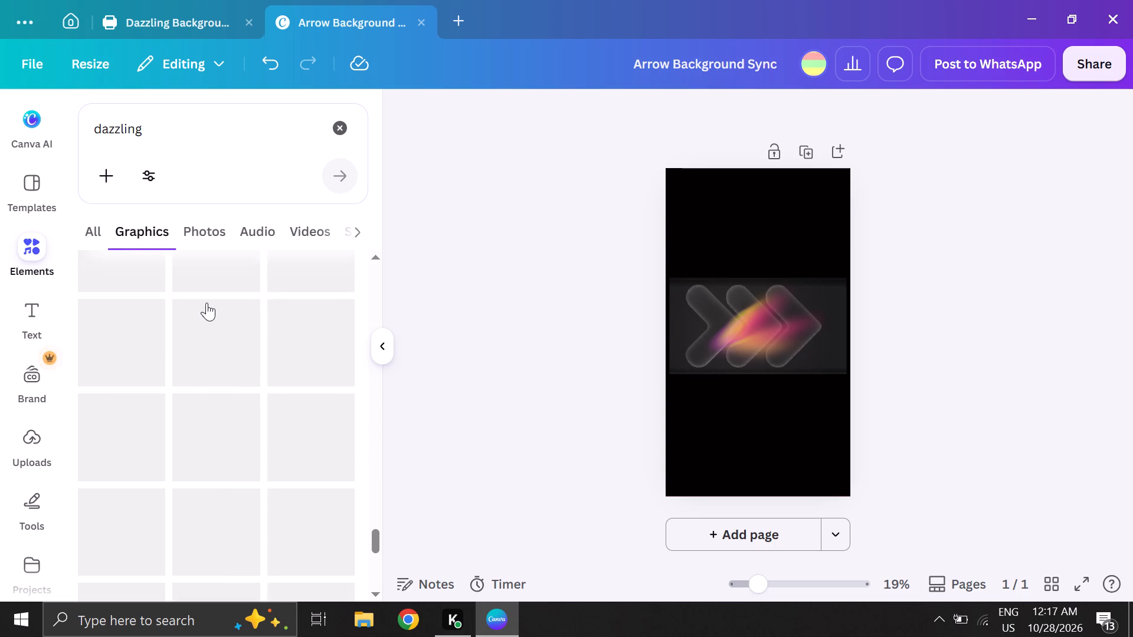
pyautogui.scroll(-4, 207, 303)
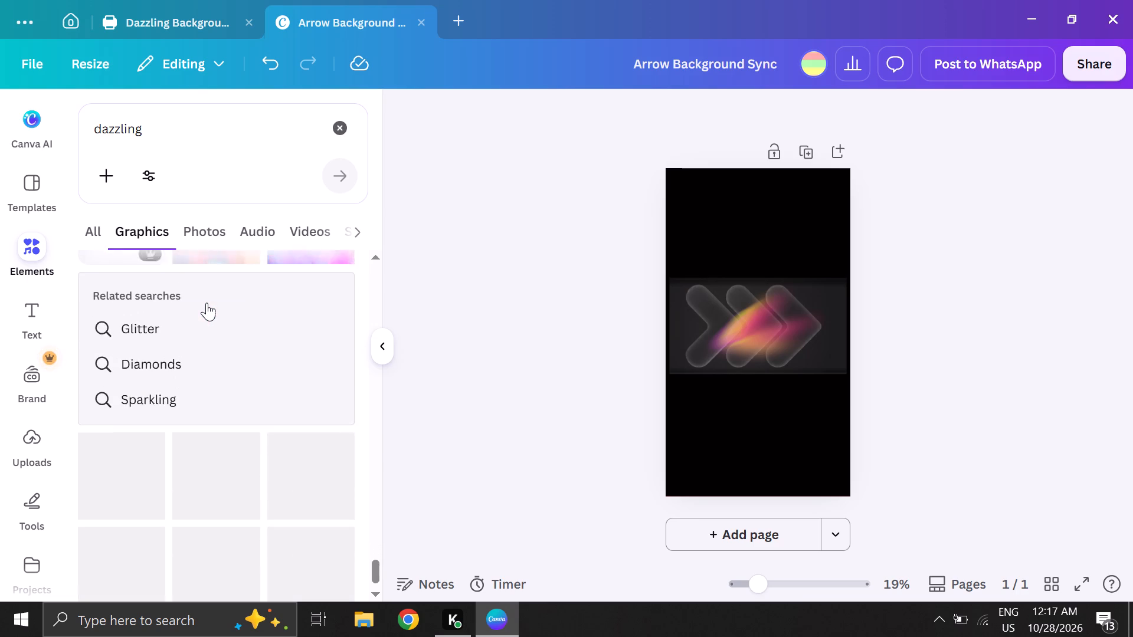
pyautogui.scroll(-4, 207, 303)
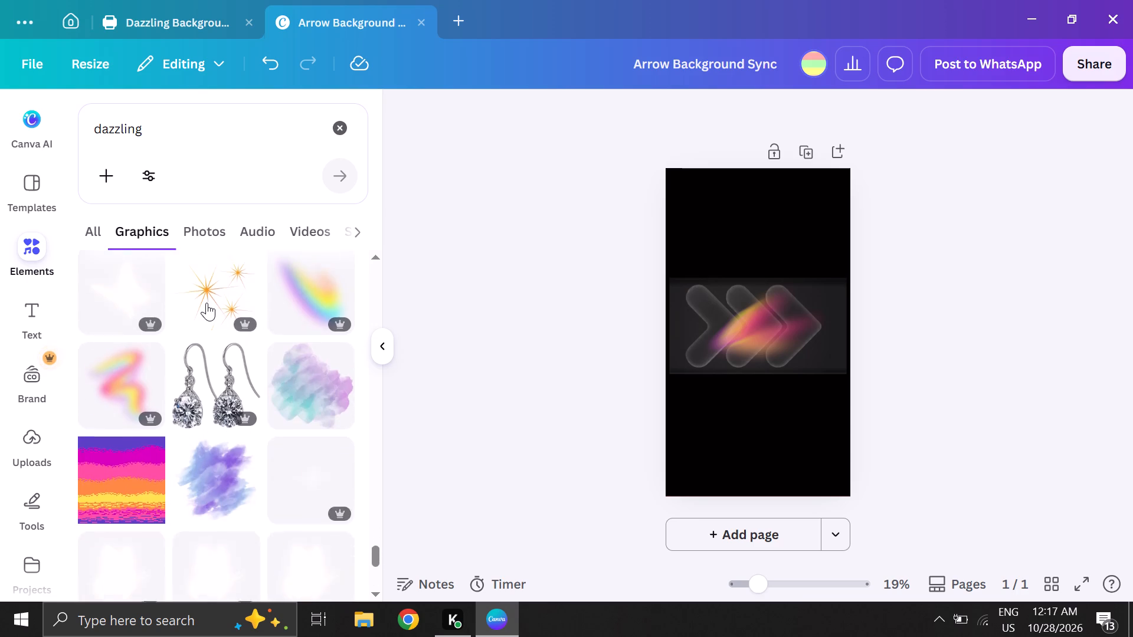
pyautogui.scroll(-2, 207, 303)
pyautogui.scroll(1, 207, 303)
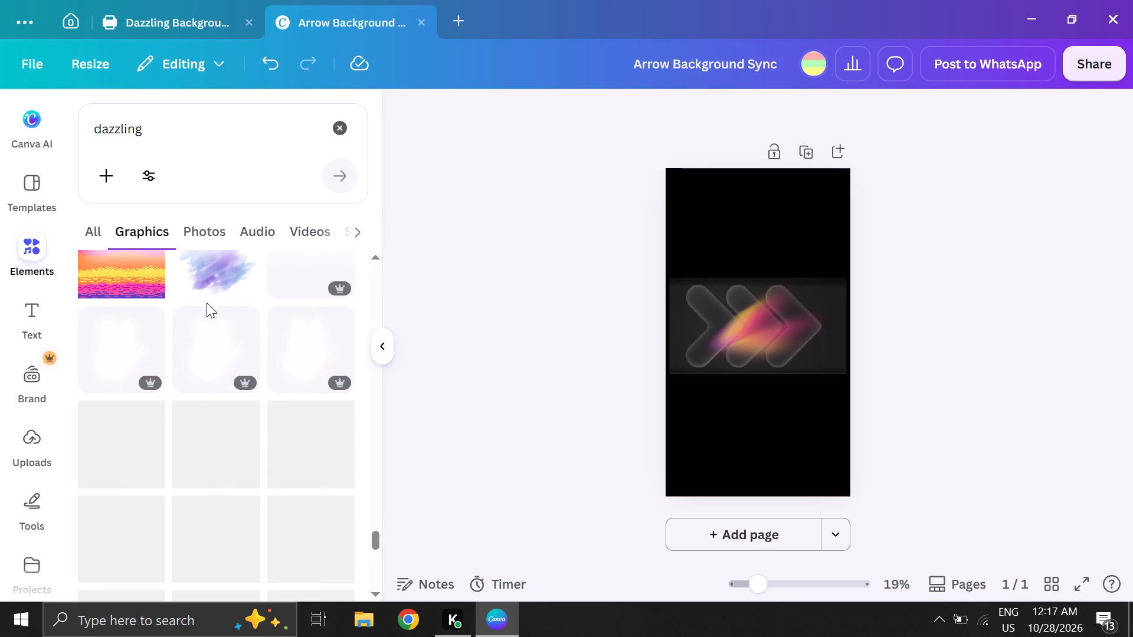
pyautogui.scroll(-1, 207, 303)
pyautogui.scroll(1, 207, 303)
pyautogui.scroll(-1, 248, 395)
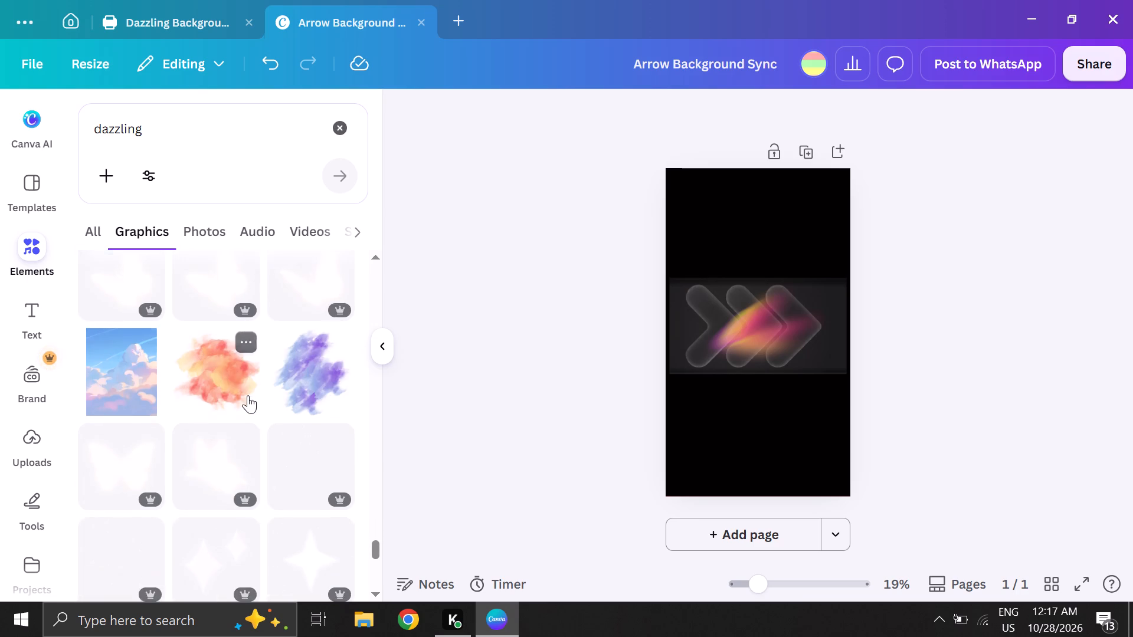
pyautogui.scroll(-2, 248, 395)
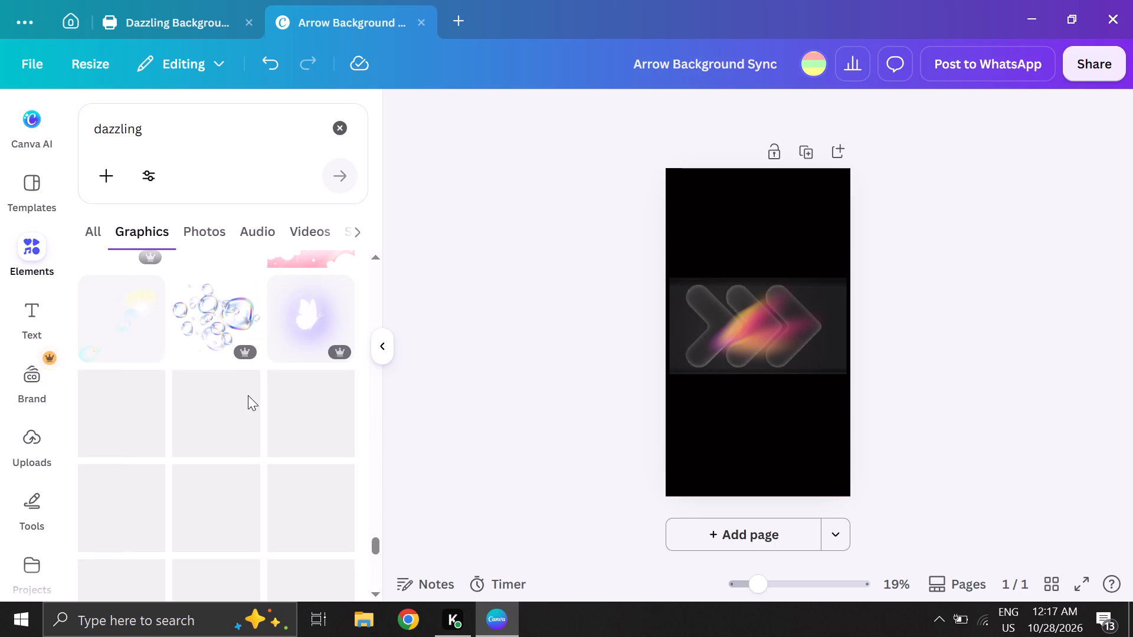
pyautogui.scroll(-2, 248, 395)
pyautogui.scroll(1, 248, 395)
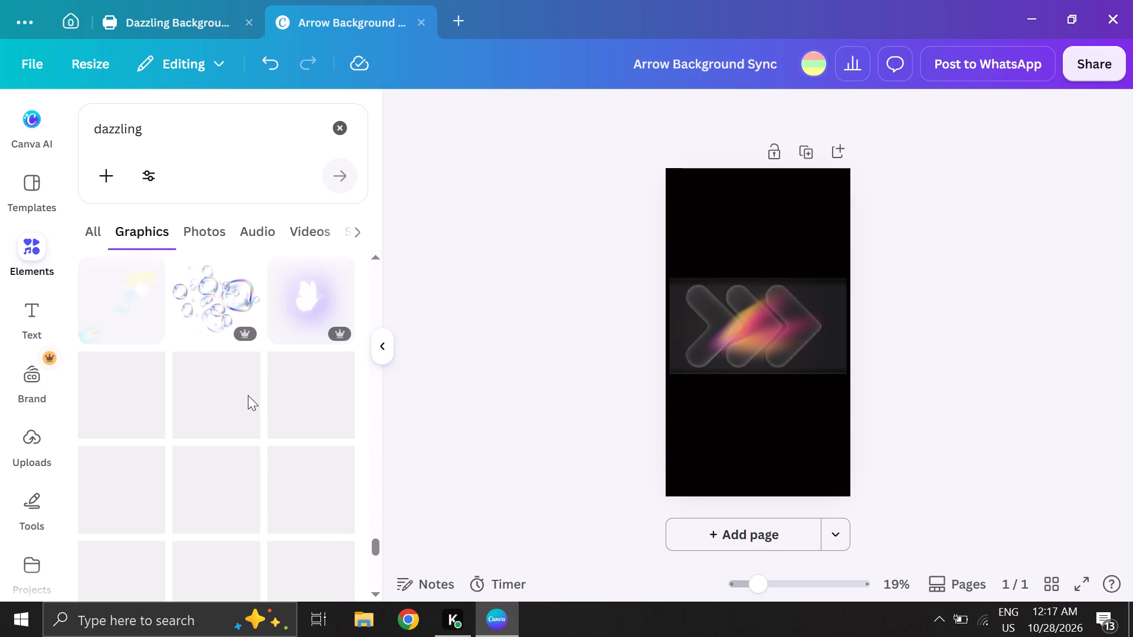
pyautogui.scroll(1, 248, 395)
pyautogui.scroll(-1, 248, 395)
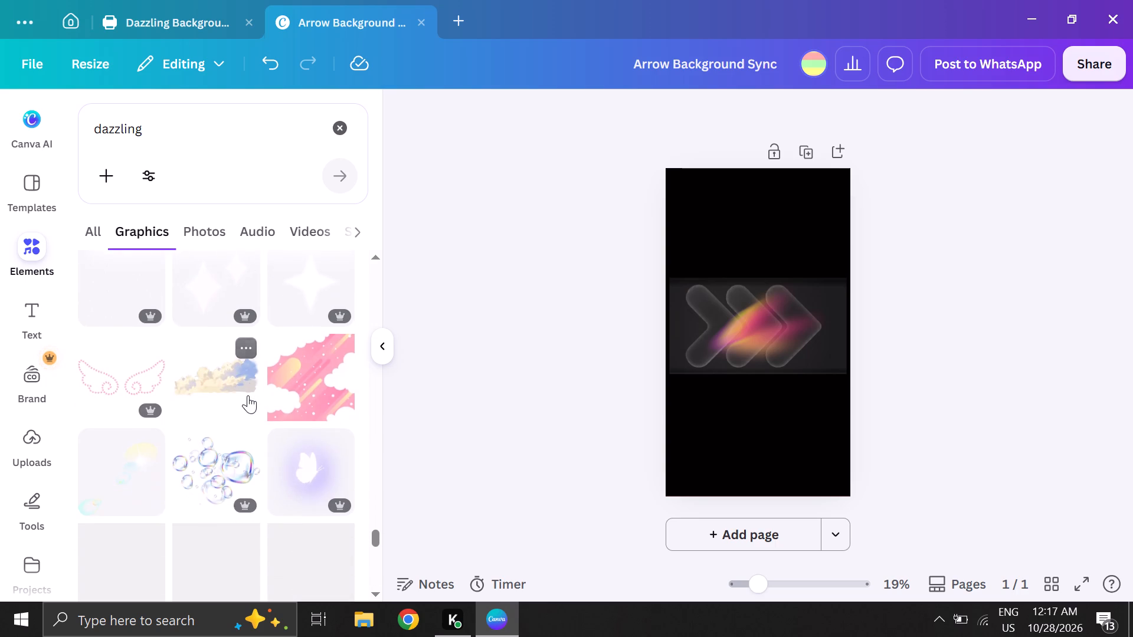
pyautogui.scroll(-1, 248, 395)
pyautogui.scroll(-3, 243, 457)
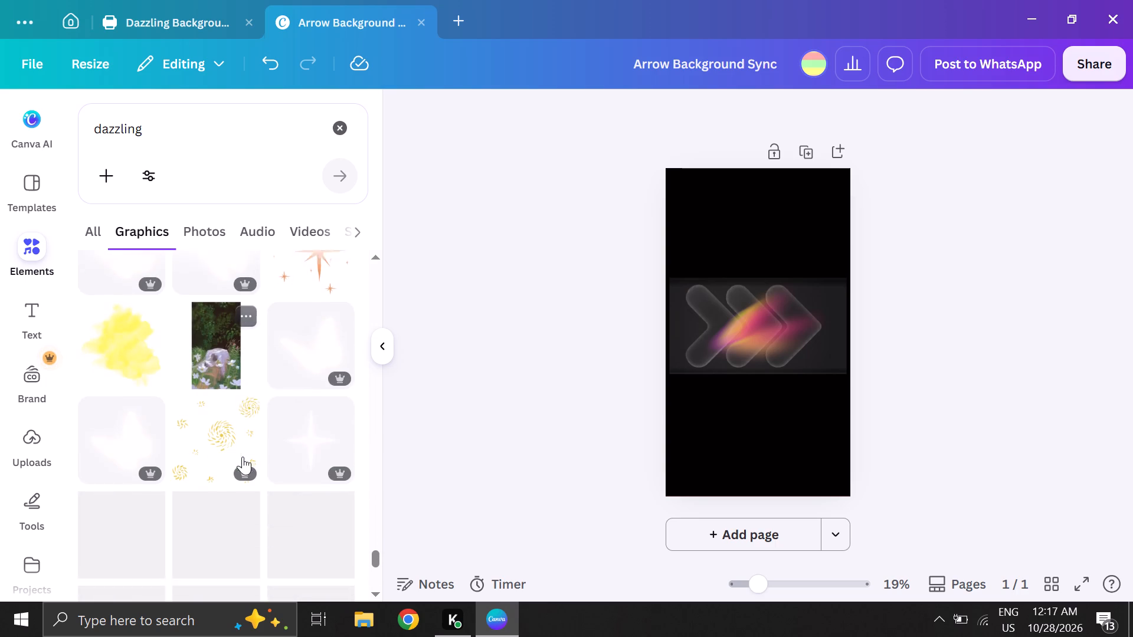
pyautogui.scroll(-2, 243, 457)
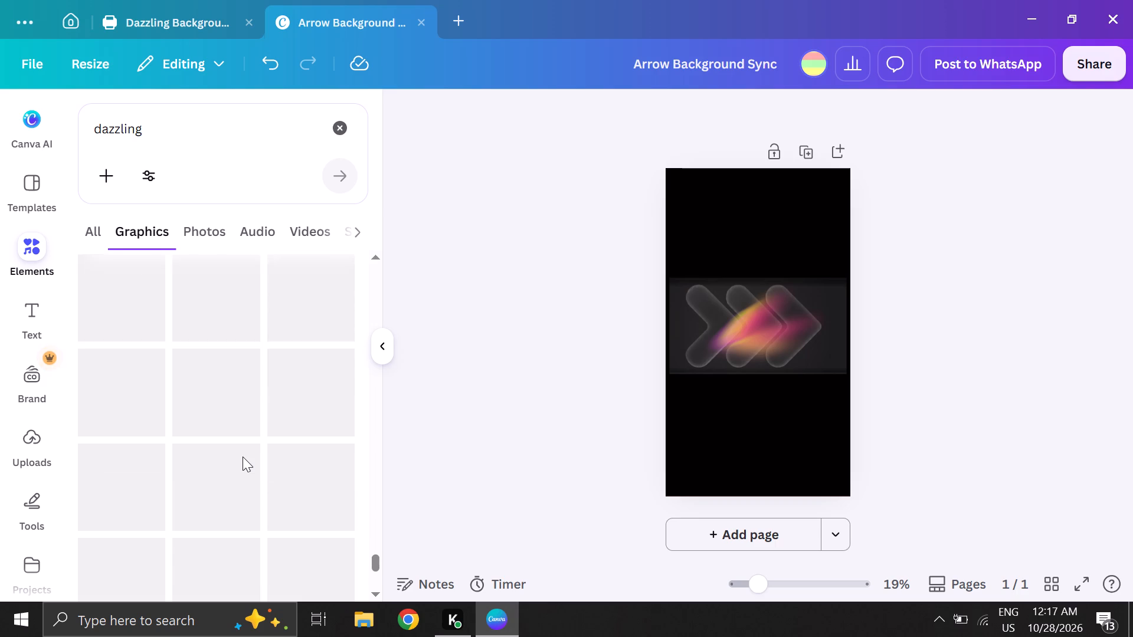
pyautogui.scroll(1, 243, 457)
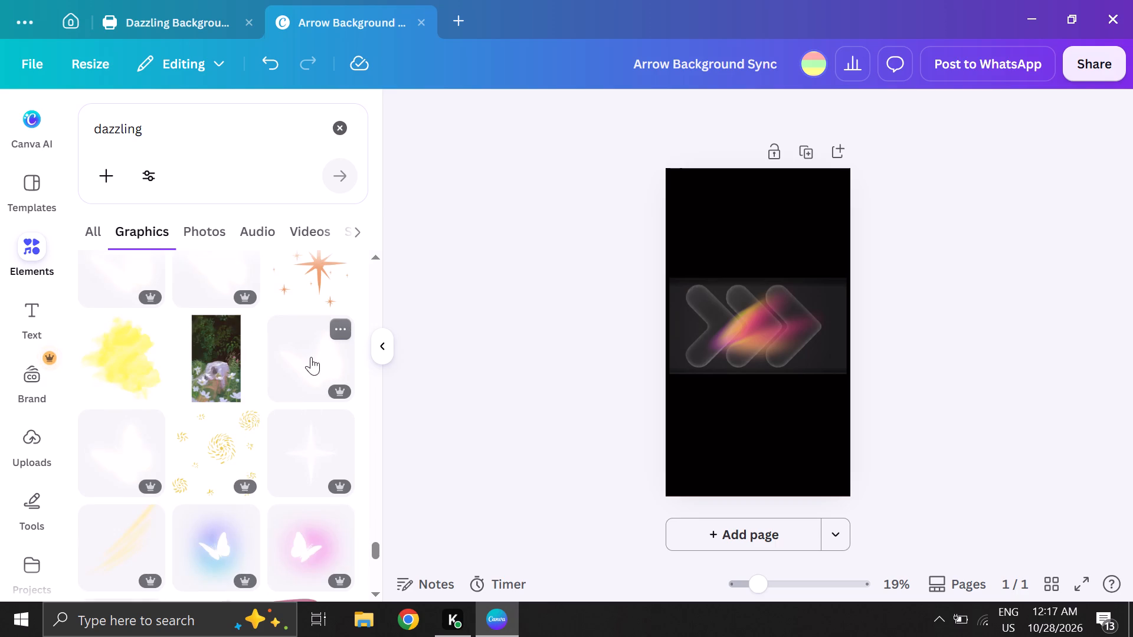
pyautogui.scroll(-3, 311, 357)
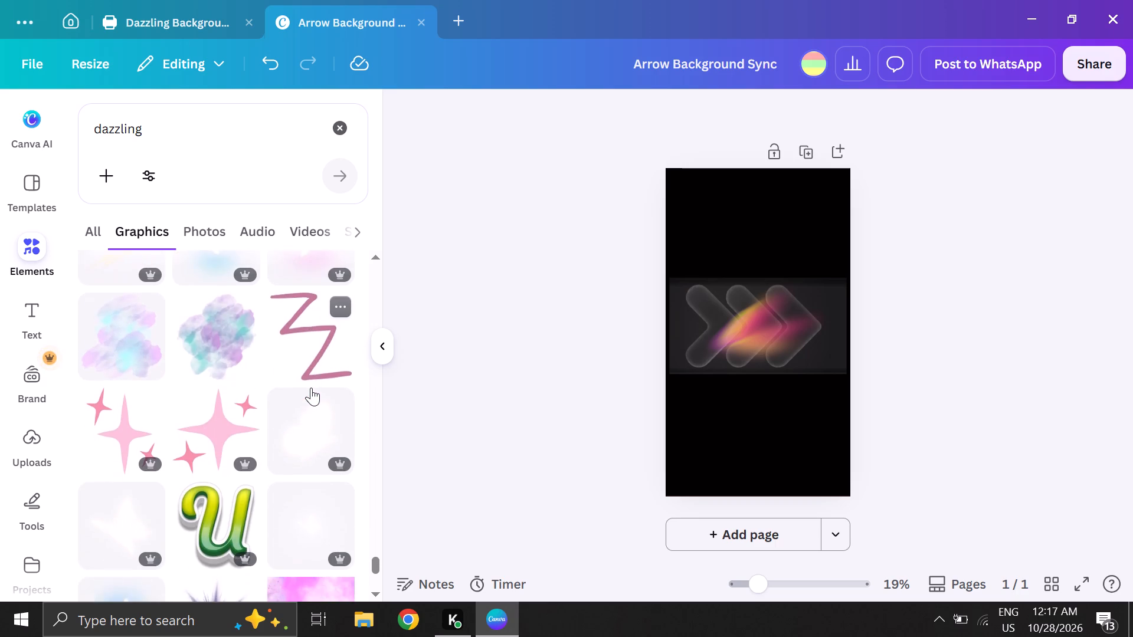
pyautogui.scroll(-1, 311, 388)
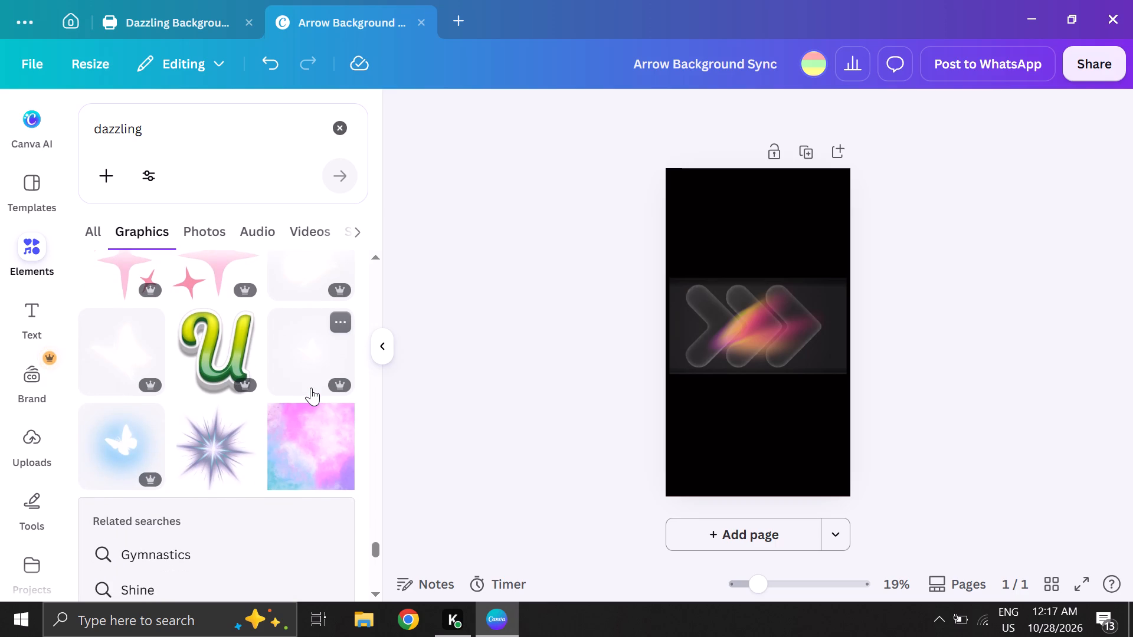
pyautogui.scroll(-3, 311, 388)
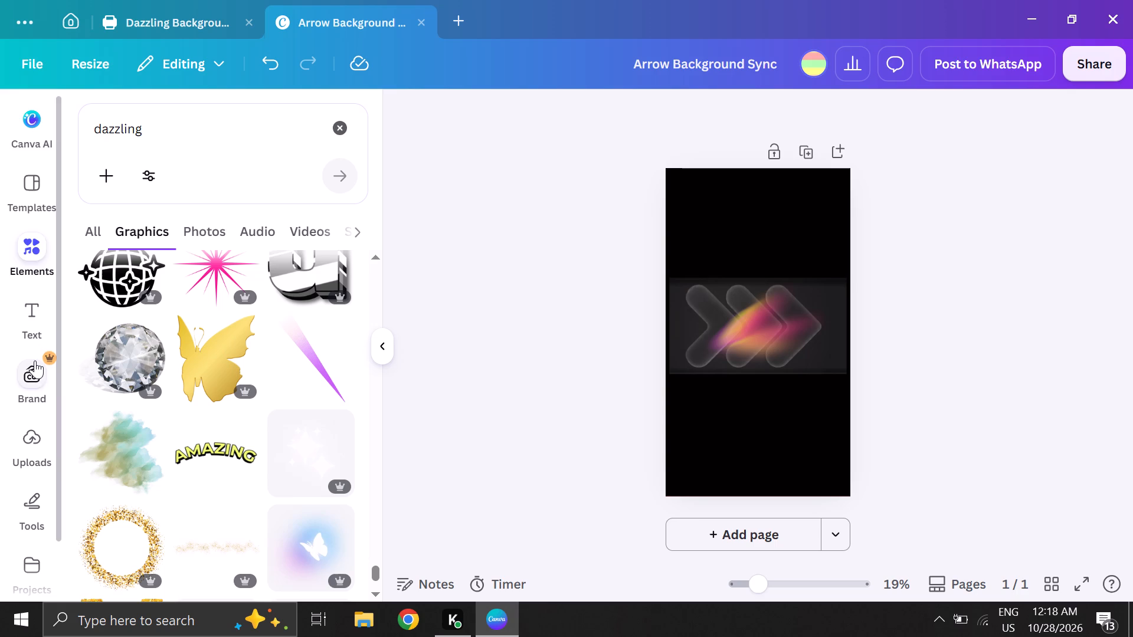
pyautogui.scroll(-3, 35, 360)
pyautogui.scroll(-1, 230, 382)
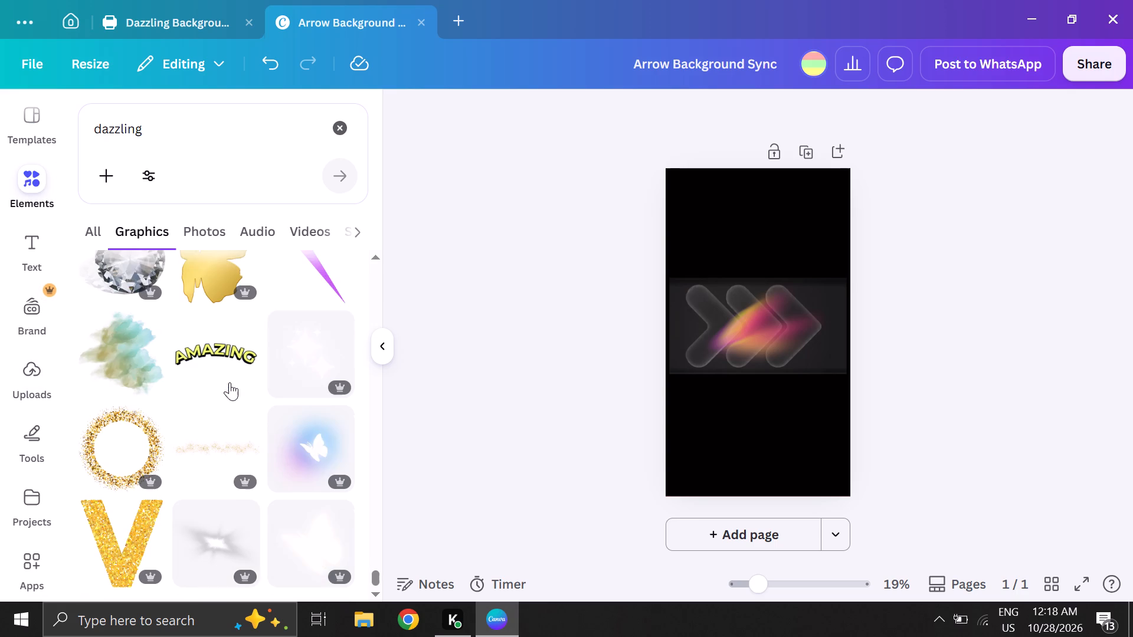
pyautogui.scroll(-3, 230, 382)
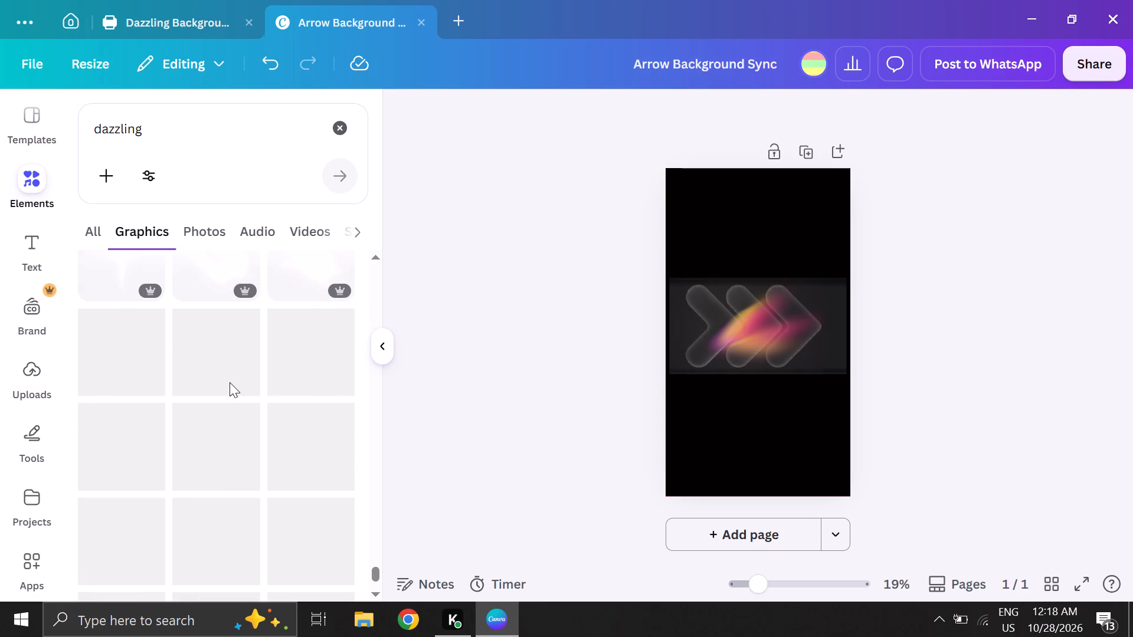
pyautogui.scroll(-2, 230, 382)
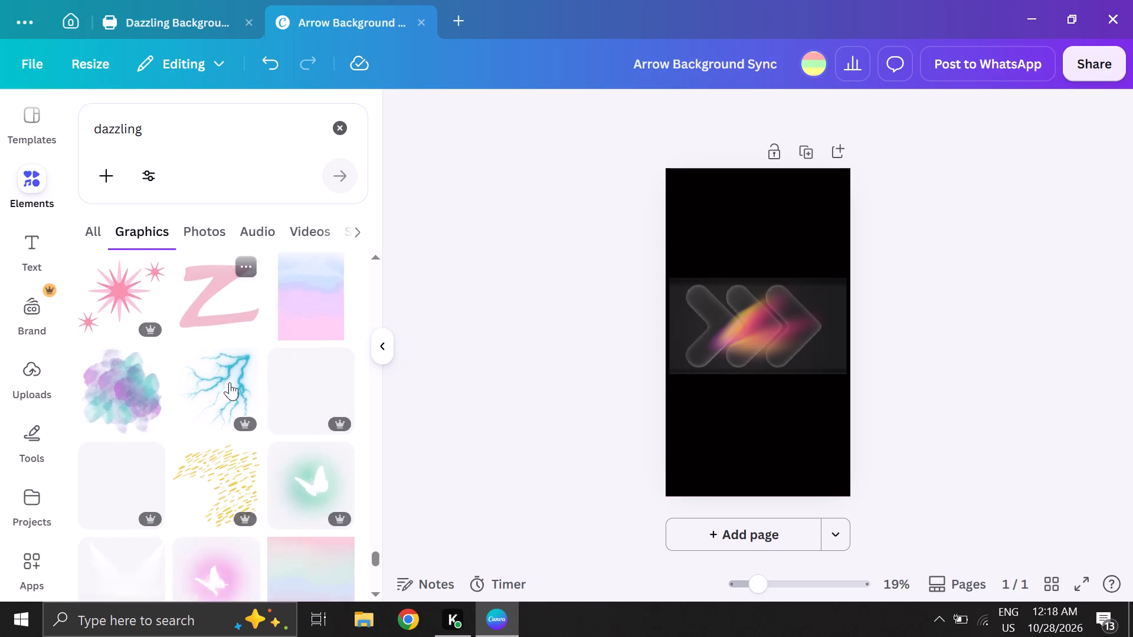
pyautogui.scroll(-2, 230, 382)
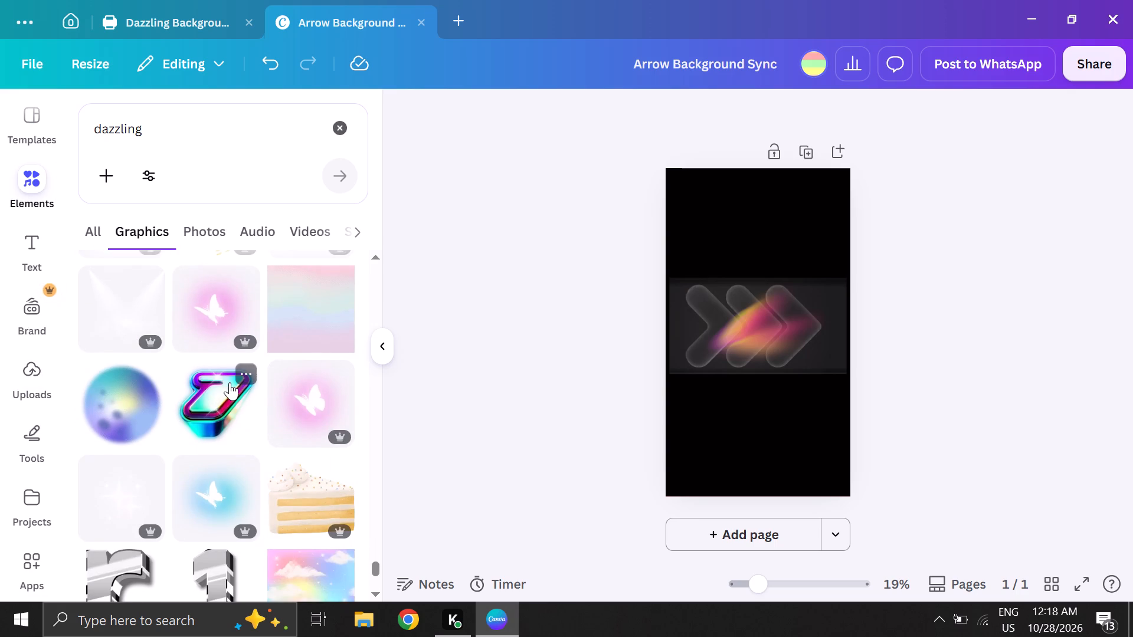
pyautogui.scroll(-3, 230, 382)
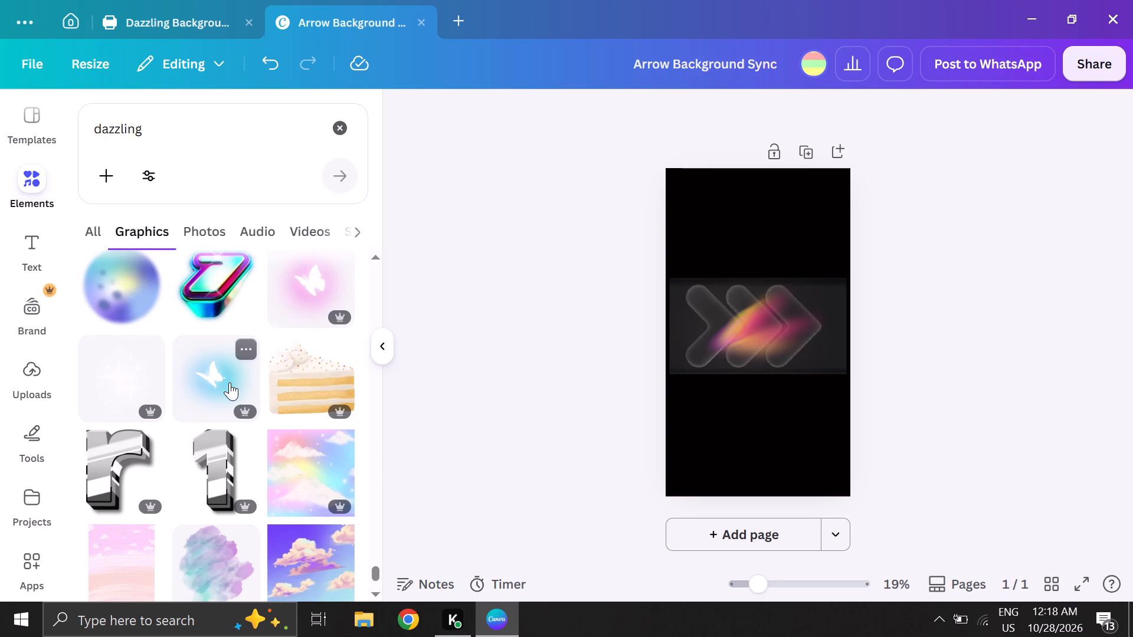
pyautogui.scroll(-2, 230, 382)
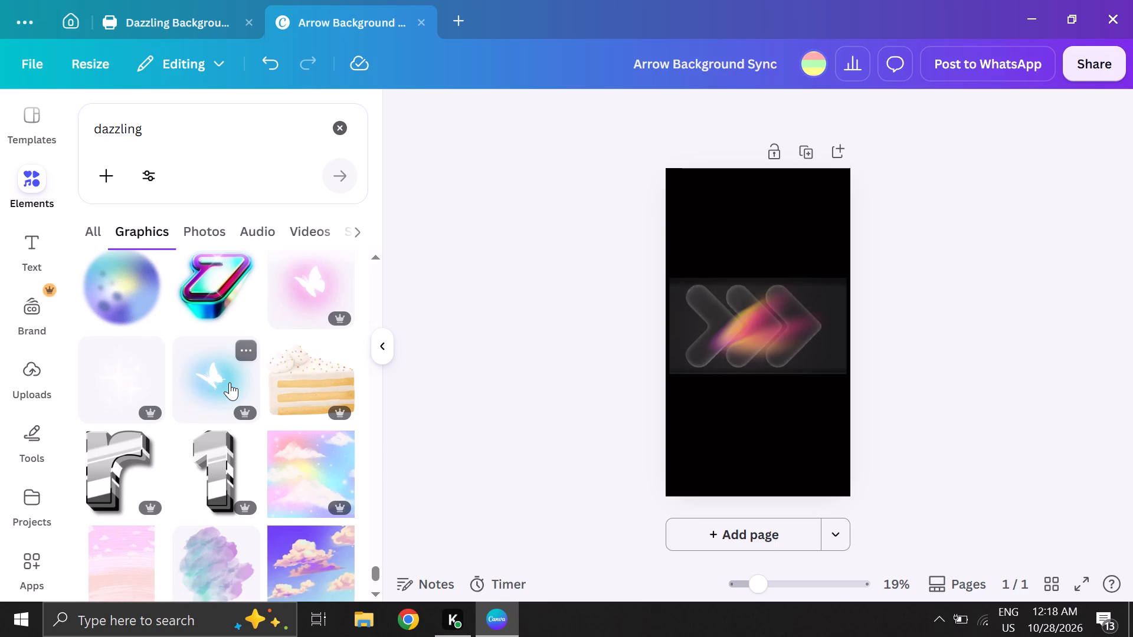
pyautogui.scroll(-1, 230, 382)
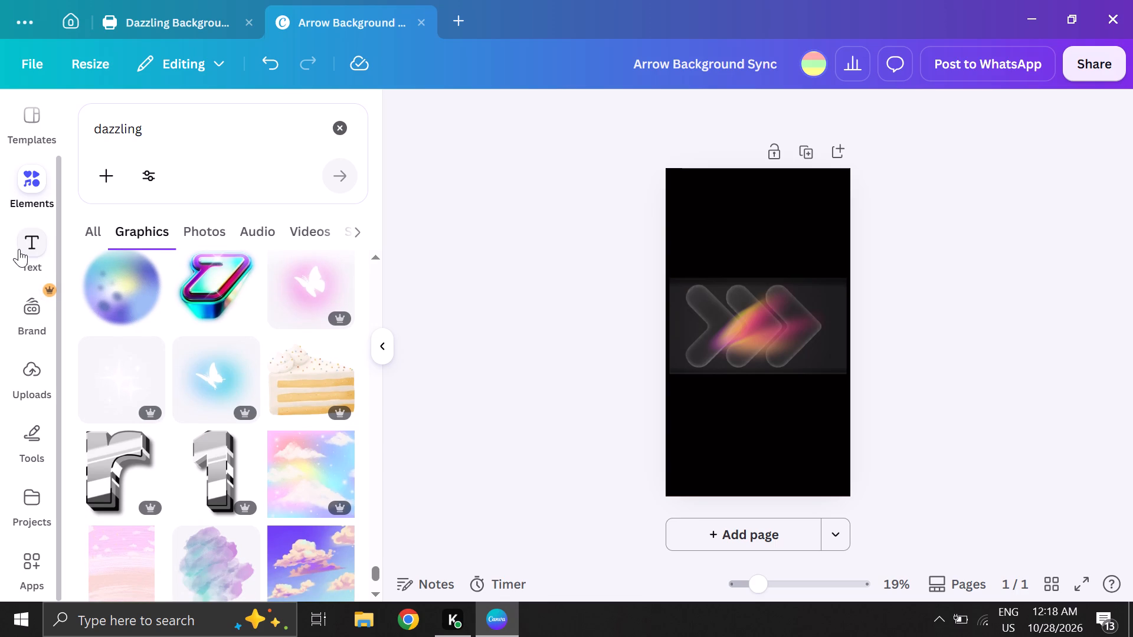
pyautogui.click(40, 422)
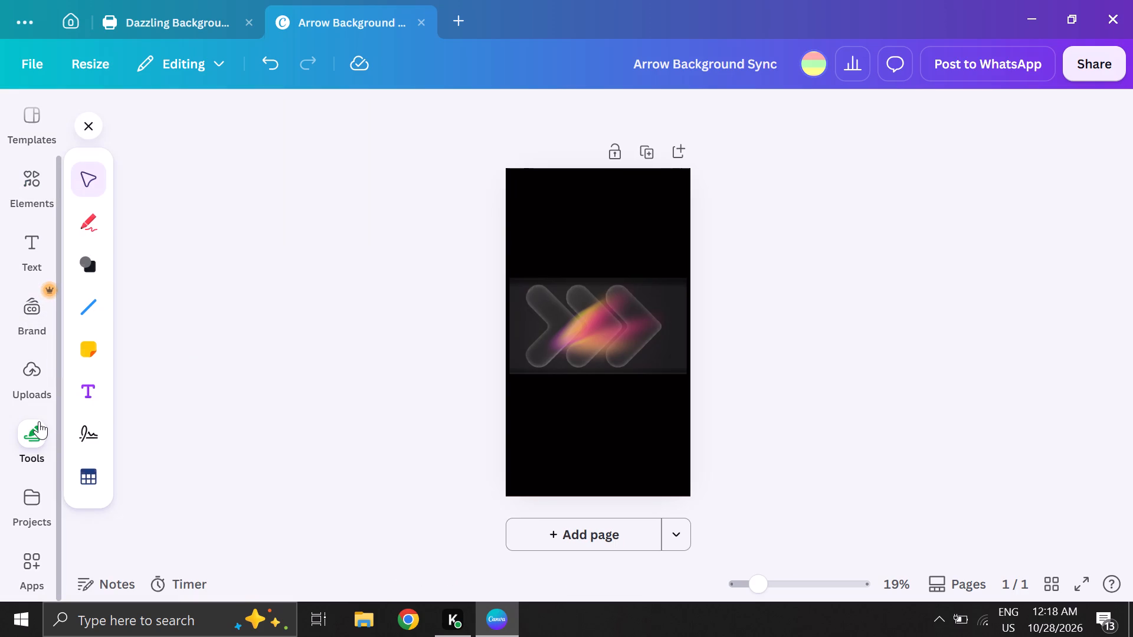
pyautogui.click(91, 122)
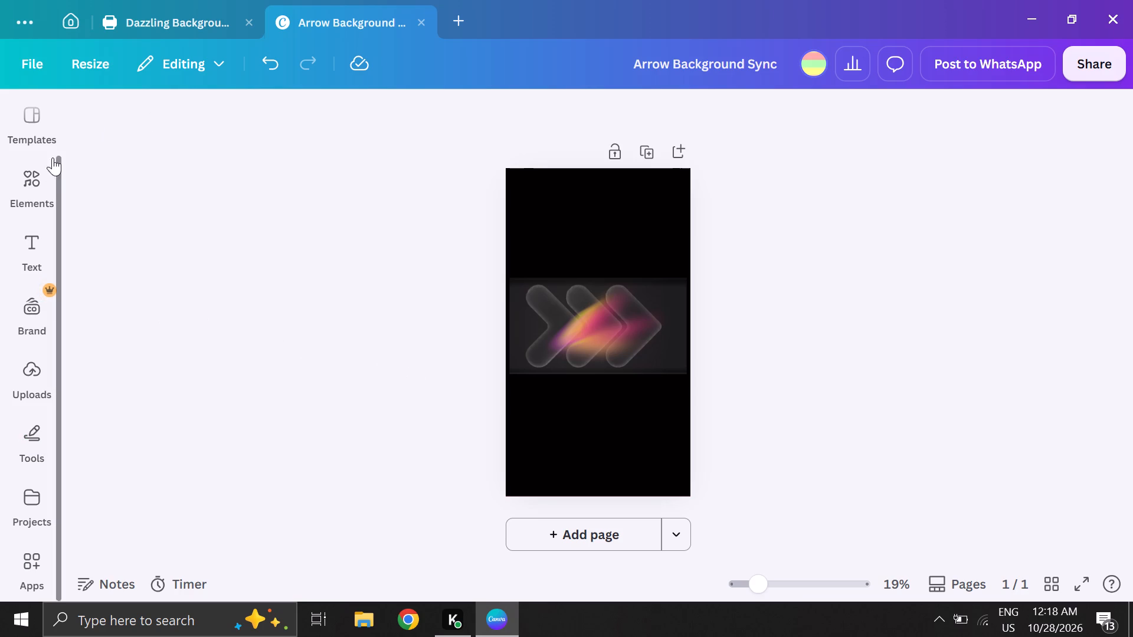
# Check Canva AI's progress on synchronizing the objects, and examine the light flare and background on the page.
pyautogui.scroll(7, 47, 130)
pyautogui.click(47, 130)
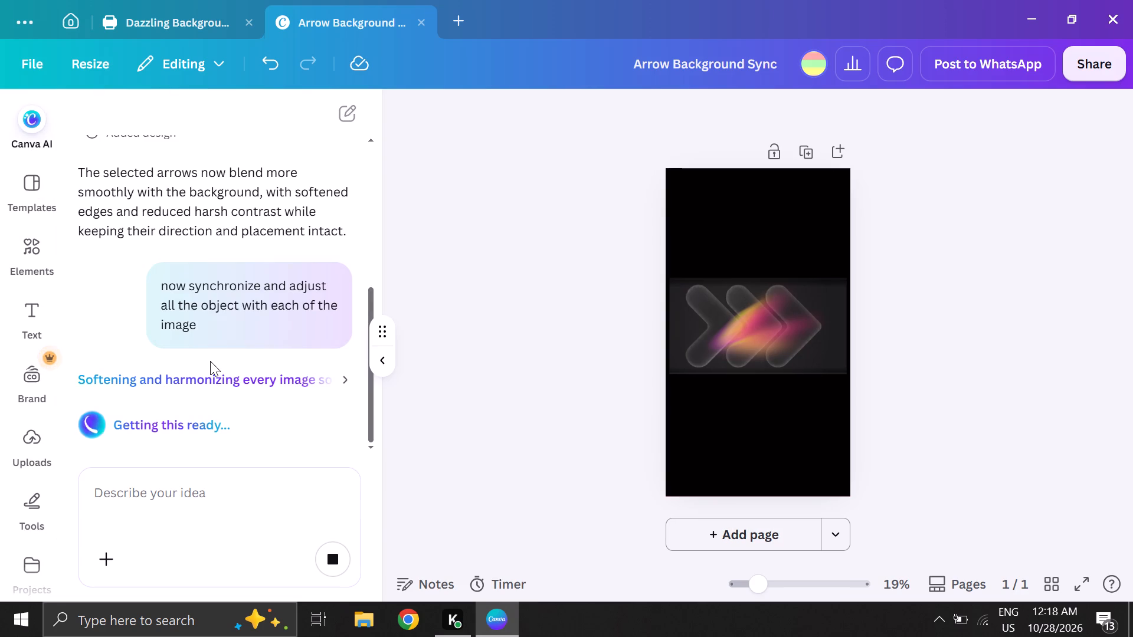
pyautogui.scroll(-1, 210, 361)
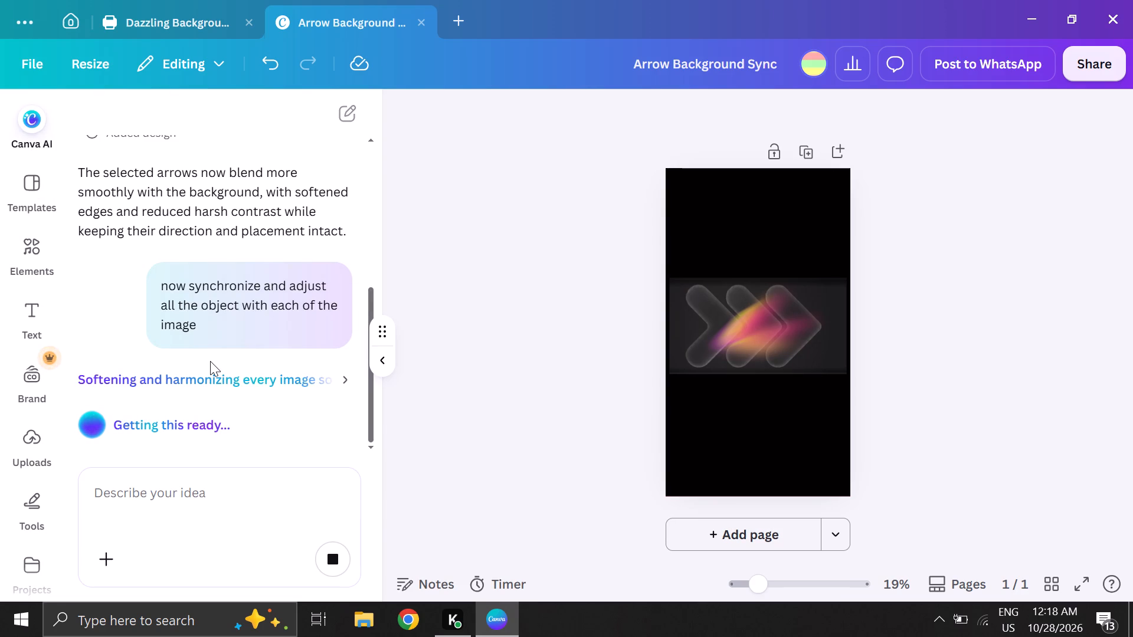
pyautogui.click(379, 358)
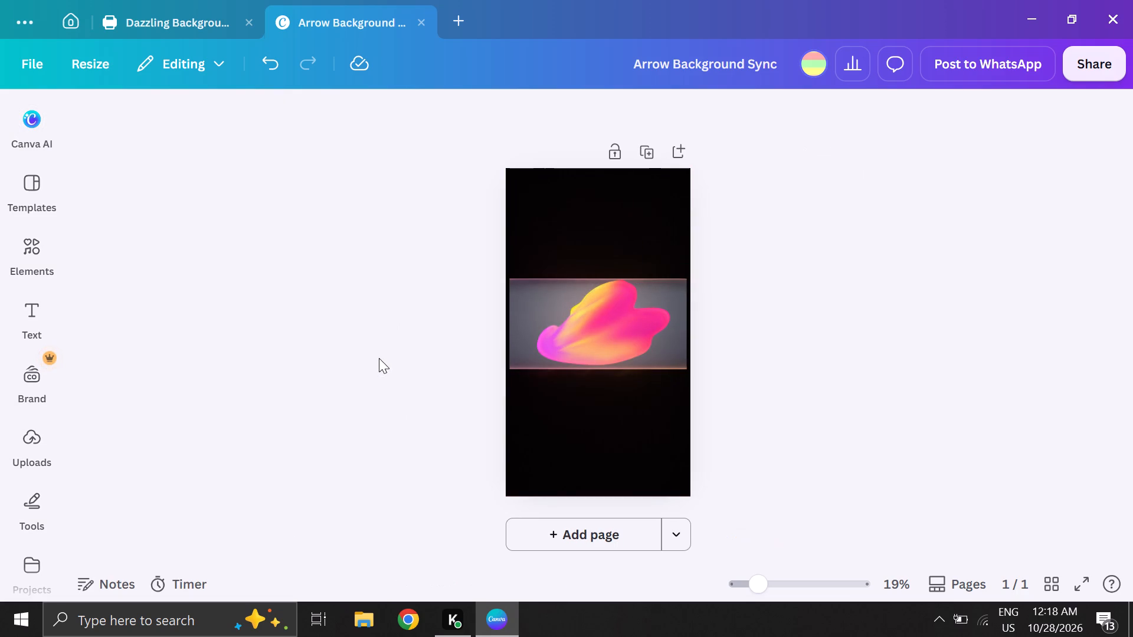
pyautogui.click(565, 455)
pyautogui.click(608, 331)
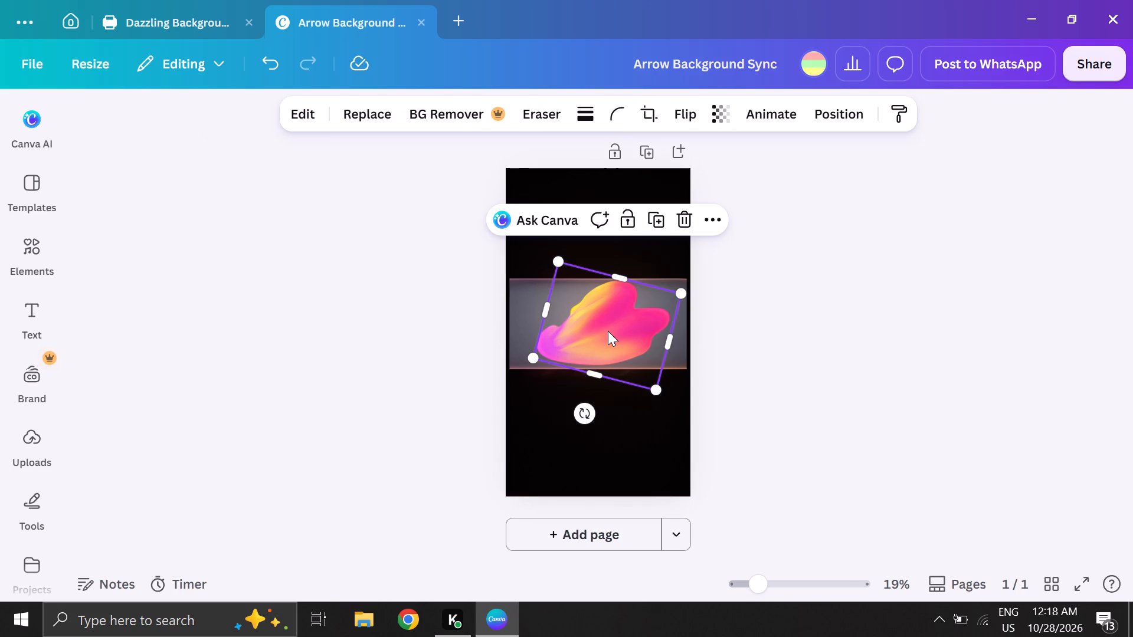
pyautogui.click(613, 453)
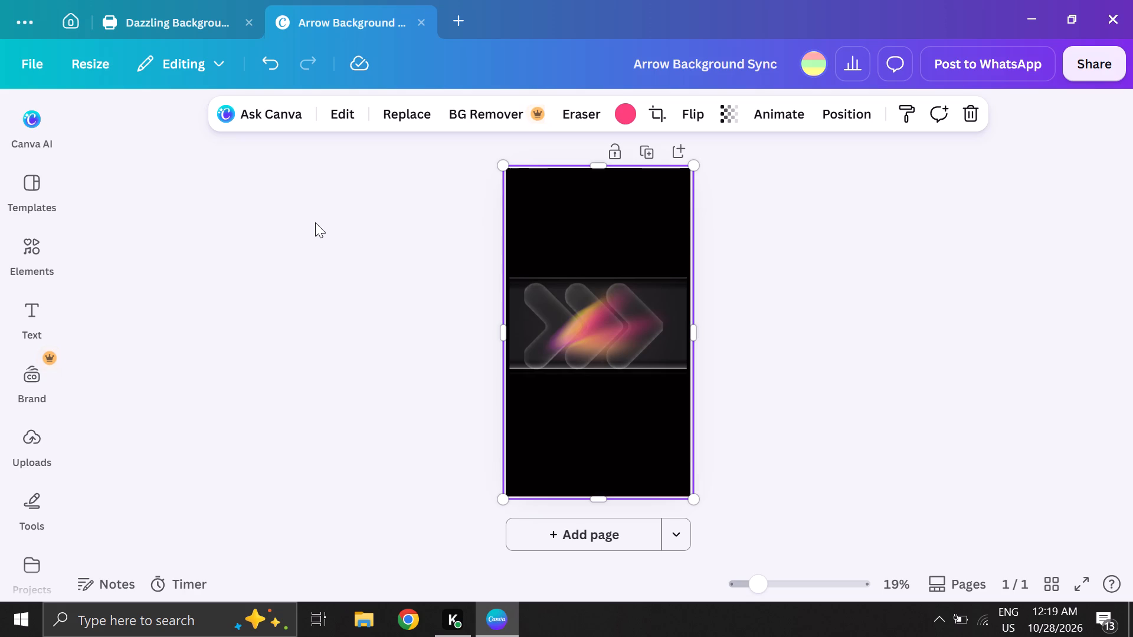
# Shrink the light flare slightly and reposition it over the second and third arrows.
pyautogui.moveTo(610, 304); pyautogui.dragTo(584, 300)
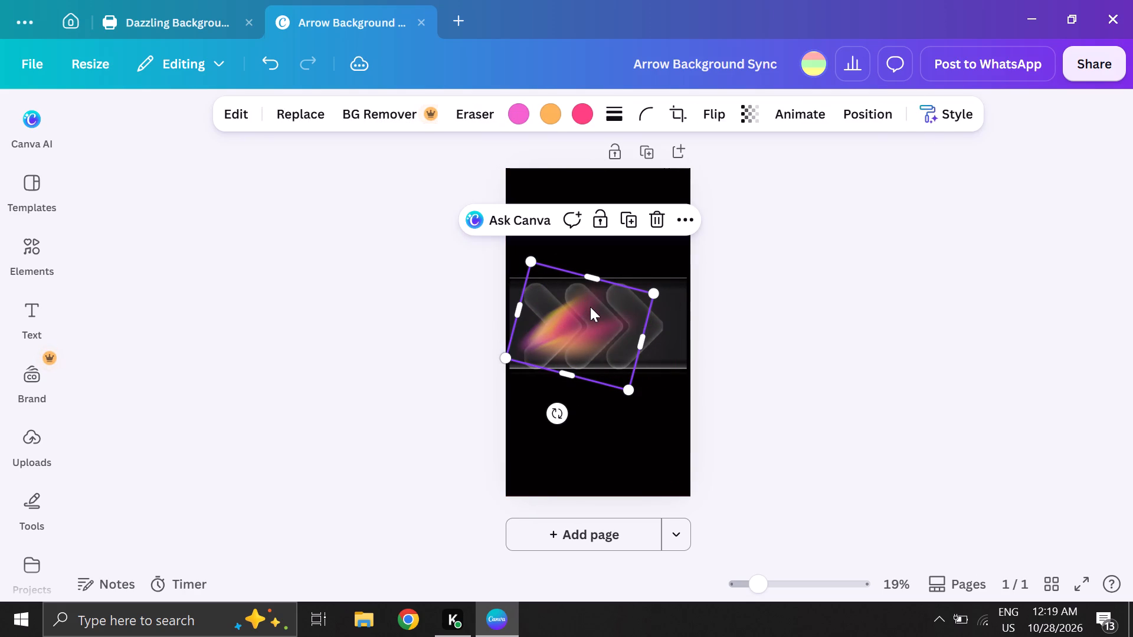
pyautogui.moveTo(626, 392); pyautogui.dragTo(564, 311)
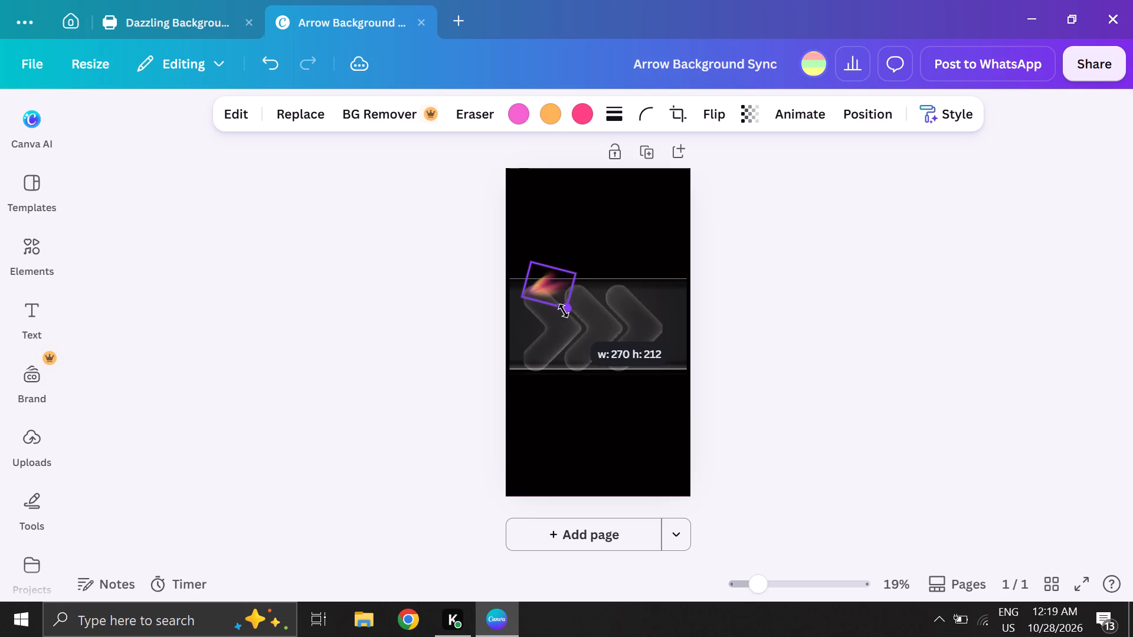
pyautogui.moveTo(564, 311); pyautogui.dragTo(866, 490)
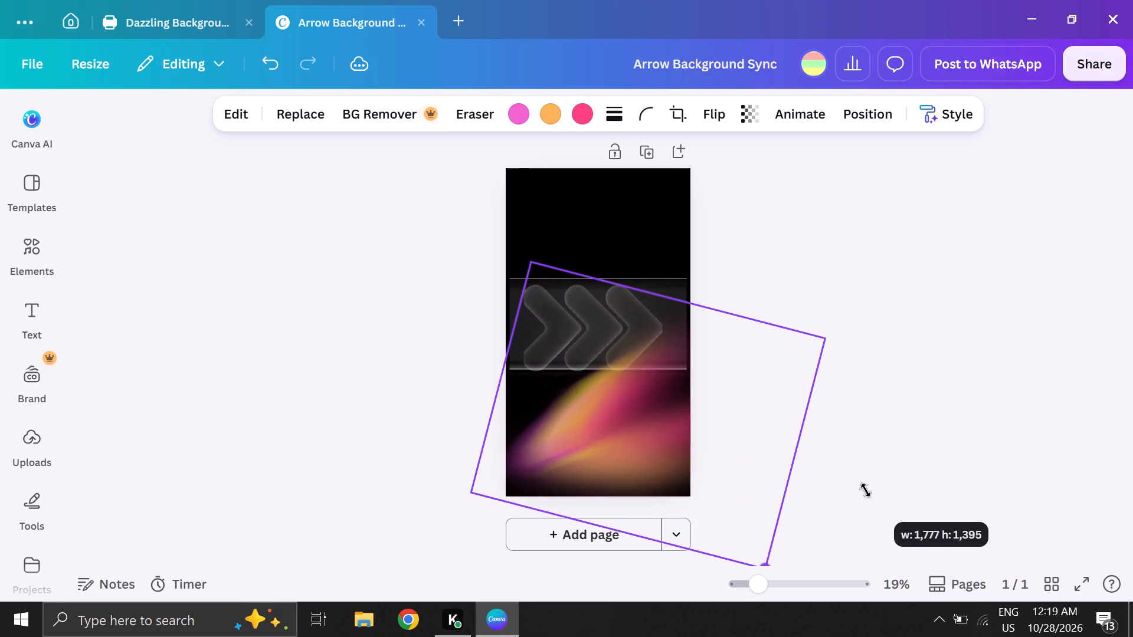
pyautogui.moveTo(866, 490); pyautogui.dragTo(672, 336)
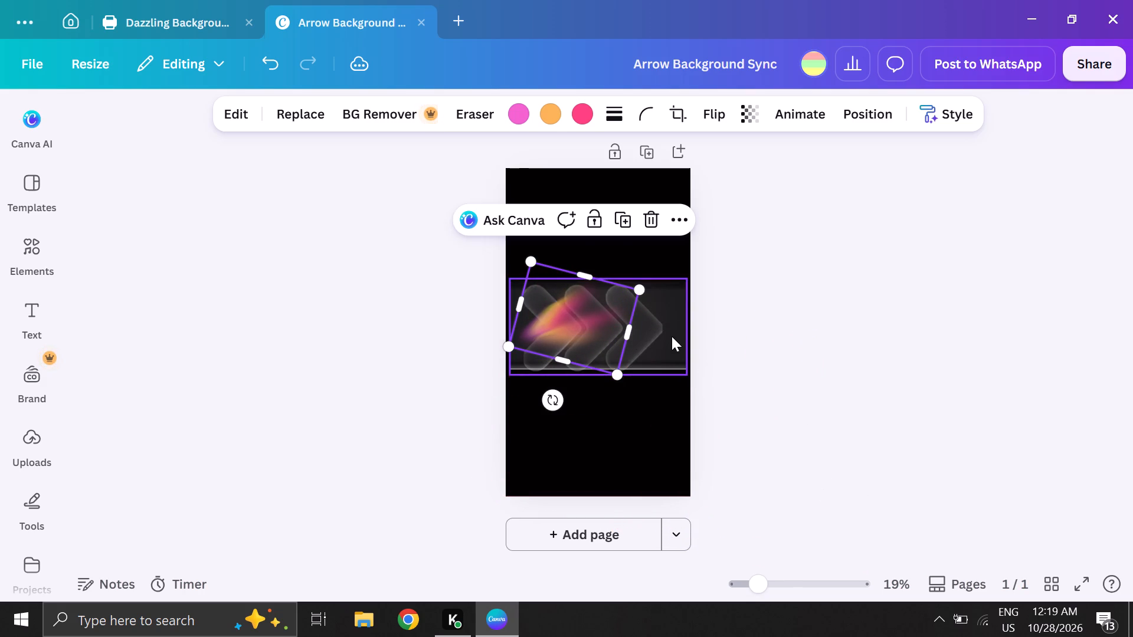
pyautogui.moveTo(546, 328); pyautogui.dragTo(615, 340)
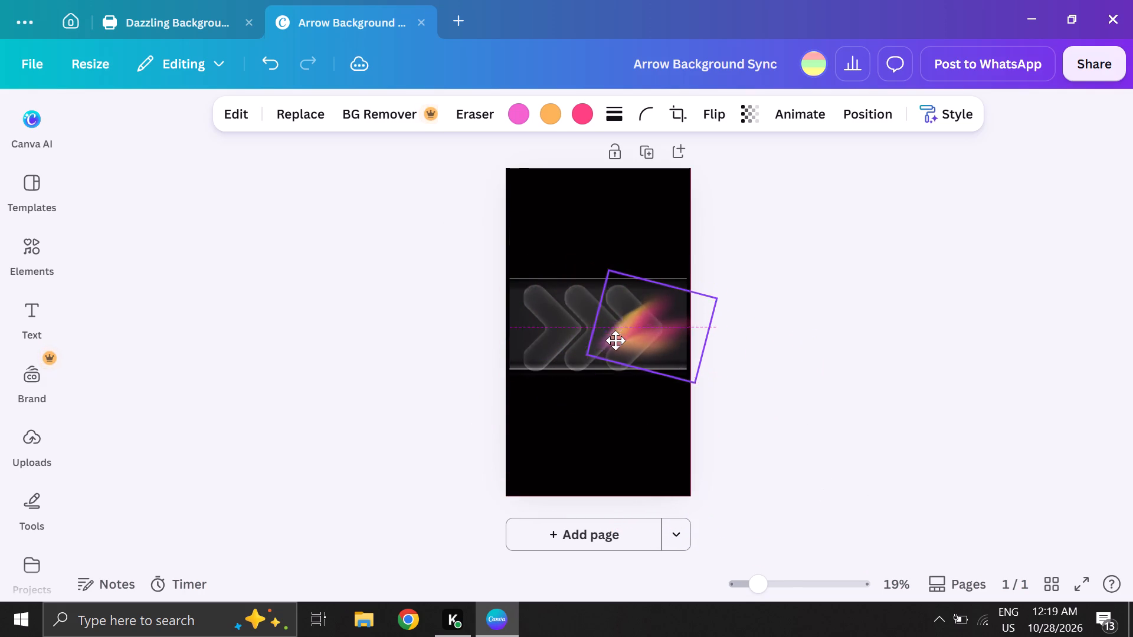
pyautogui.moveTo(615, 340); pyautogui.dragTo(586, 336)
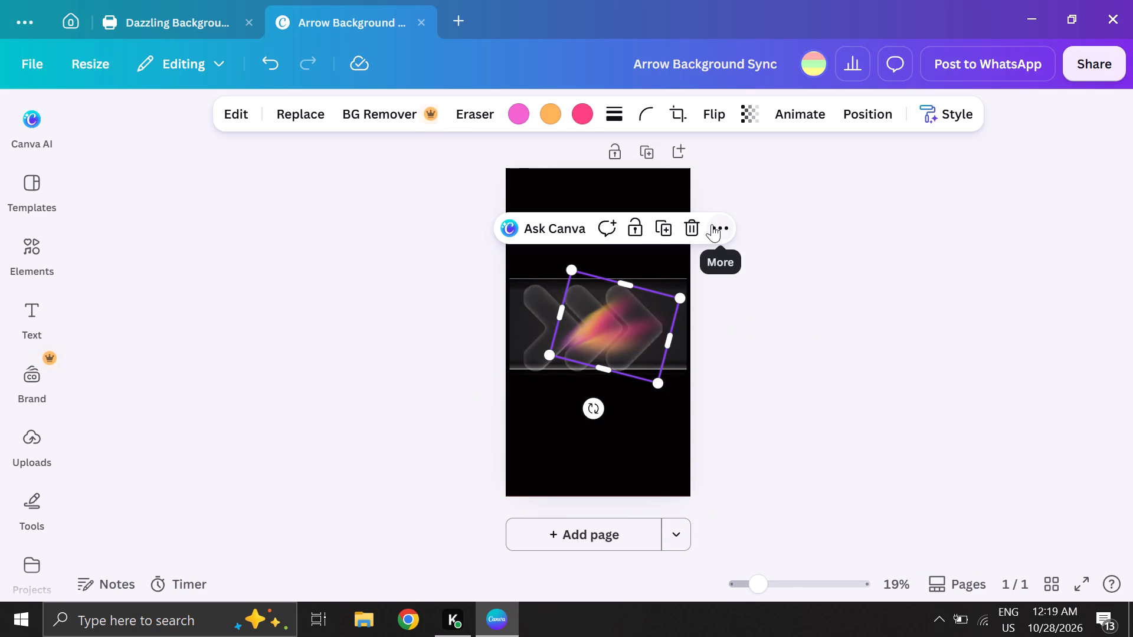
# Fade the light flare by lowering its transparency setting to roughly a third of full strength.
pyautogui.click(712, 224)
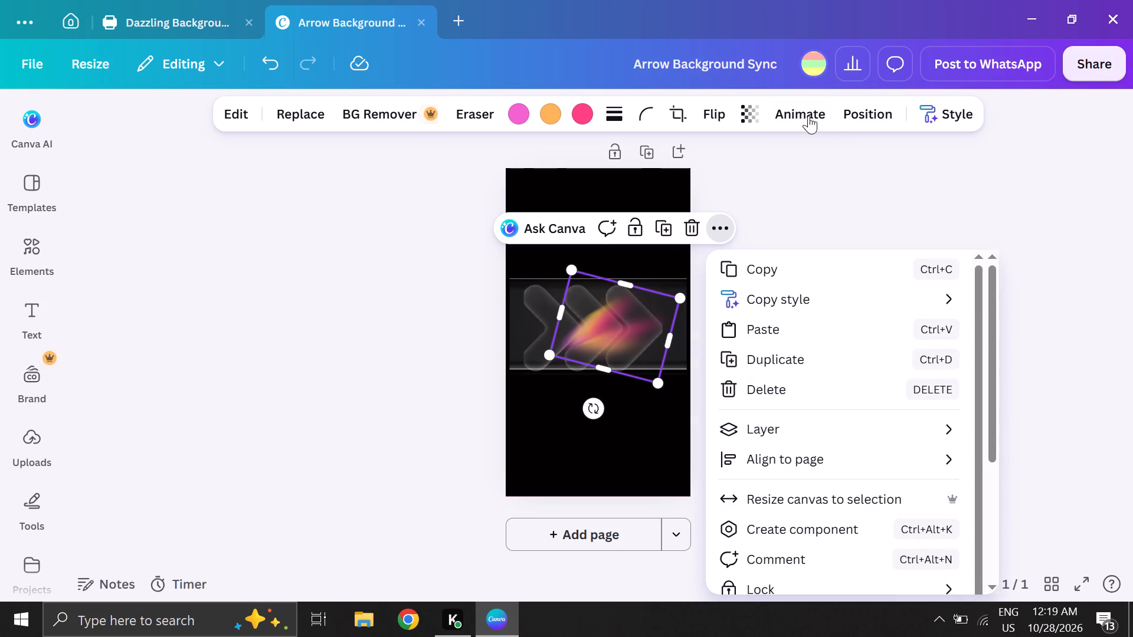
pyautogui.click(747, 108)
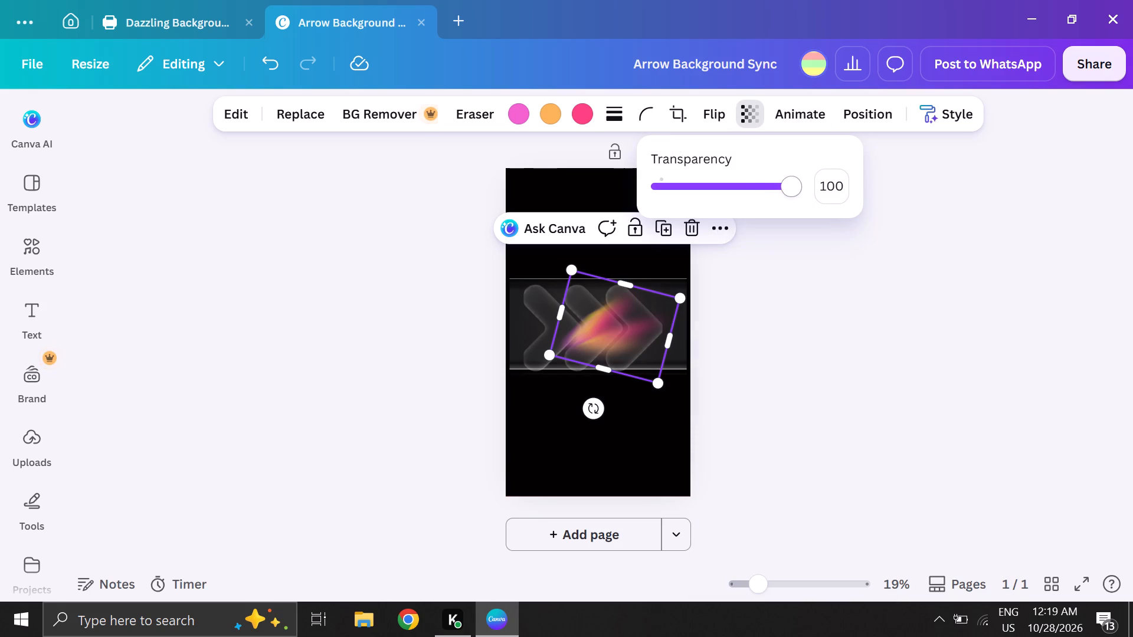
pyautogui.moveTo(795, 194); pyautogui.dragTo(707, 189)
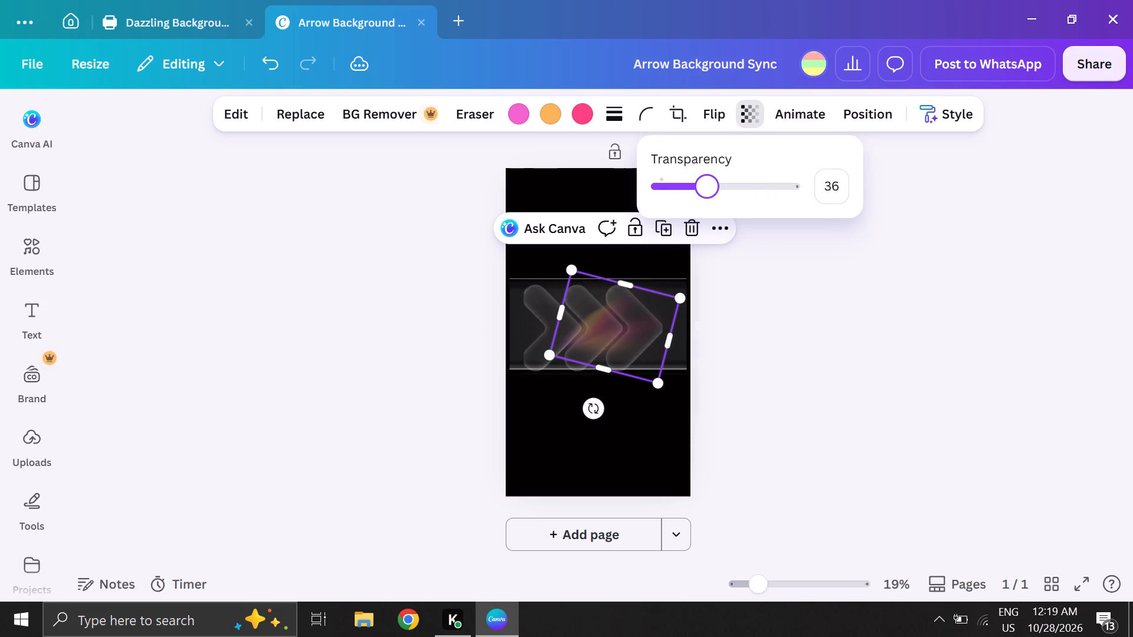
pyautogui.moveTo(707, 189); pyautogui.dragTo(695, 192)
pyautogui.moveTo(695, 192); pyautogui.dragTo(705, 193)
# Shift the faded light flare slightly back so it sits centred on the middle arrow.
pyautogui.moveTo(627, 336); pyautogui.dragTo(612, 334)
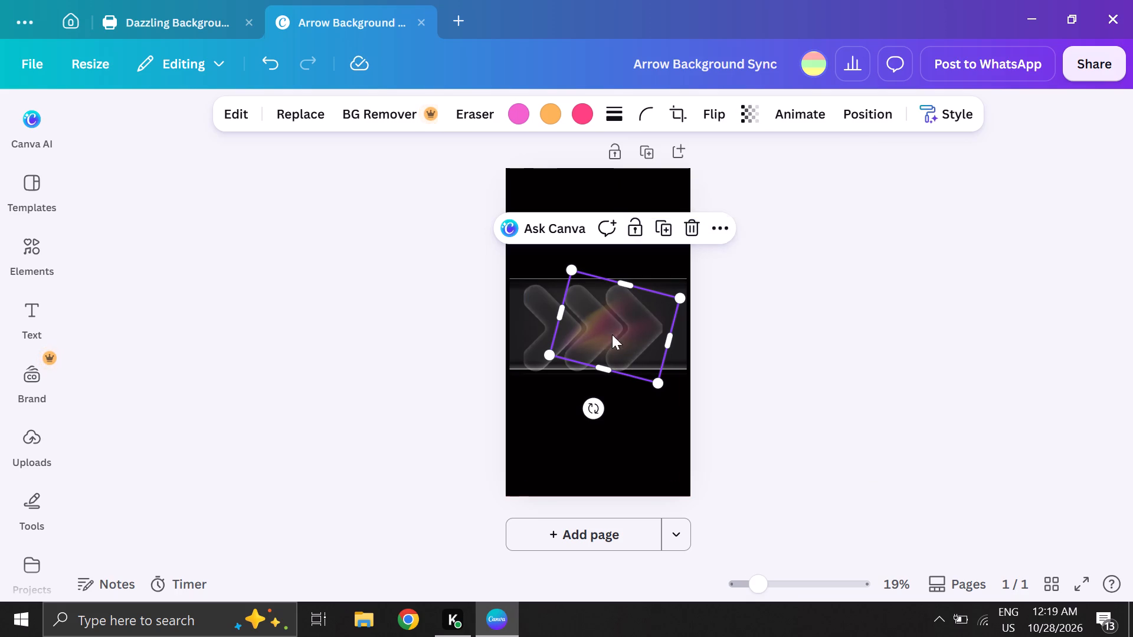
pyautogui.moveTo(612, 334); pyautogui.dragTo(609, 337)
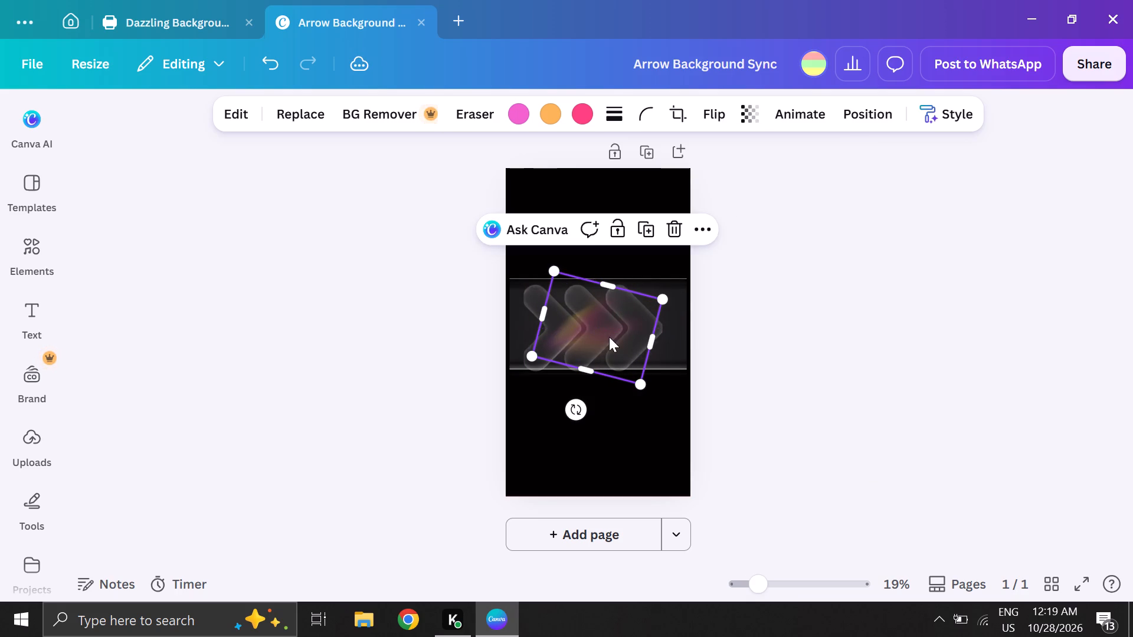
pyautogui.click(804, 390)
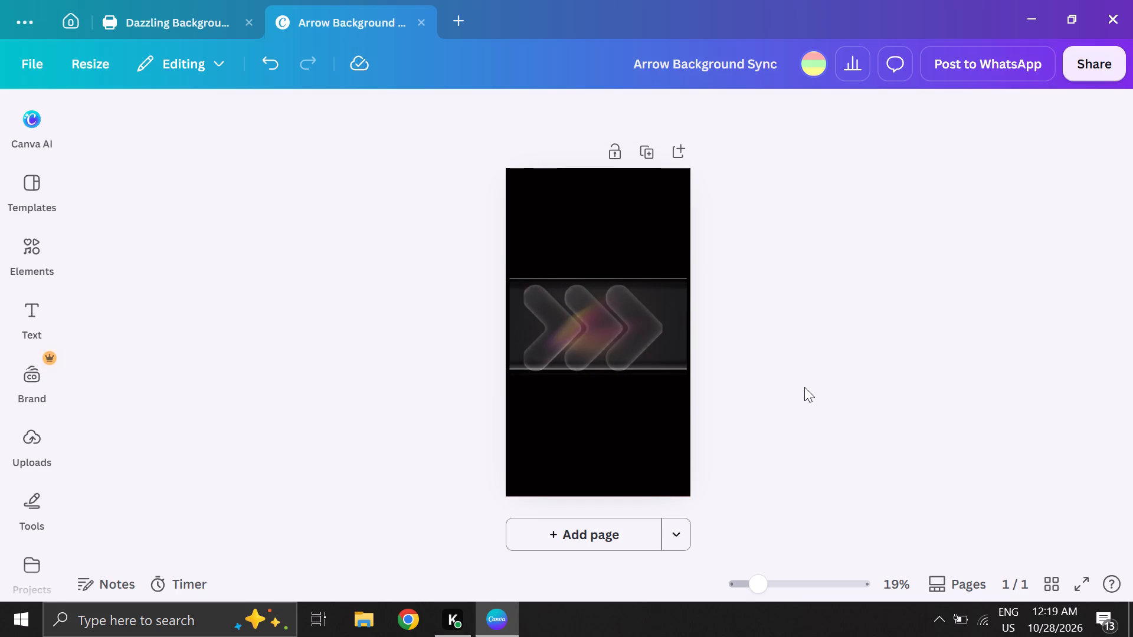
# Browse the template designs related to the Black Blue and Purple Minimalist Focus template.
pyautogui.click(764, 287)
pyautogui.click(35, 127)
pyautogui.click(204, 503)
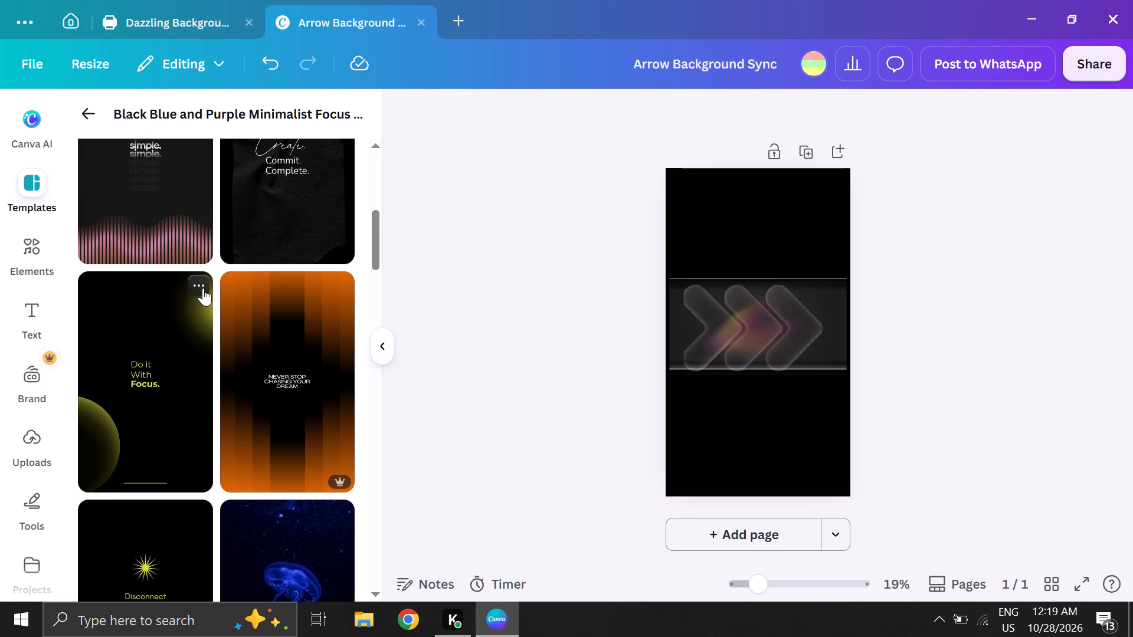
# Download the finished arrow design as a high-quality PNG and save it as Arrow Background Sync in the CANVAS folder.
pyautogui.click(1097, 60)
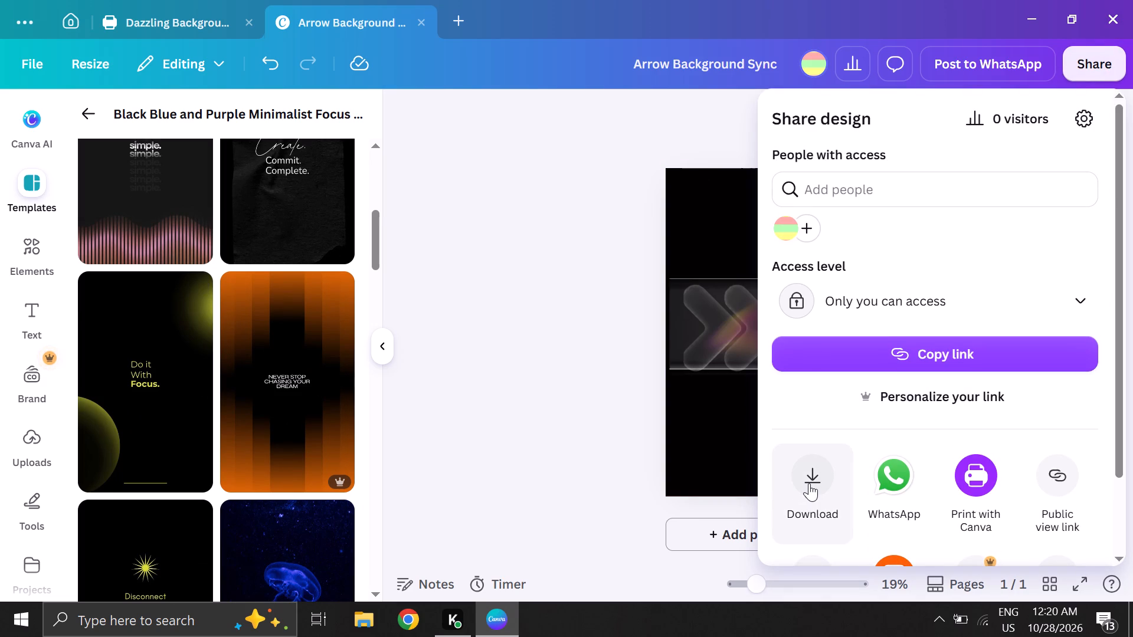
pyautogui.click(809, 483)
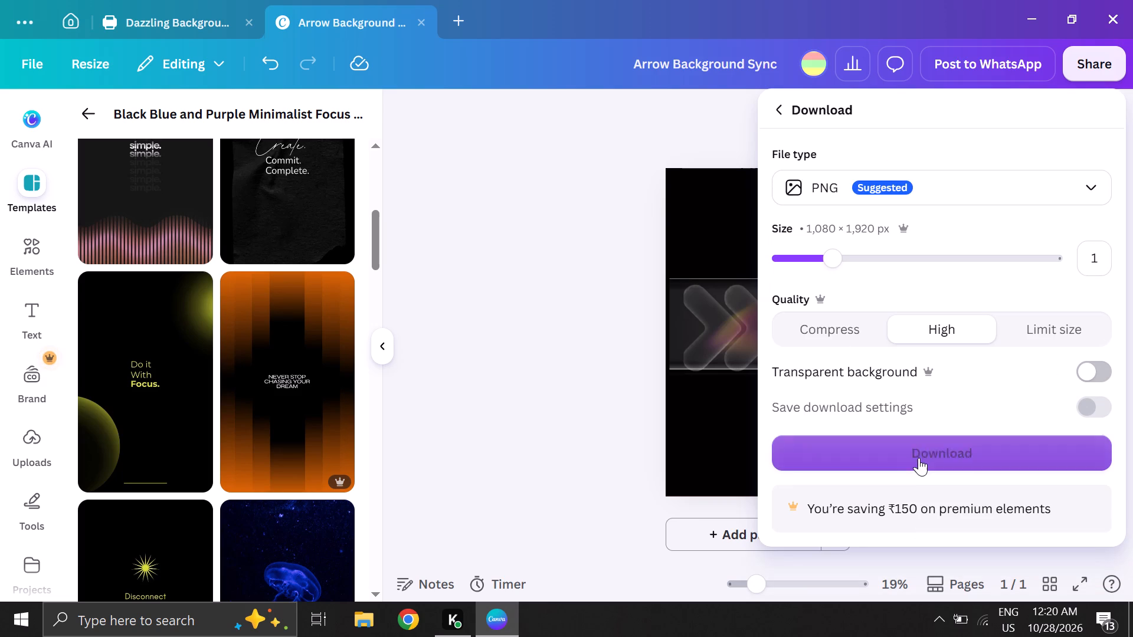
pyautogui.click(919, 453)
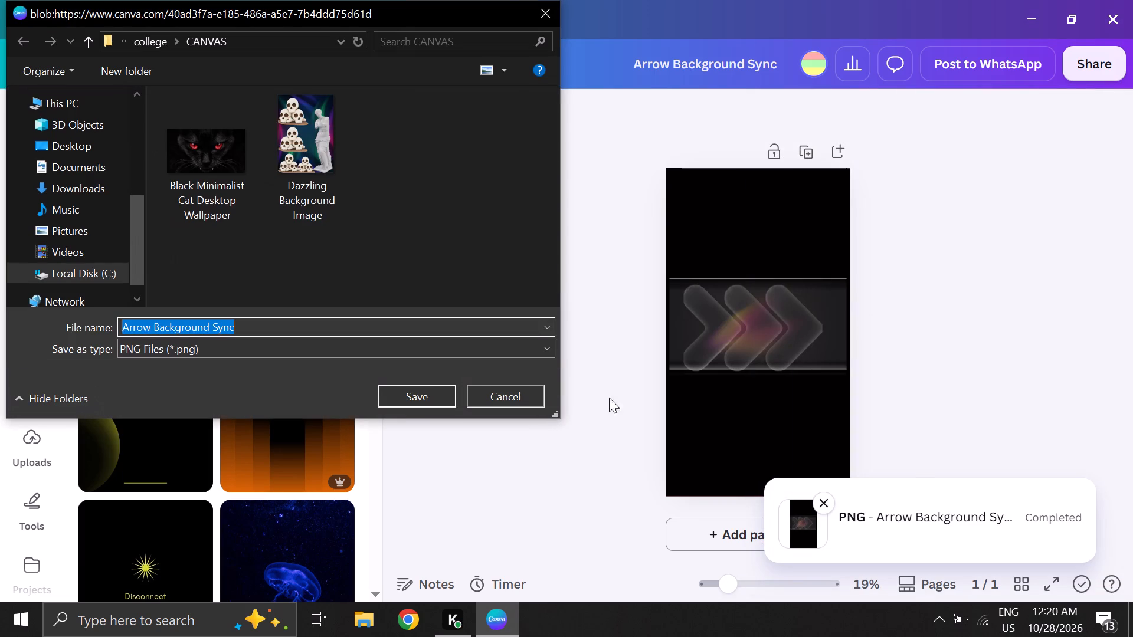
pyautogui.click(410, 390)
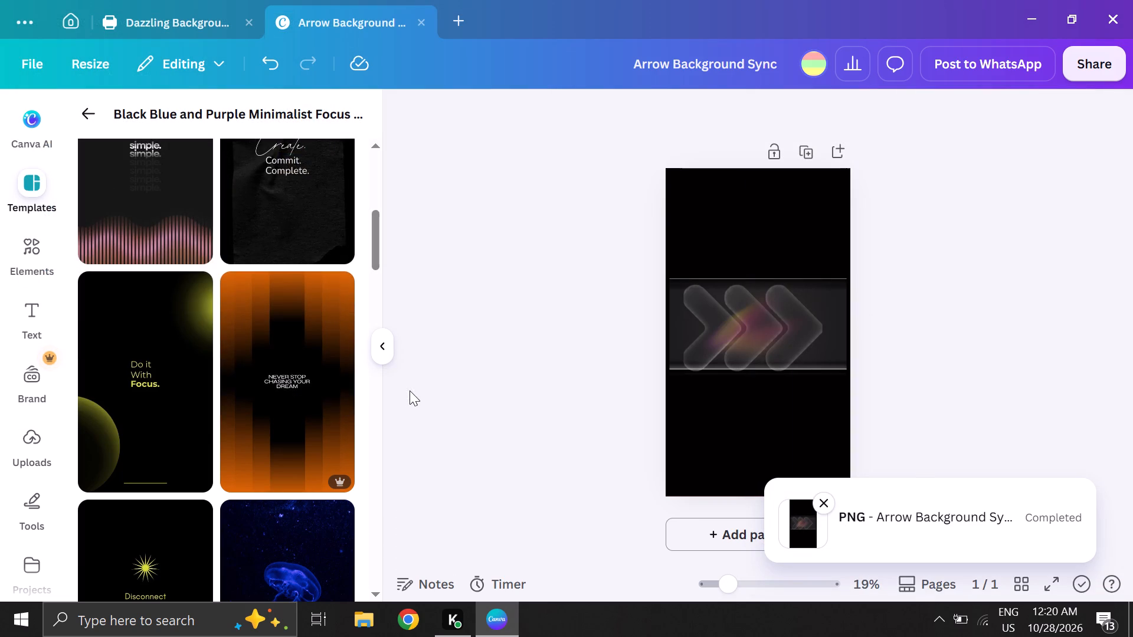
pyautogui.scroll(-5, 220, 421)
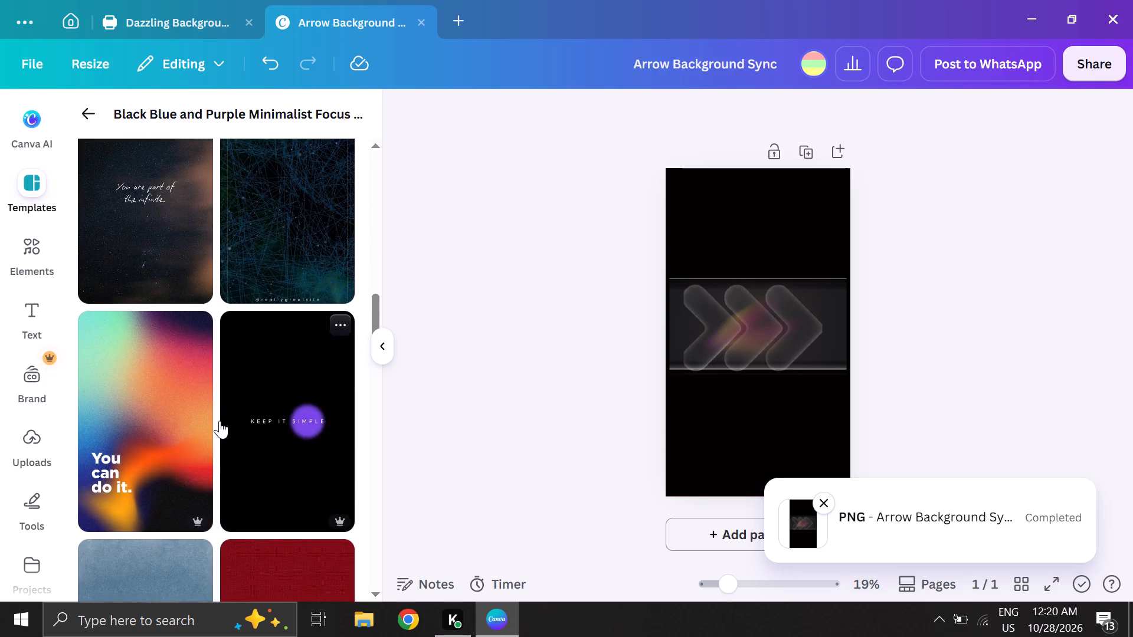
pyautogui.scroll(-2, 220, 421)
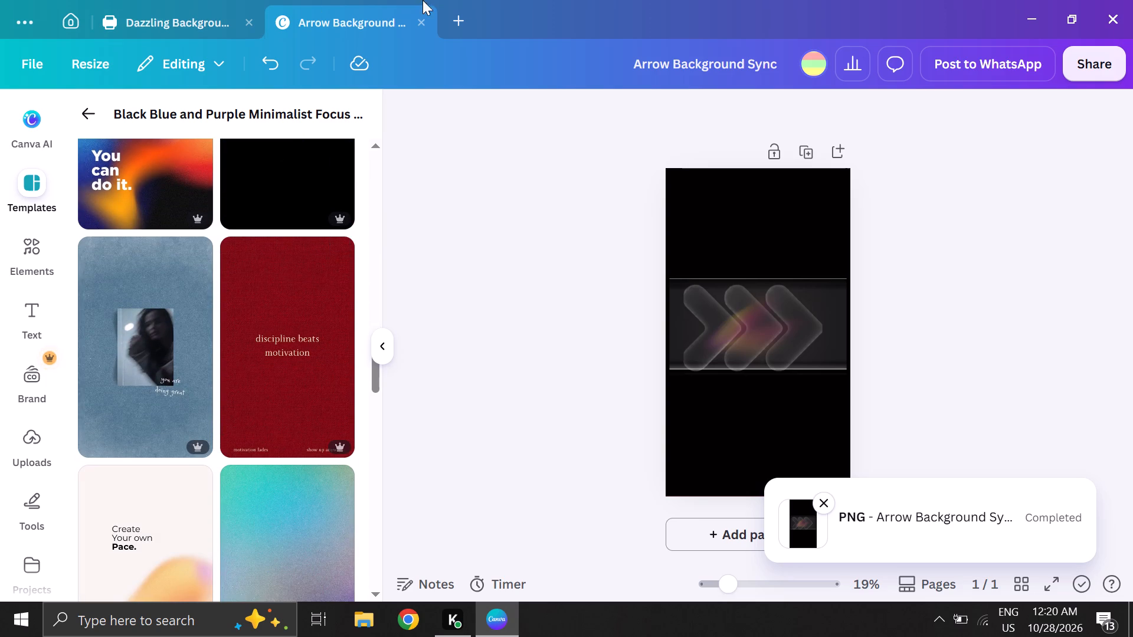
# Create a new blank Animated Social Media design at 1080 × 1080 px.
pyautogui.click(456, 14)
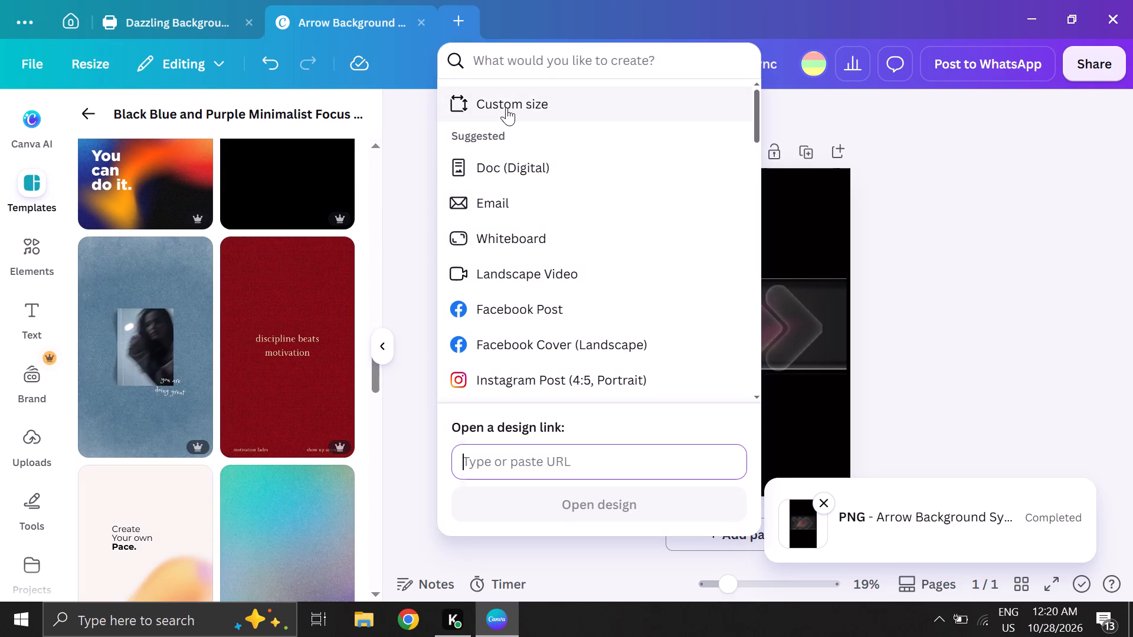
pyautogui.scroll(-1, 507, 239)
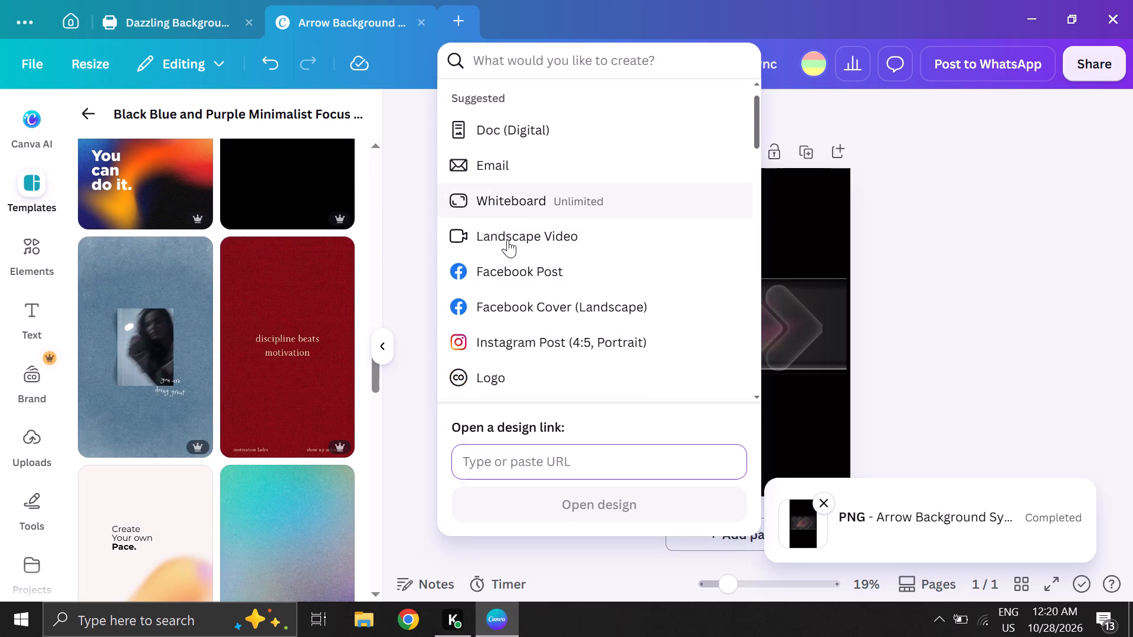
pyautogui.scroll(-4, 507, 239)
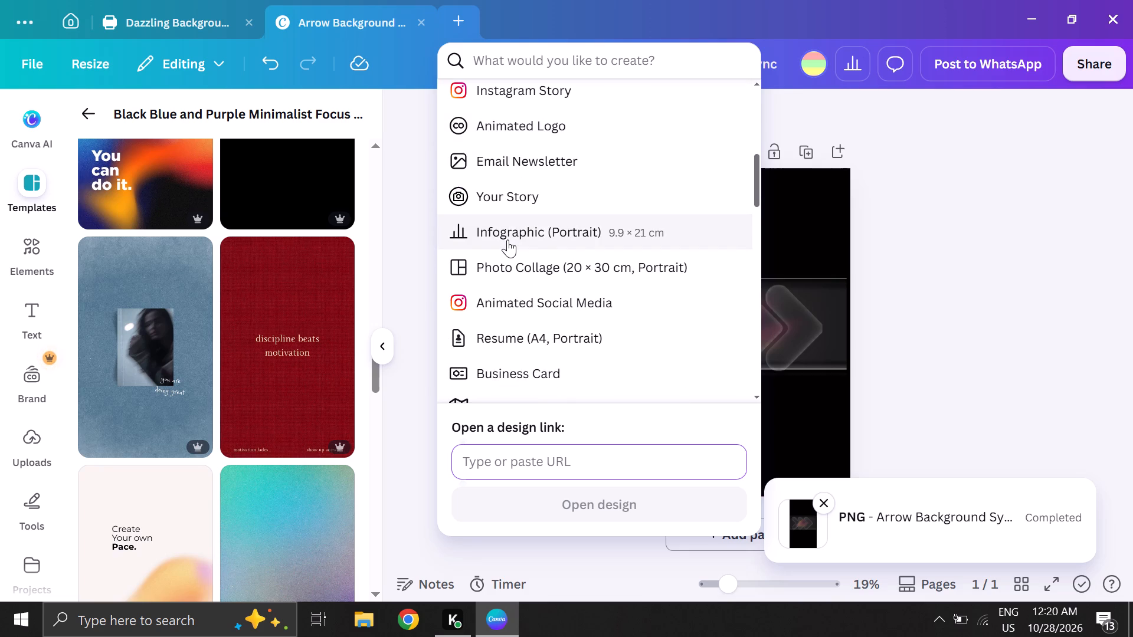
pyautogui.scroll(-1, 507, 239)
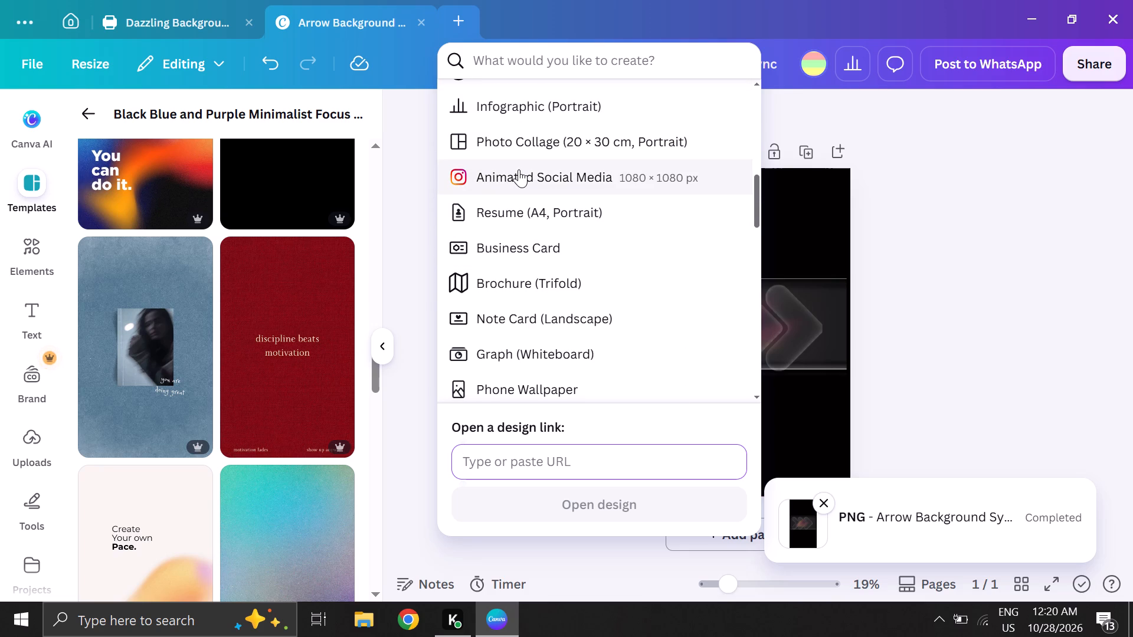
pyautogui.click(519, 169)
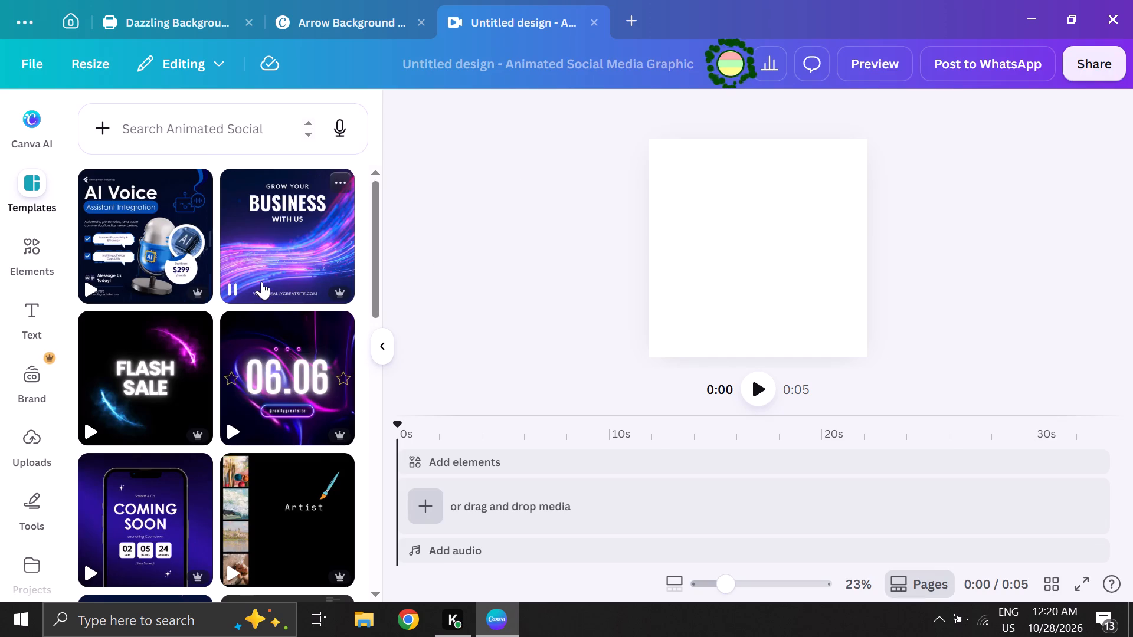
# Apply the purple and pink neon 06.06 promo discount template to the blank animated design.
pyautogui.scroll(-1, 261, 281)
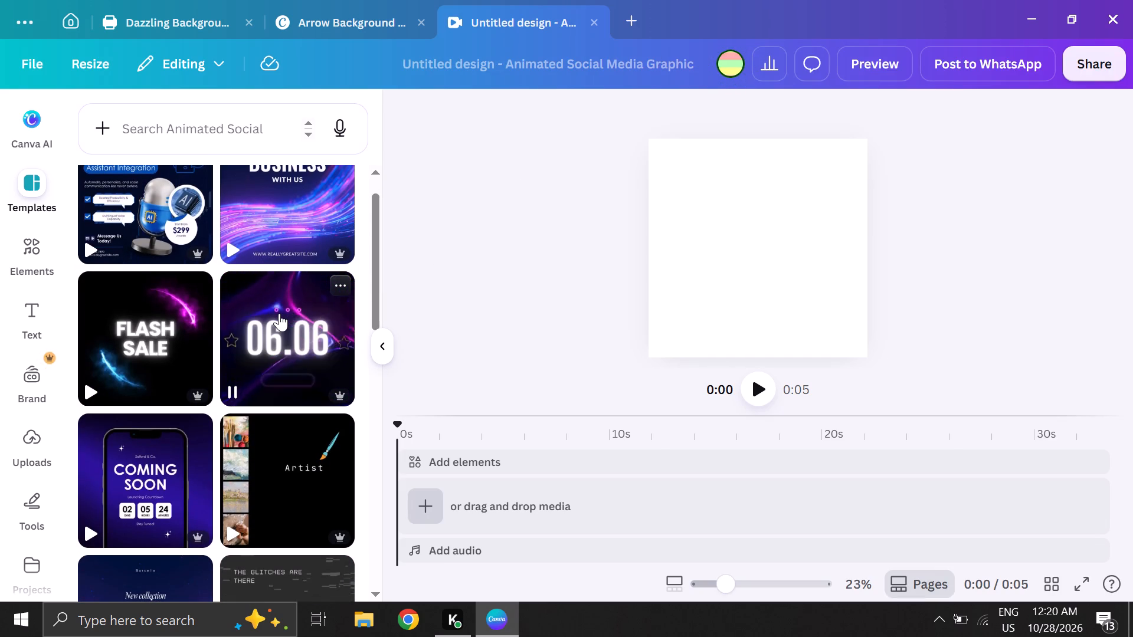
pyautogui.click(279, 313)
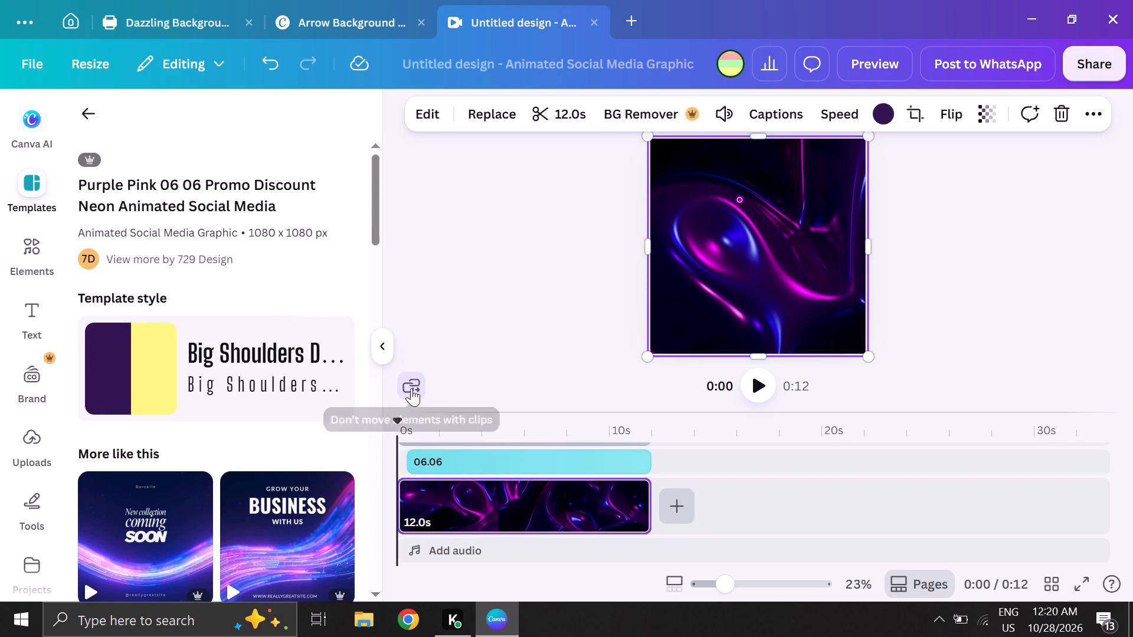
# Play the start of the 06.06 animation and examine its heading, handle text and background video.
pyautogui.click(764, 382)
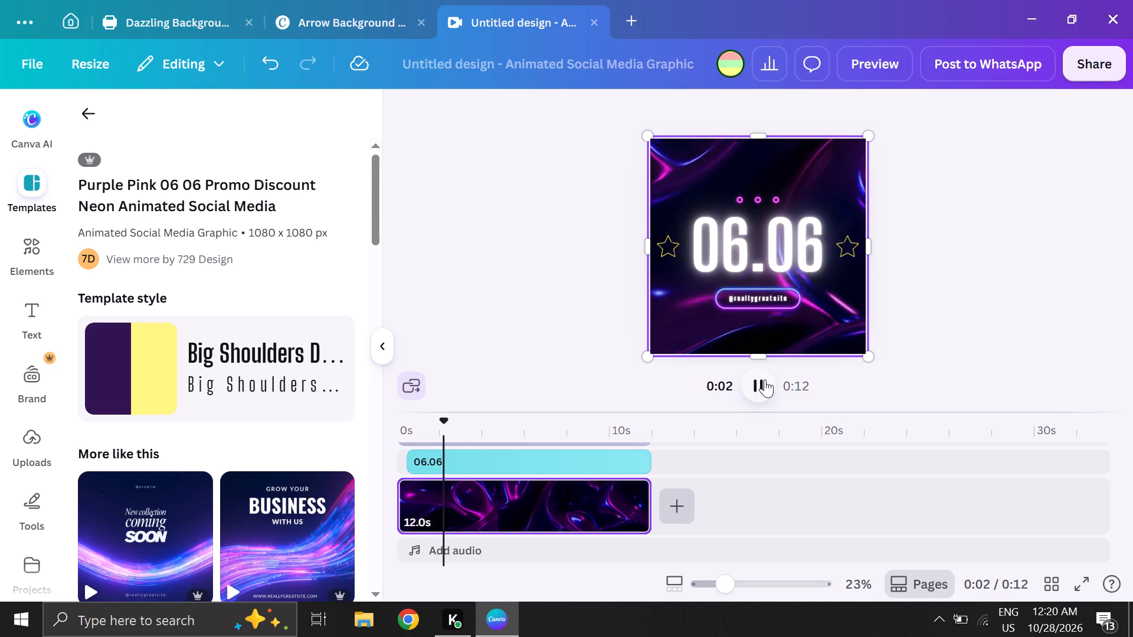
pyautogui.click(767, 248)
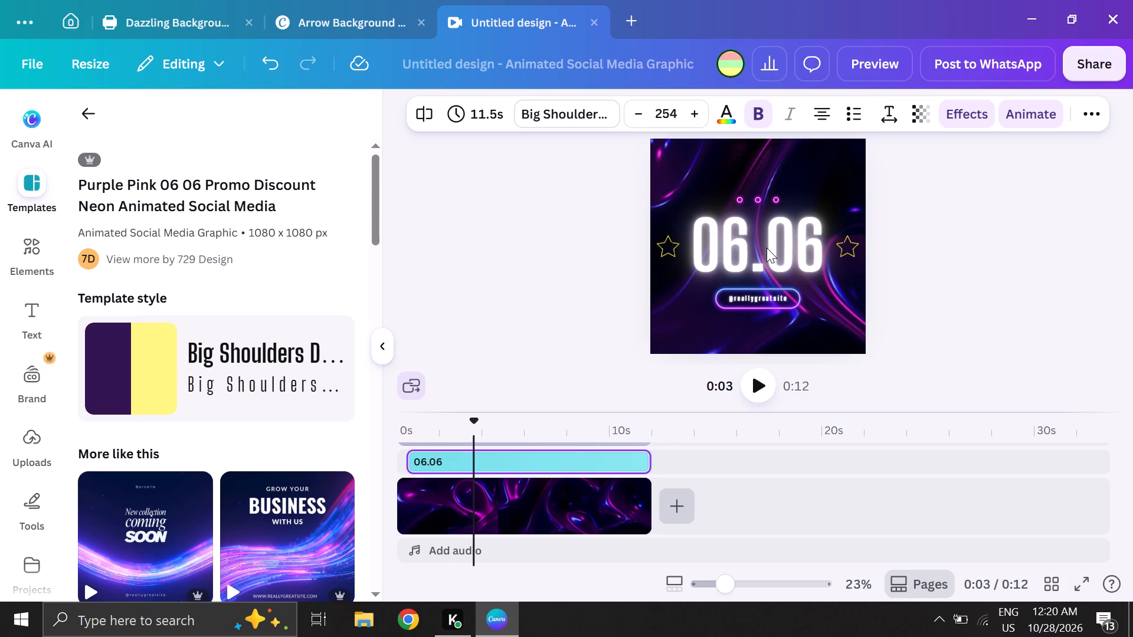
pyautogui.doubleClick(767, 248)
pyautogui.click(793, 243)
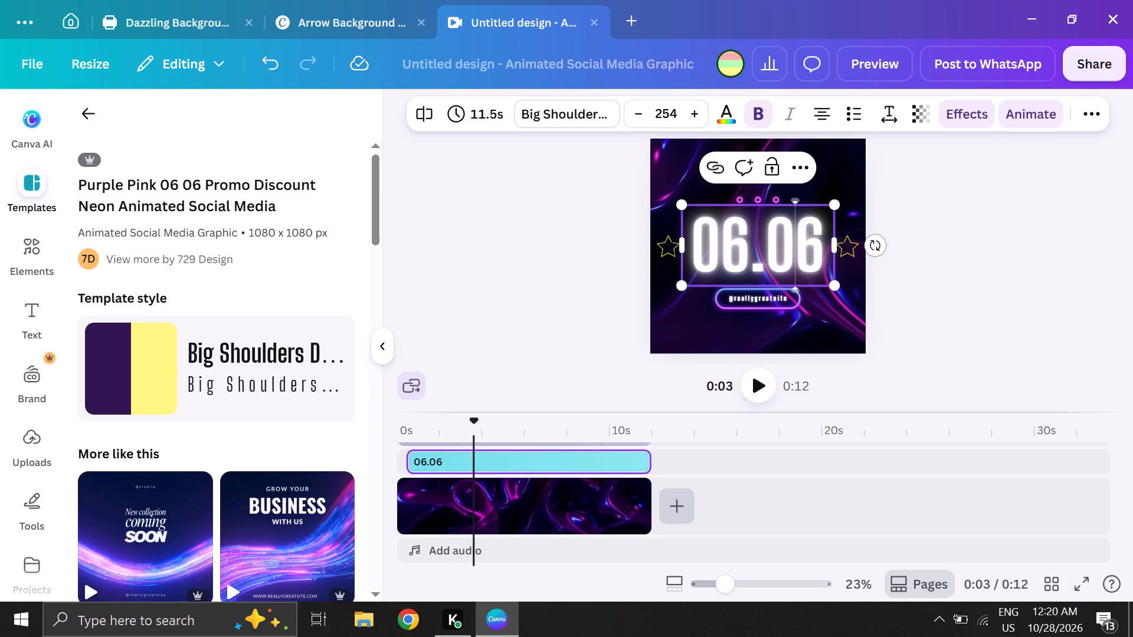
pyautogui.click(759, 300)
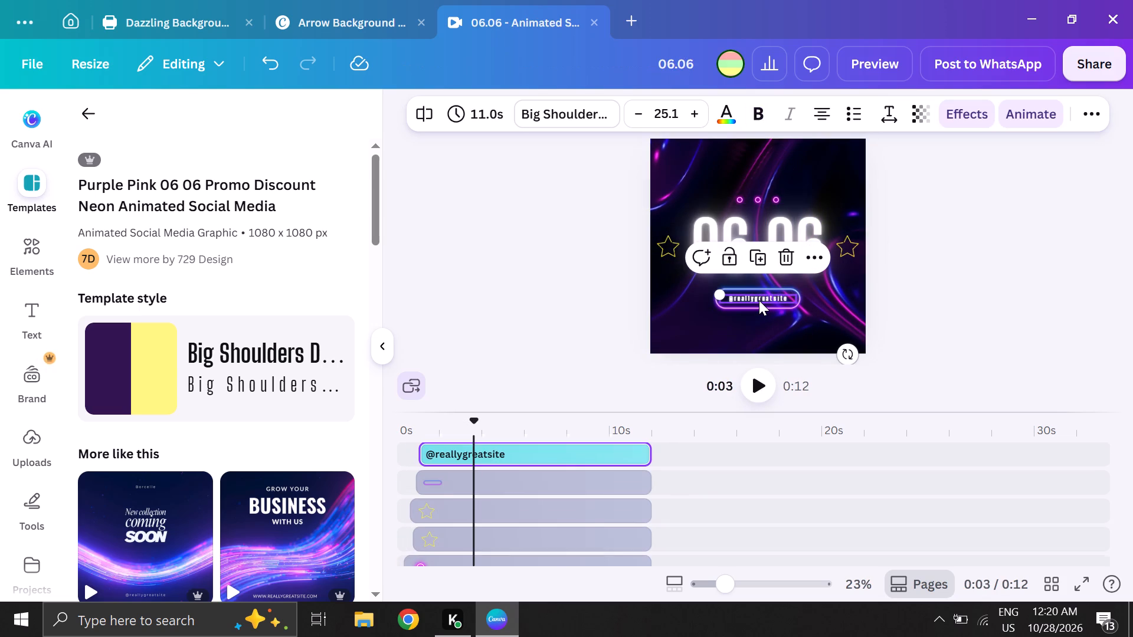
pyautogui.click(752, 178)
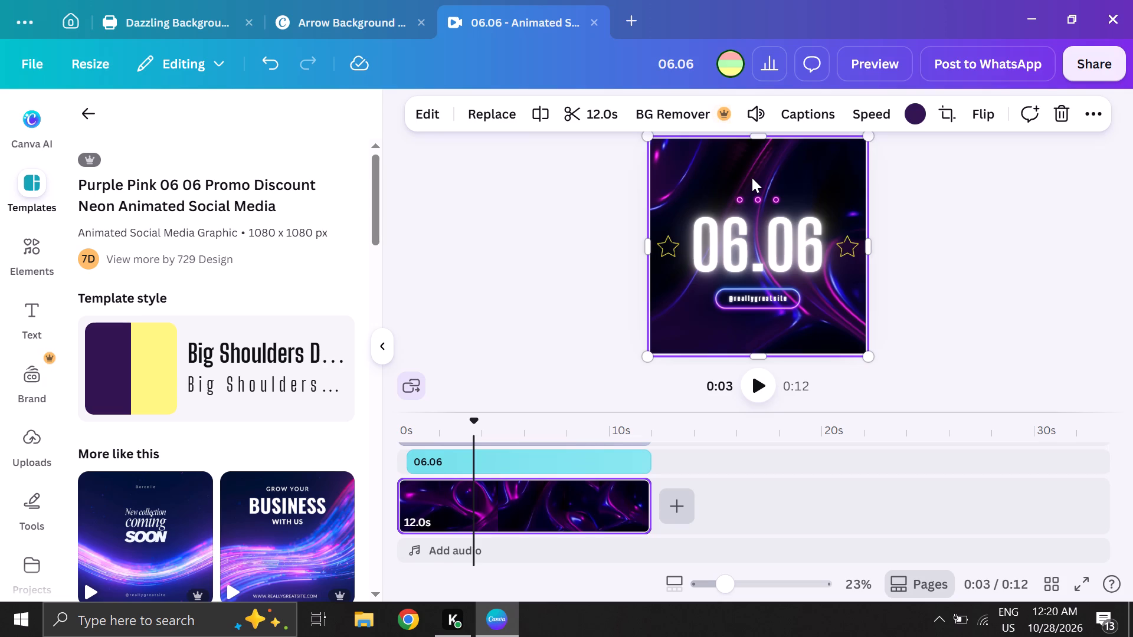
pyautogui.doubleClick(752, 178)
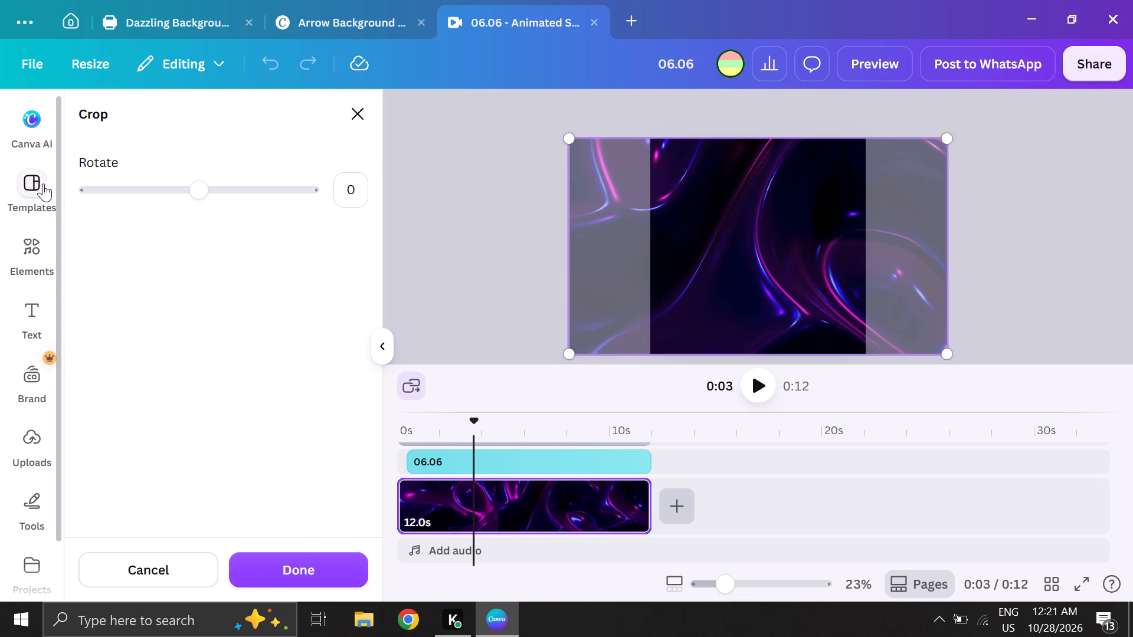
# Add the recently used peach watercolour splash element to the graphic and shrink it beside the three pink dots.
pyautogui.click(22, 255)
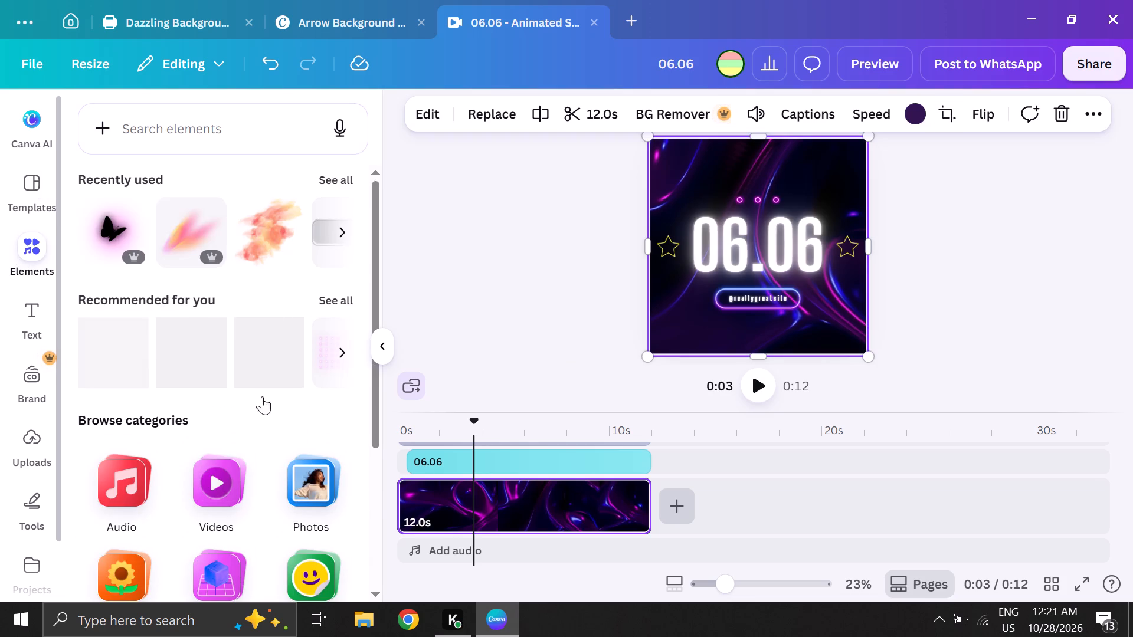
pyautogui.click(260, 234)
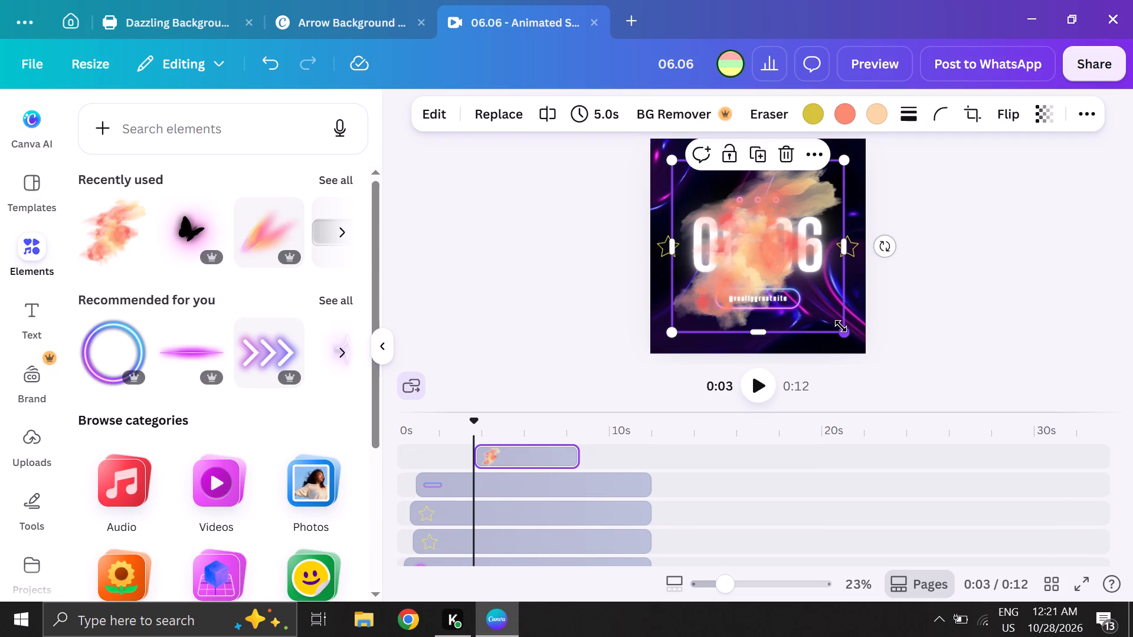
pyautogui.moveTo(841, 326); pyautogui.dragTo(726, 197)
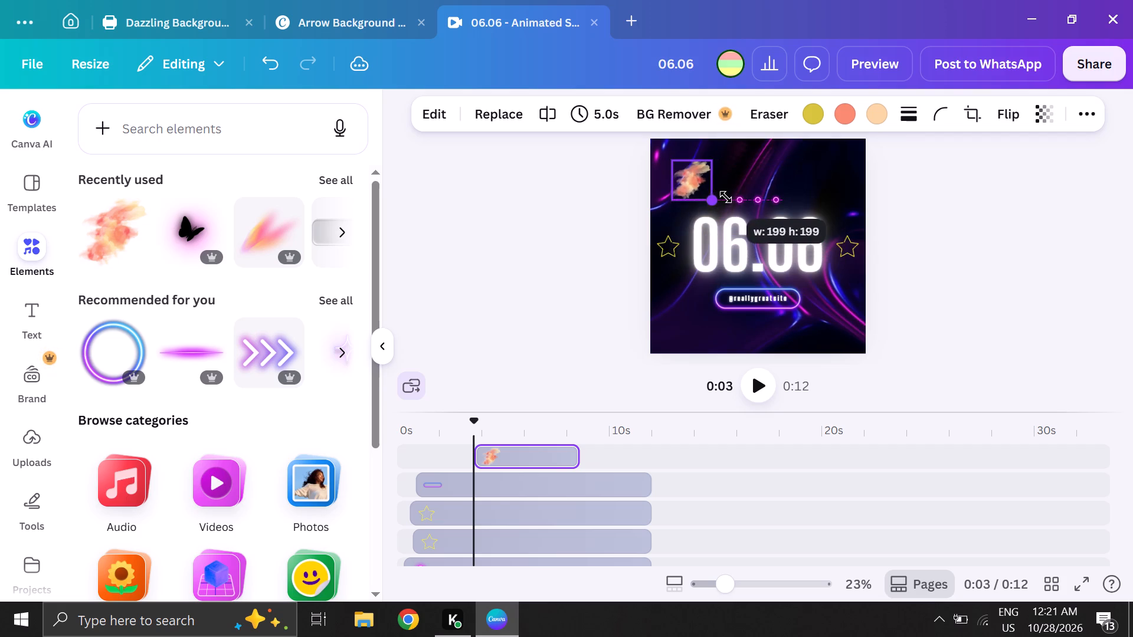
pyautogui.moveTo(726, 197); pyautogui.dragTo(759, 219)
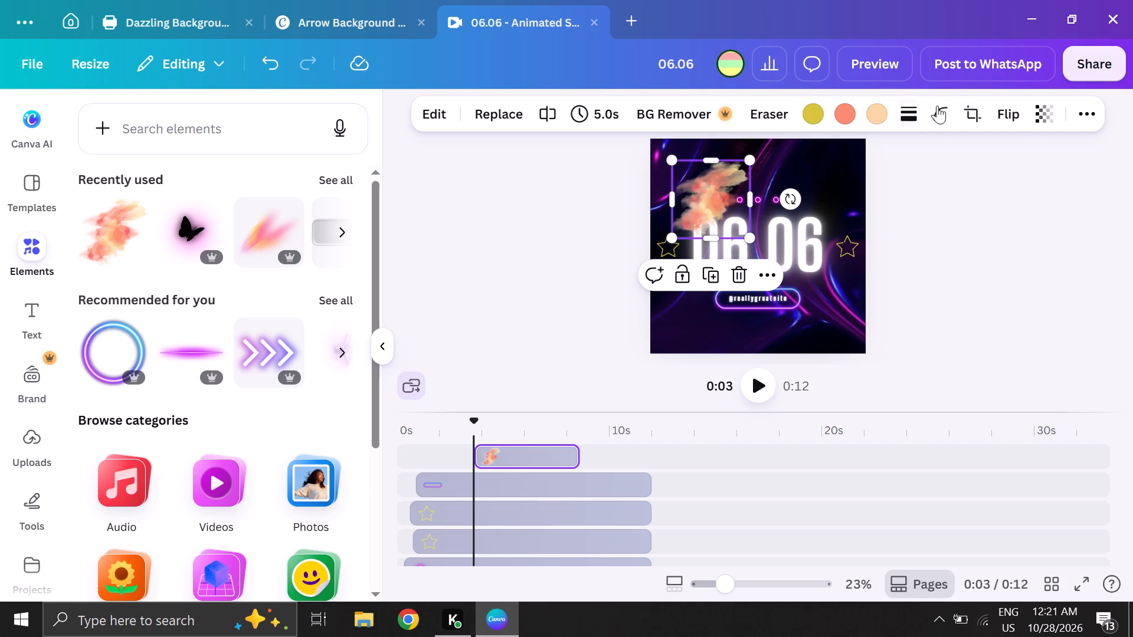
# Set the watercolour splash's transparency to 20.
pyautogui.click(1033, 114)
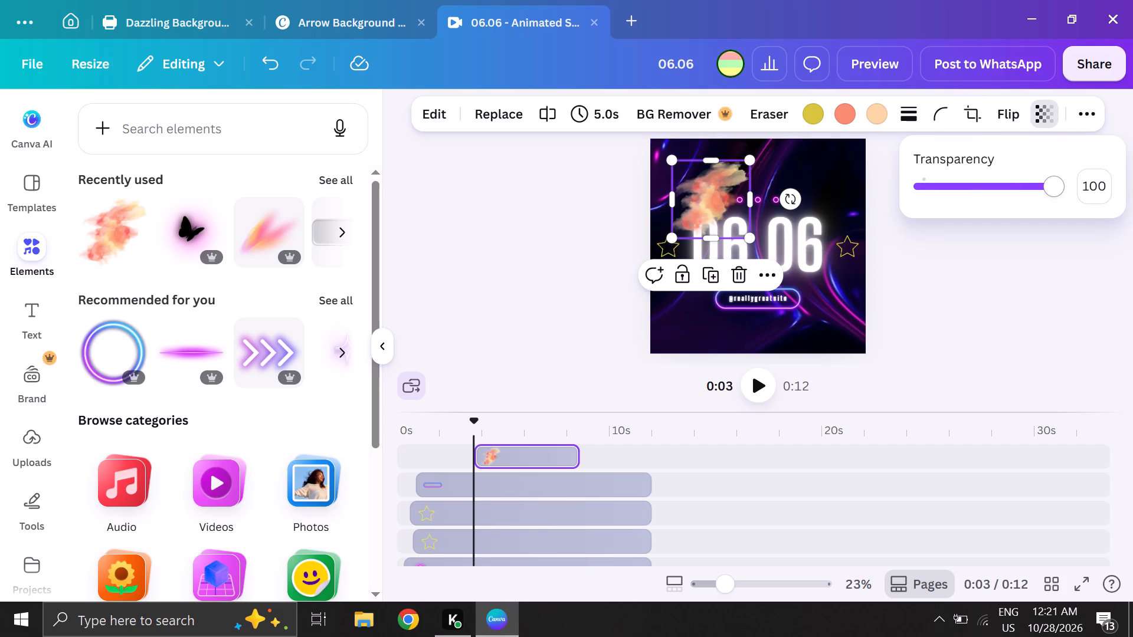
pyautogui.moveTo(1050, 182); pyautogui.dragTo(947, 186)
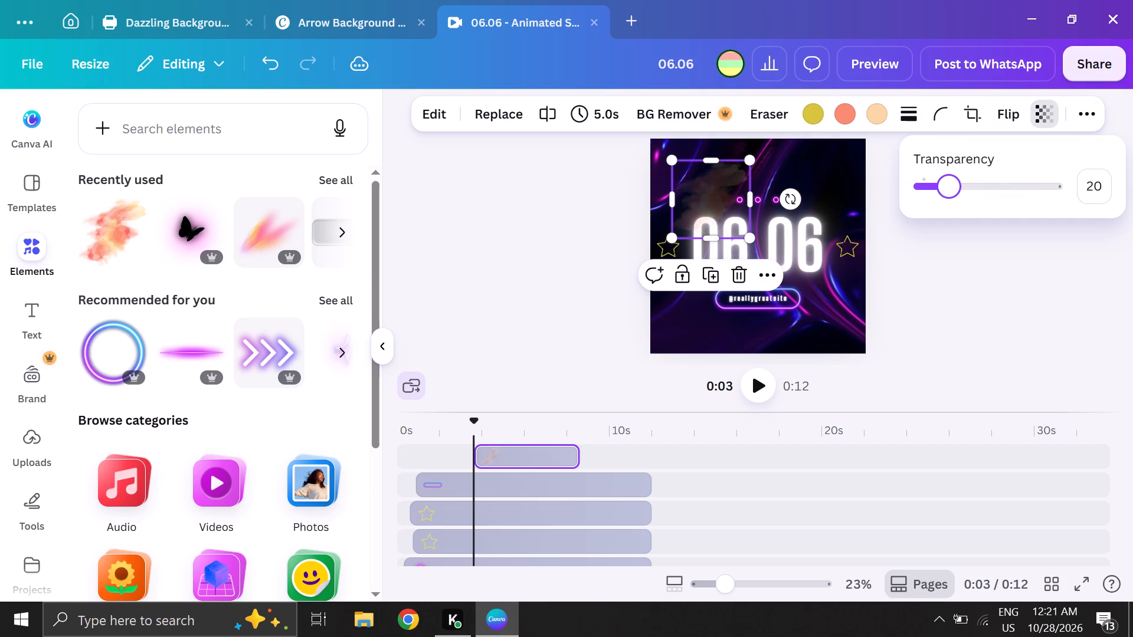
# Enlarge the faded splash over the 06.06 heading until it reaches the graphic's lower-right corner.
pyautogui.moveTo(748, 237); pyautogui.dragTo(856, 311)
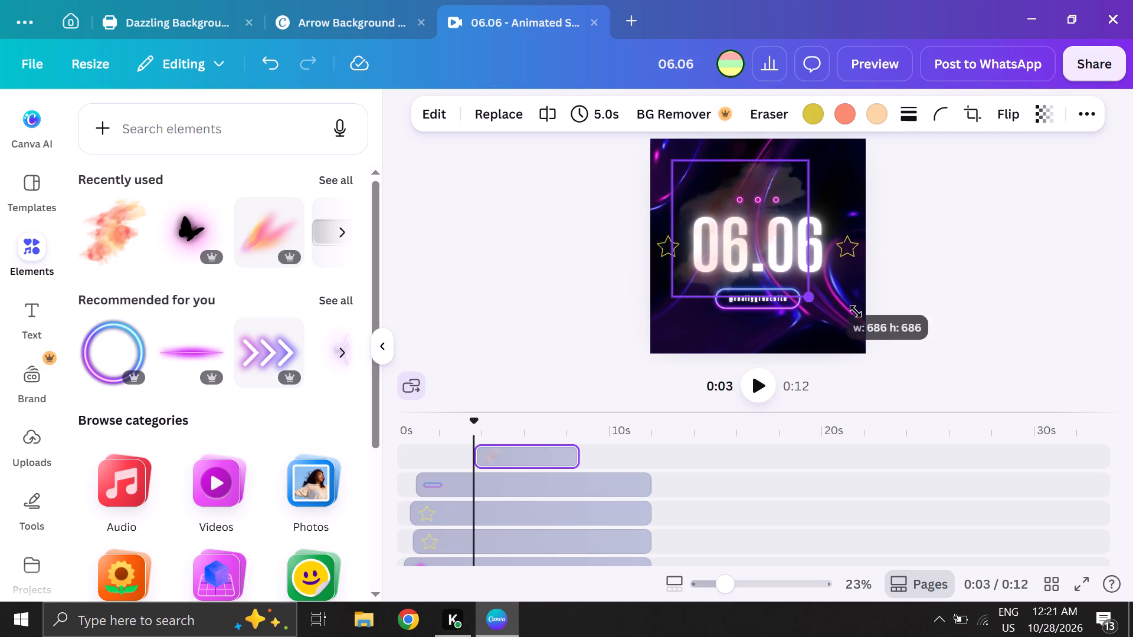
pyautogui.moveTo(856, 311); pyautogui.dragTo(885, 326)
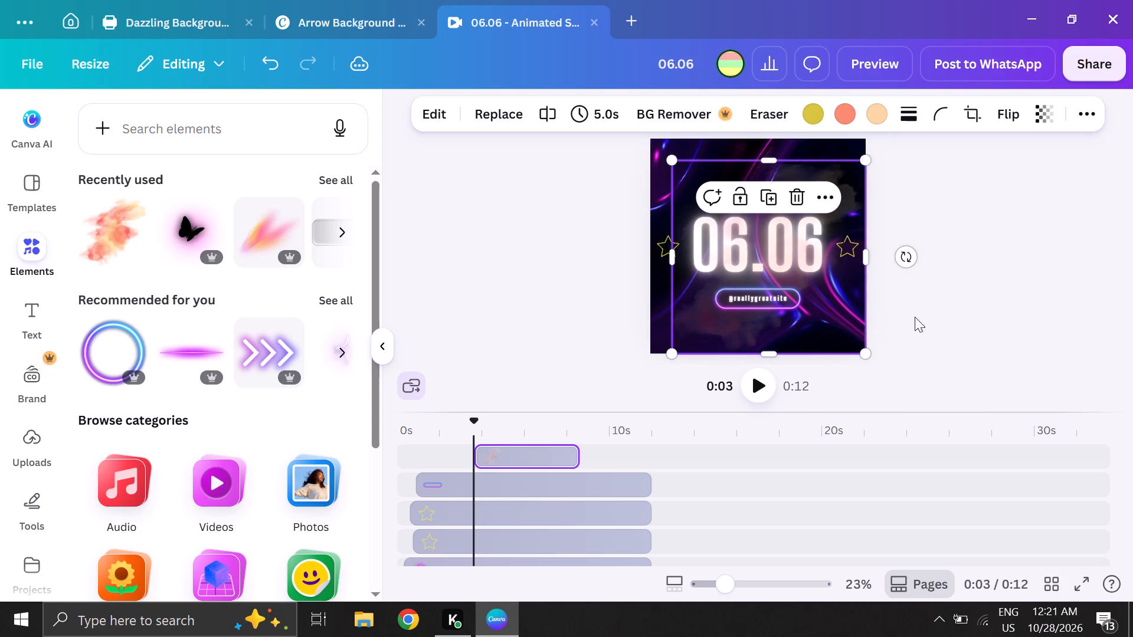
pyautogui.click(947, 298)
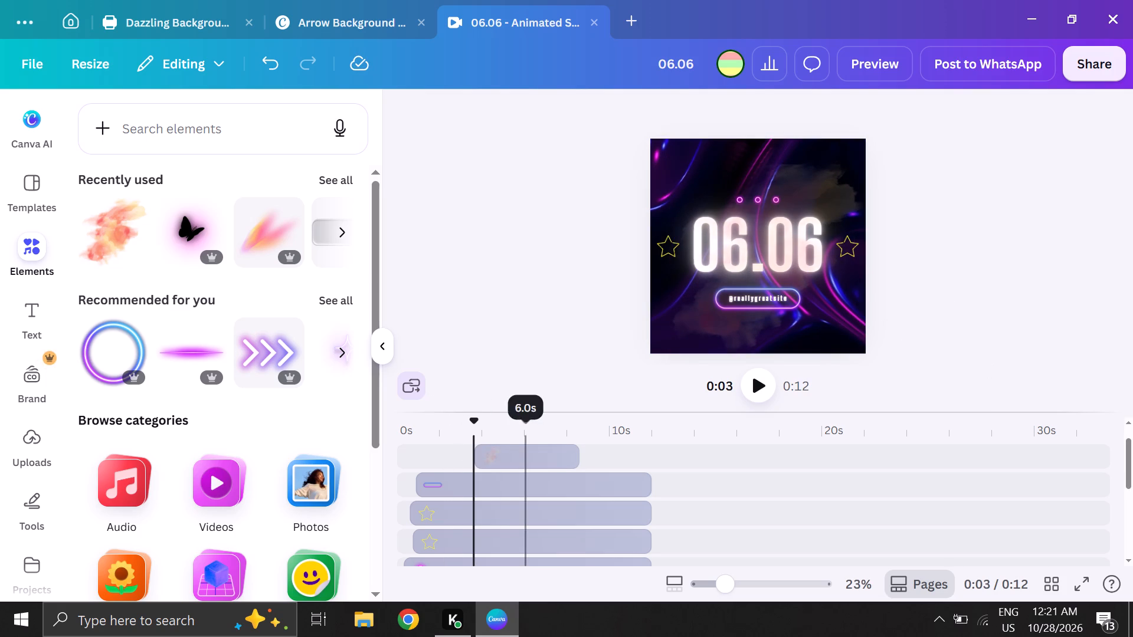
# Play back the animation with the splash and examine the individual element layers in the timeline.
pyautogui.click(762, 380)
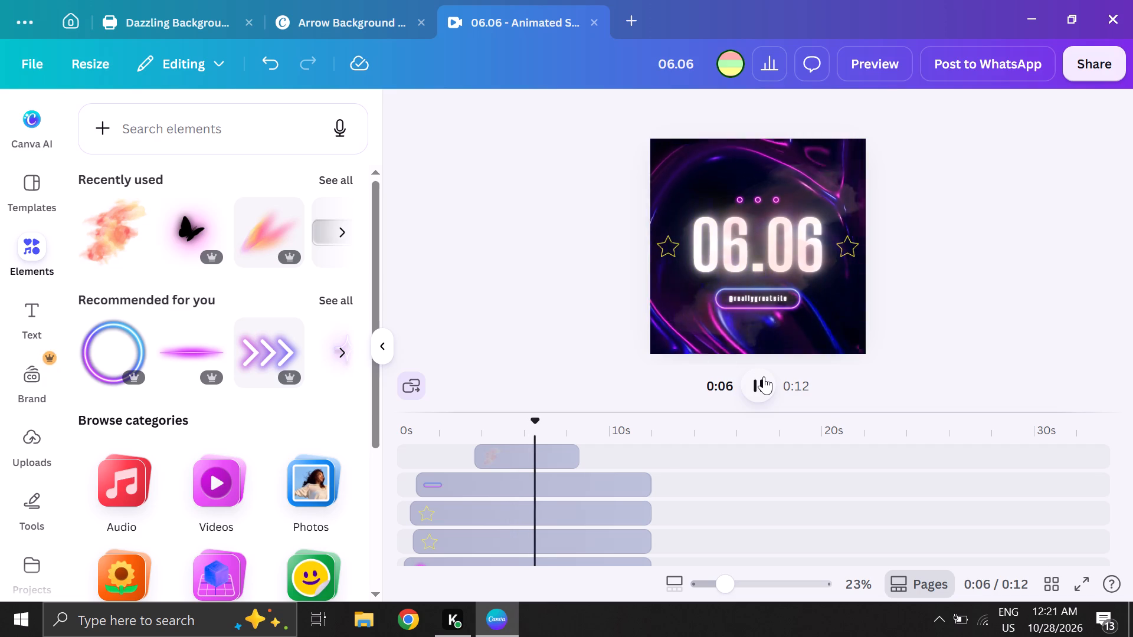
pyautogui.click(772, 226)
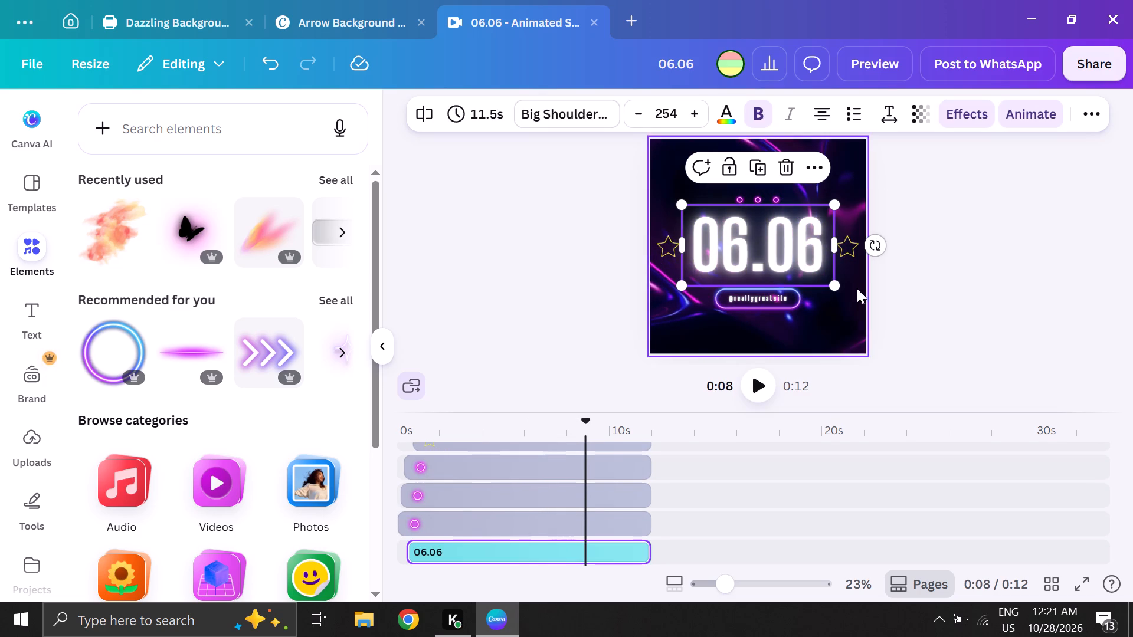
pyautogui.click(442, 459)
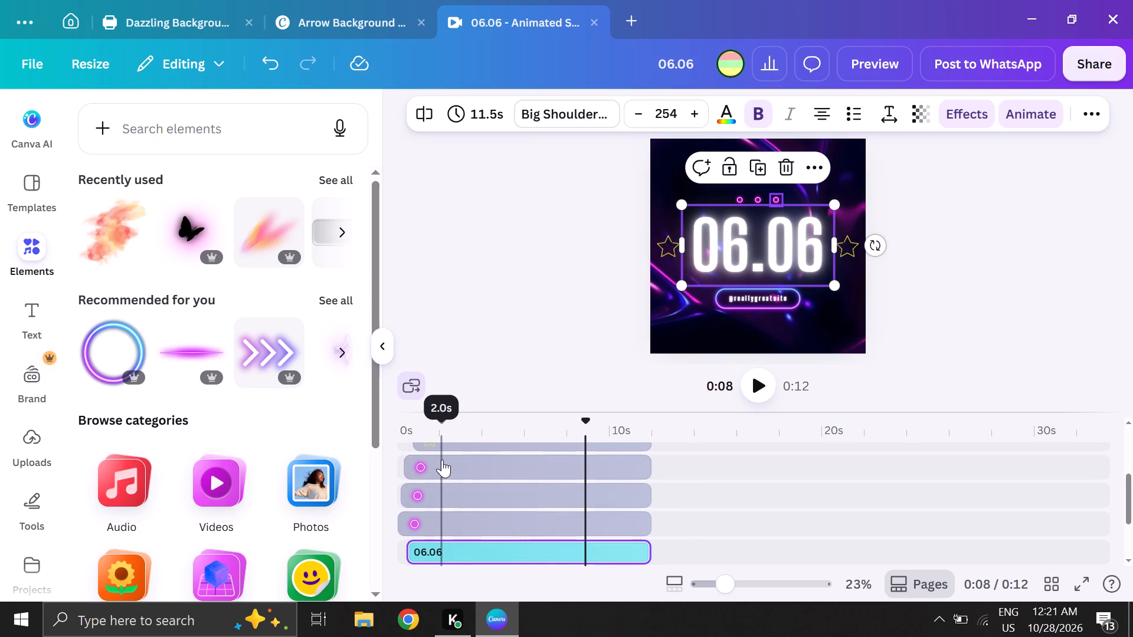
pyautogui.click(454, 500)
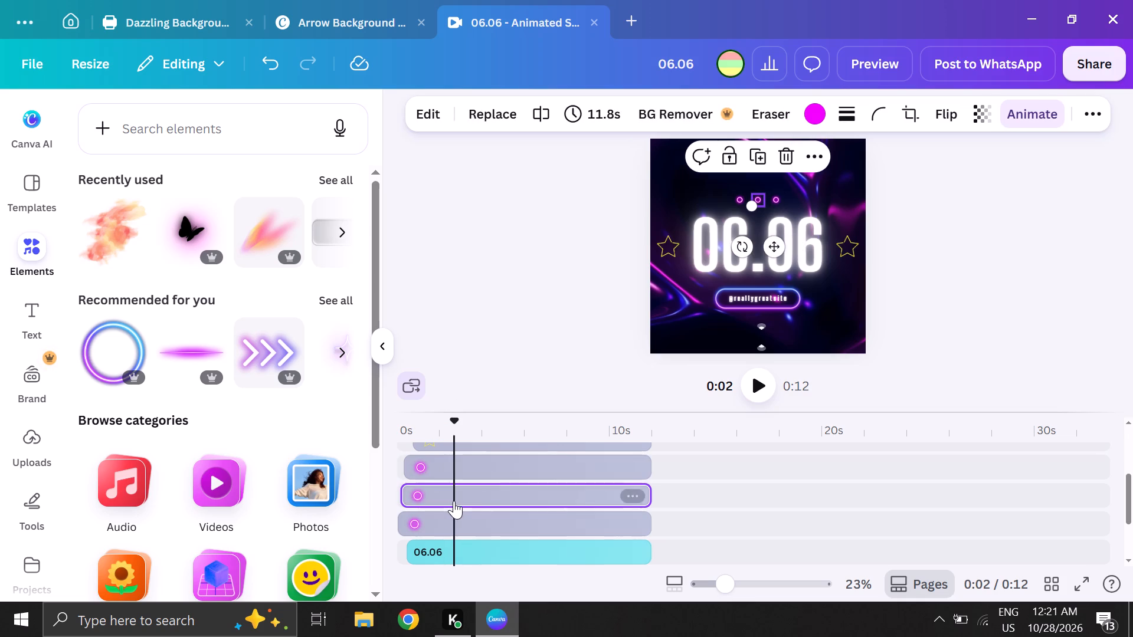
pyautogui.click(461, 525)
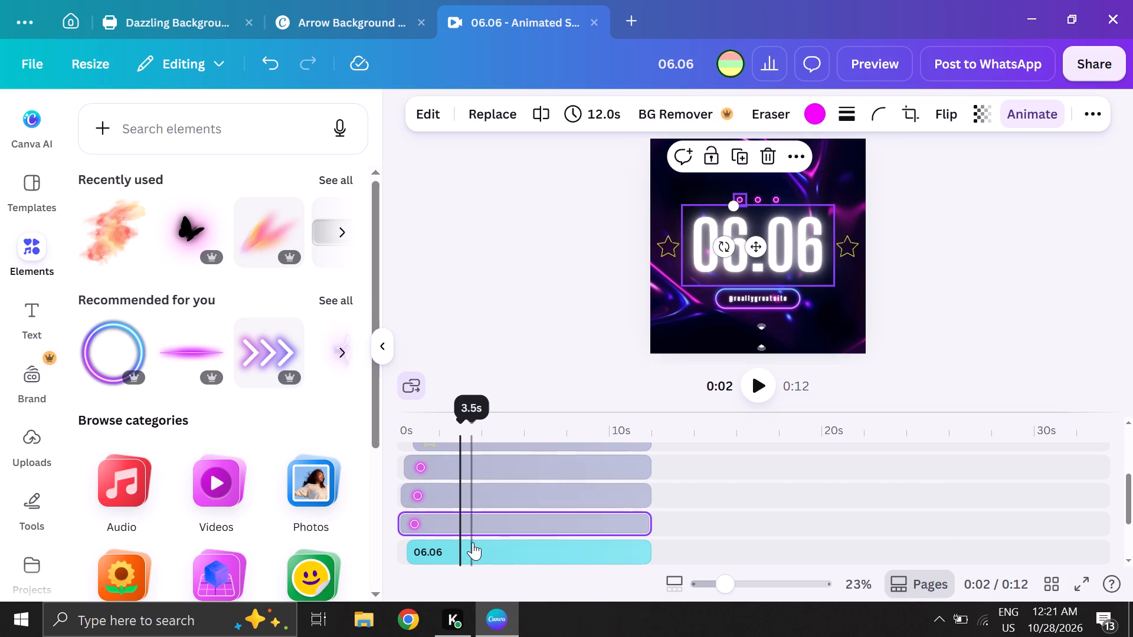
pyautogui.click(474, 523)
pyautogui.scroll(-2, 474, 523)
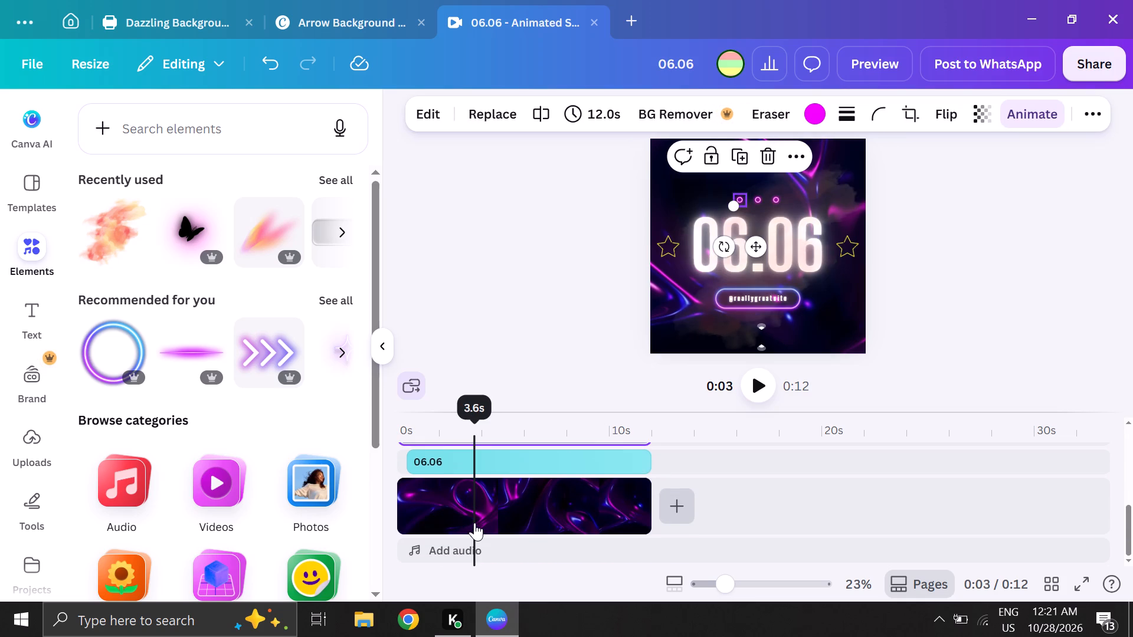
pyautogui.scroll(-1, 474, 523)
pyautogui.scroll(2, 474, 523)
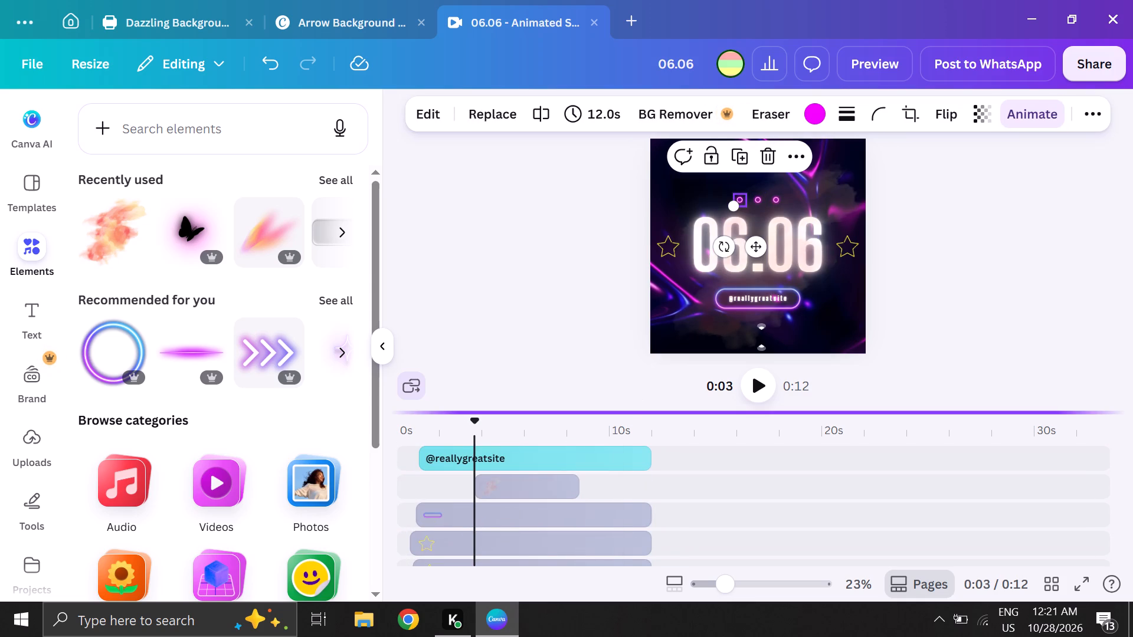
pyautogui.moveTo(666, 414); pyautogui.dragTo(663, 346)
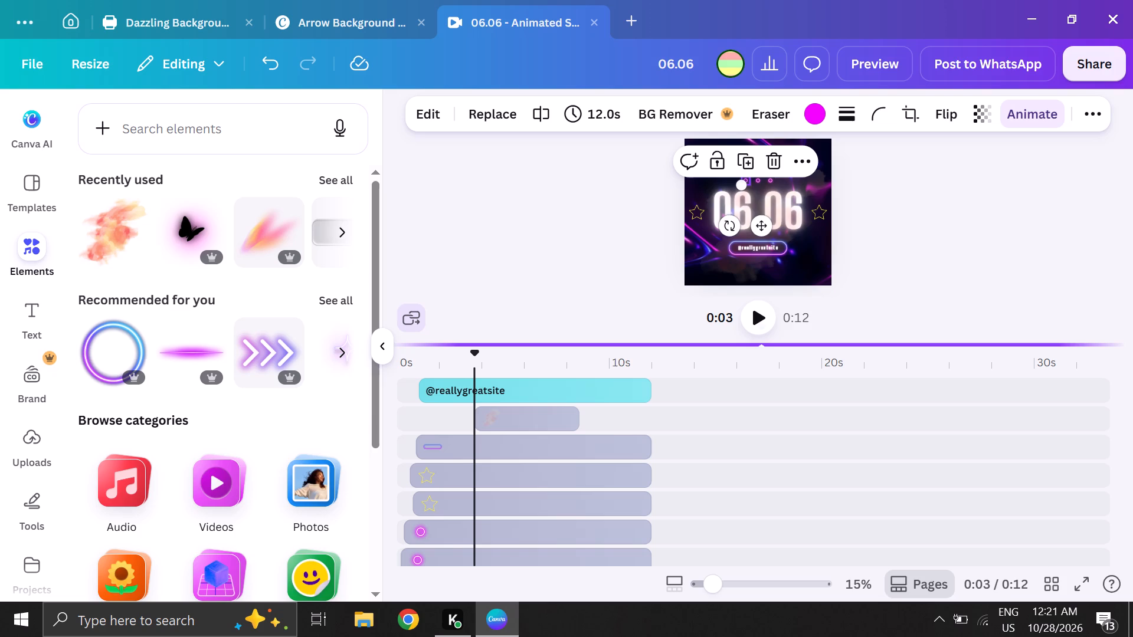
pyautogui.moveTo(663, 346); pyautogui.dragTo(675, 439)
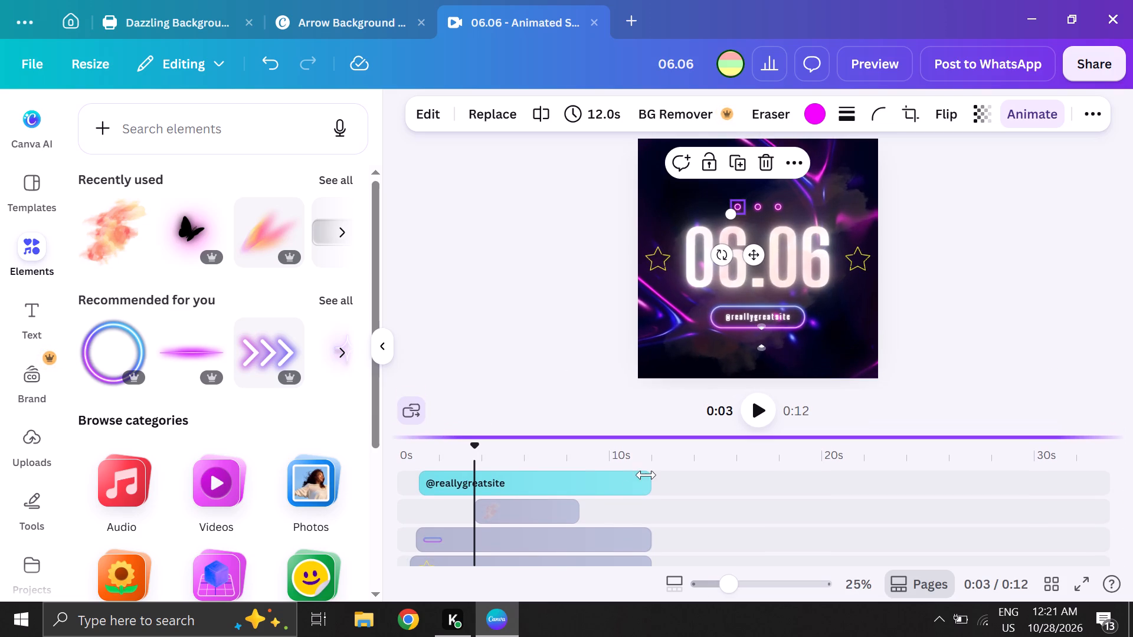
pyautogui.click(597, 475)
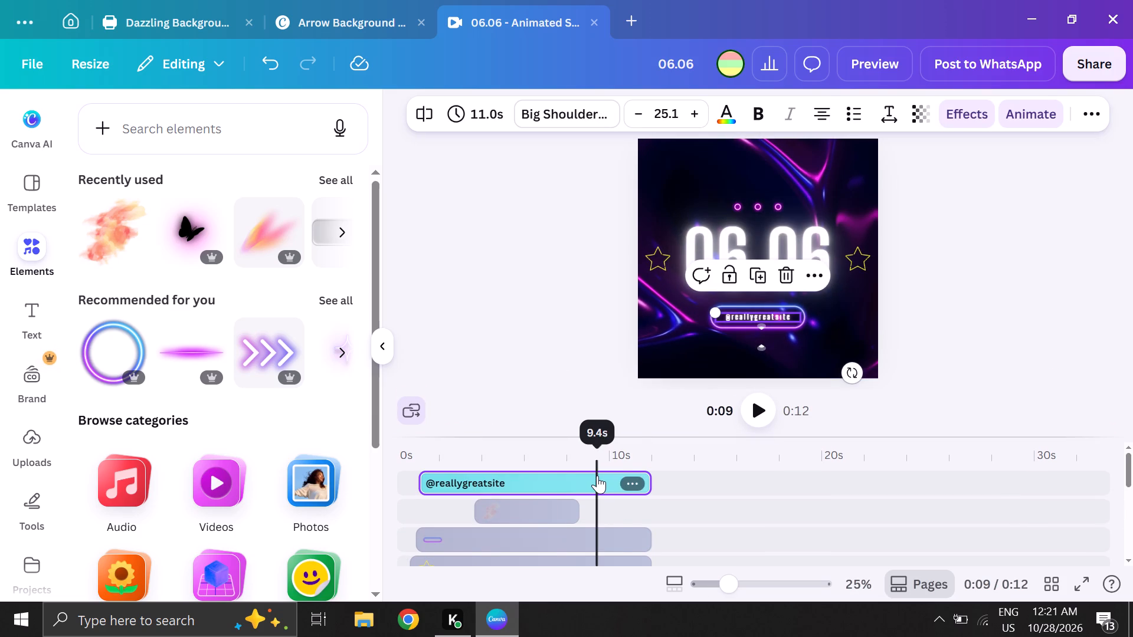
pyautogui.doubleClick(567, 476)
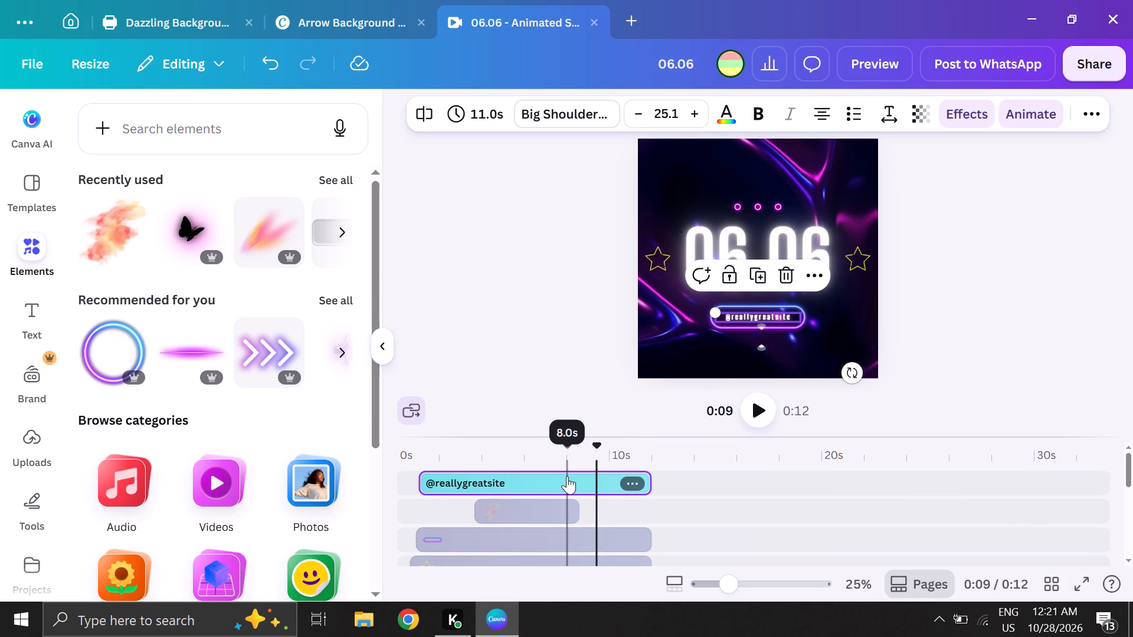
pyautogui.doubleClick(529, 476)
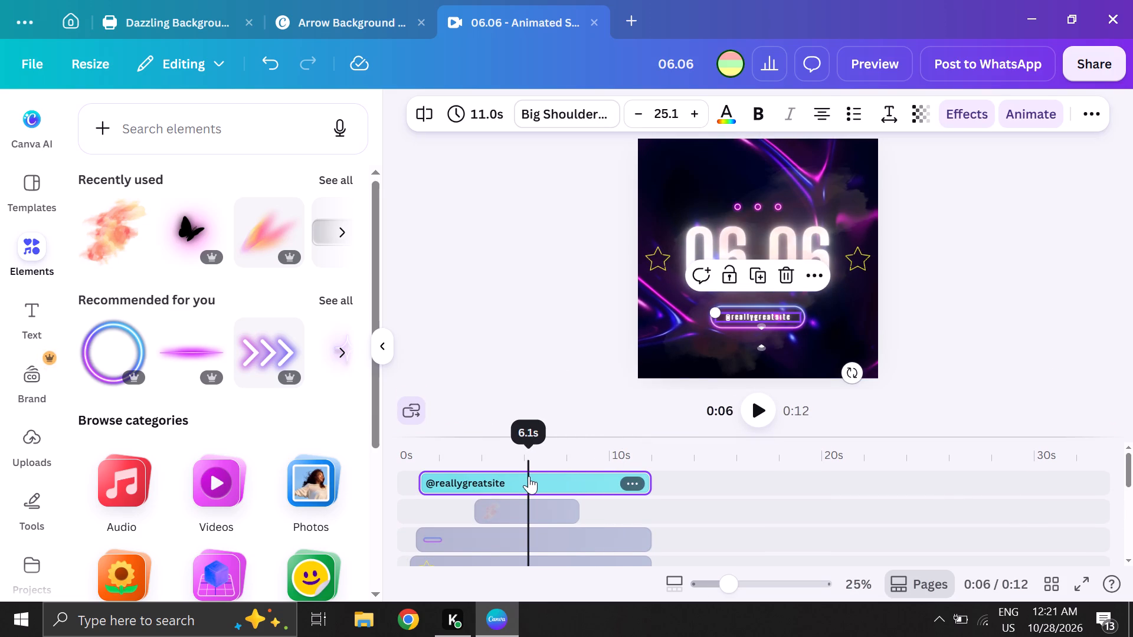
pyautogui.doubleClick(782, 313)
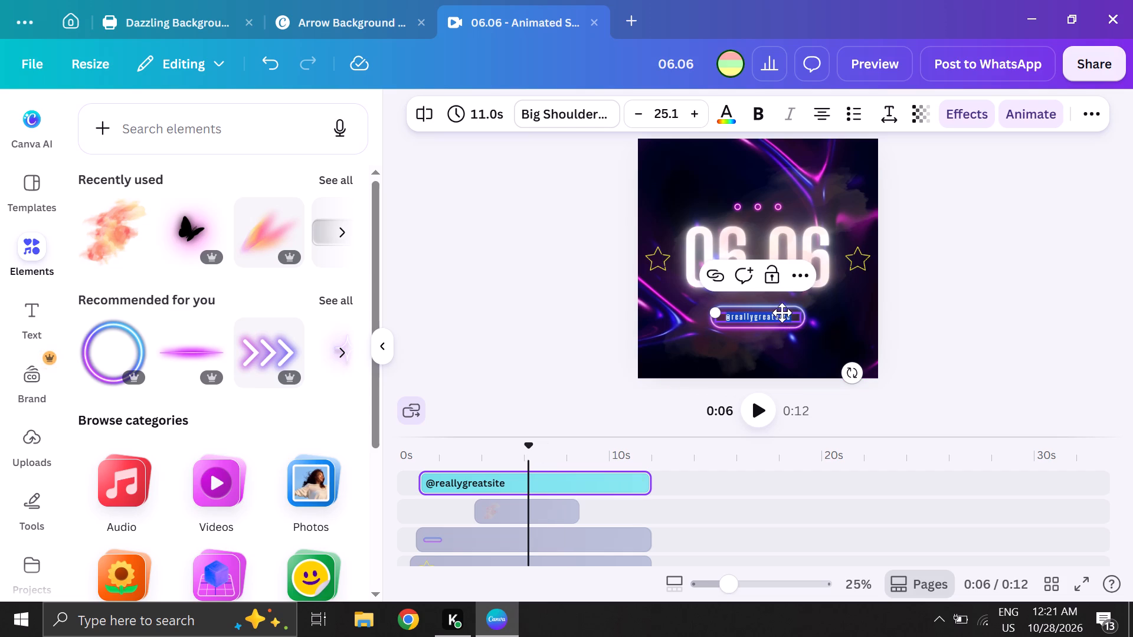
pyautogui.press('BackSpace')
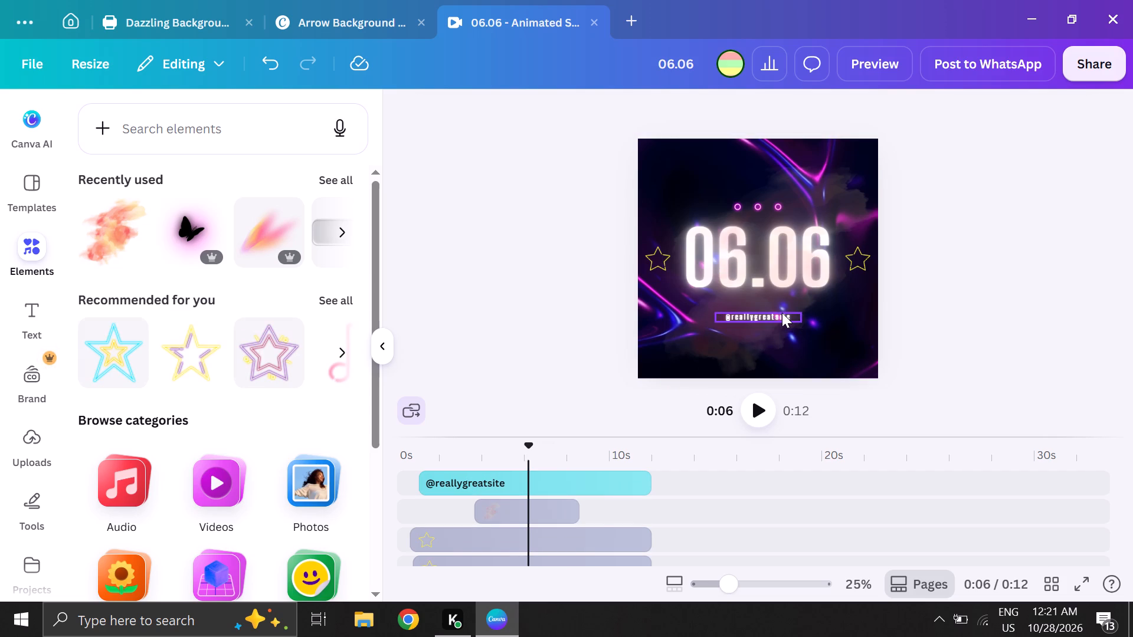
pyautogui.doubleClick(782, 313)
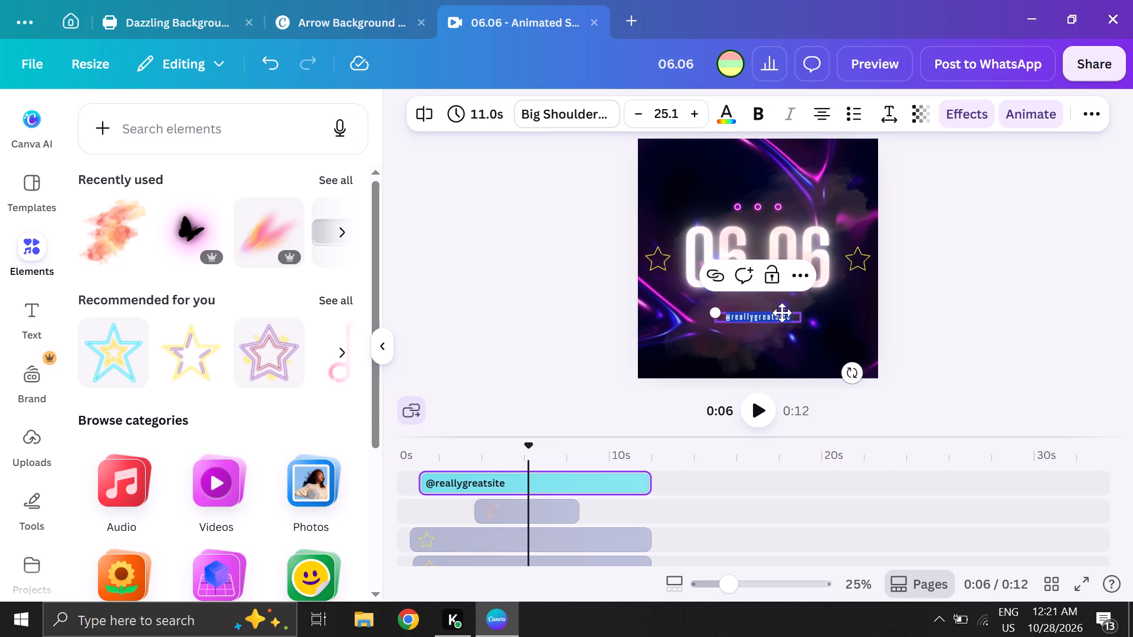
pyautogui.press('BackSpace')
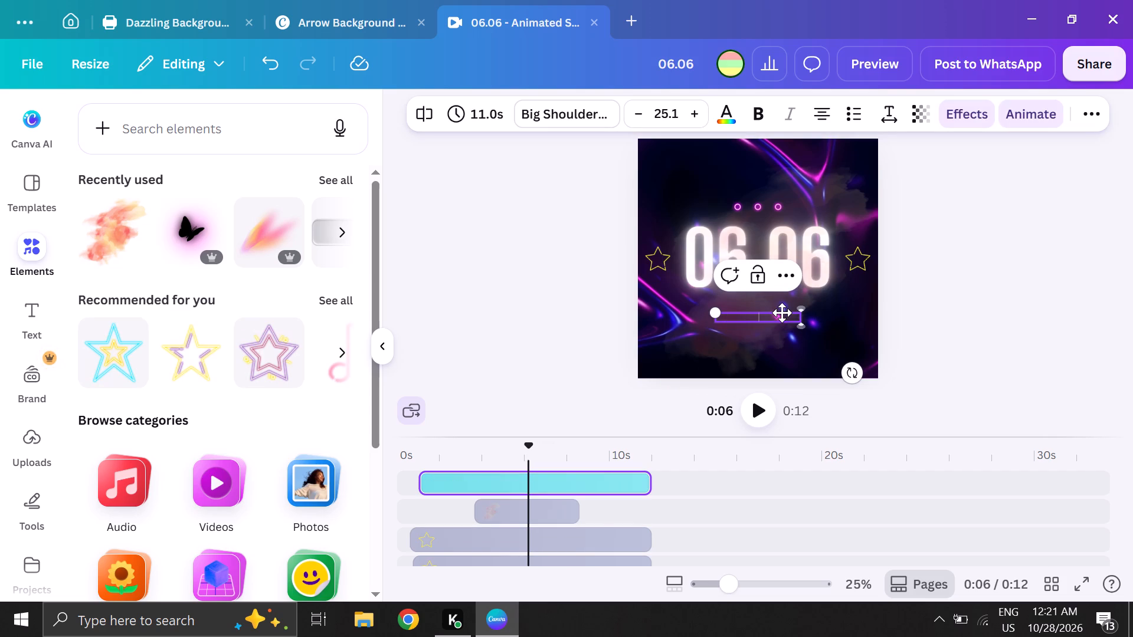
pyautogui.write('DA')
pyautogui.press('BackSpace')
pyautogui.press('BackSpace')
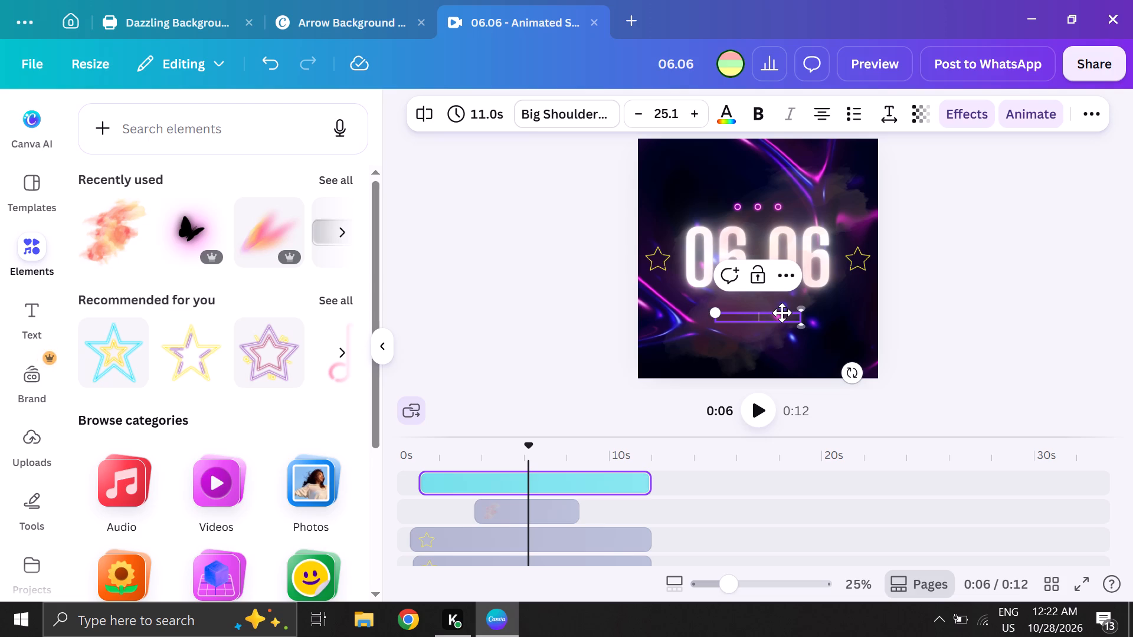
pyautogui.hotkey('ctrl', 'b')
pyautogui.write('DA')
pyautogui.write('ZZLING')
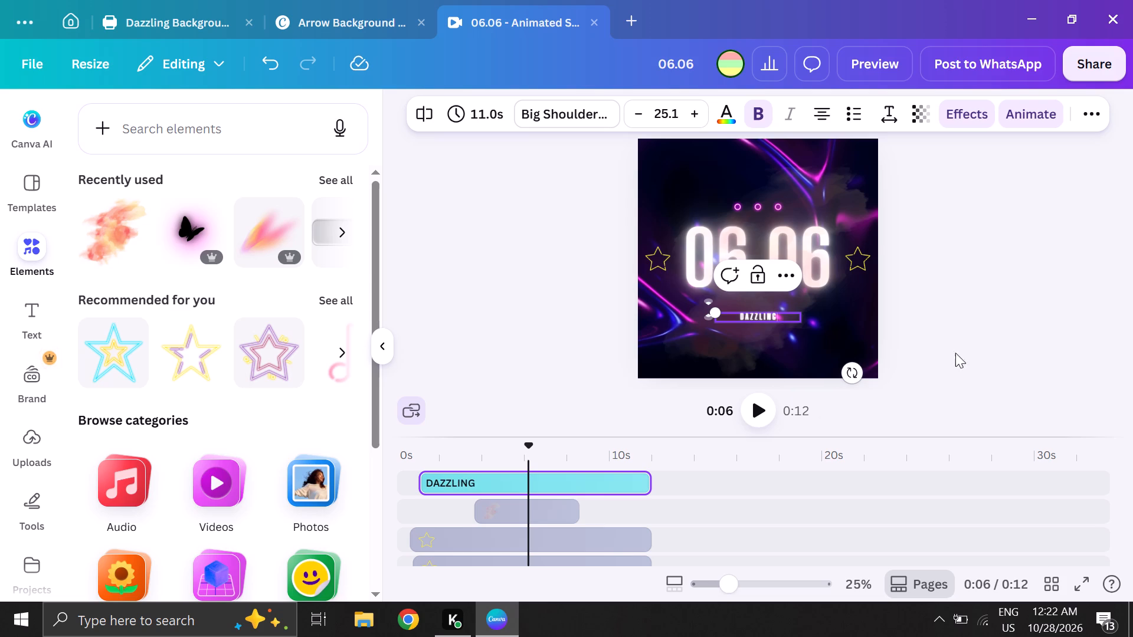
# Play the animation and examine the splash, star and background layers in the timeline.
pyautogui.click(958, 352)
pyautogui.click(758, 409)
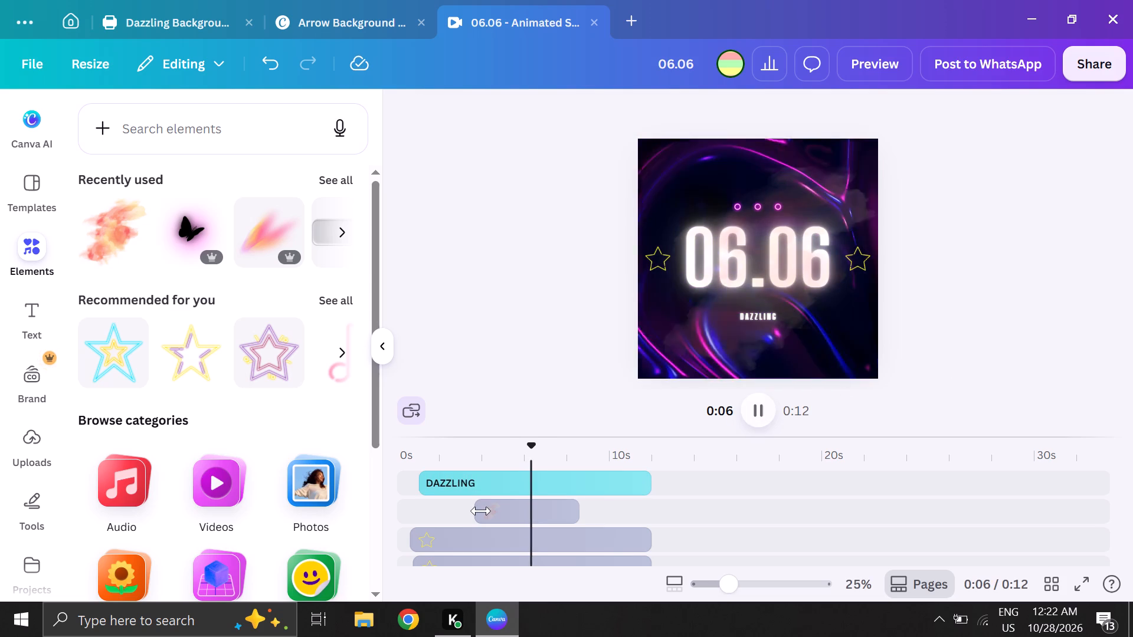
pyautogui.click(519, 511)
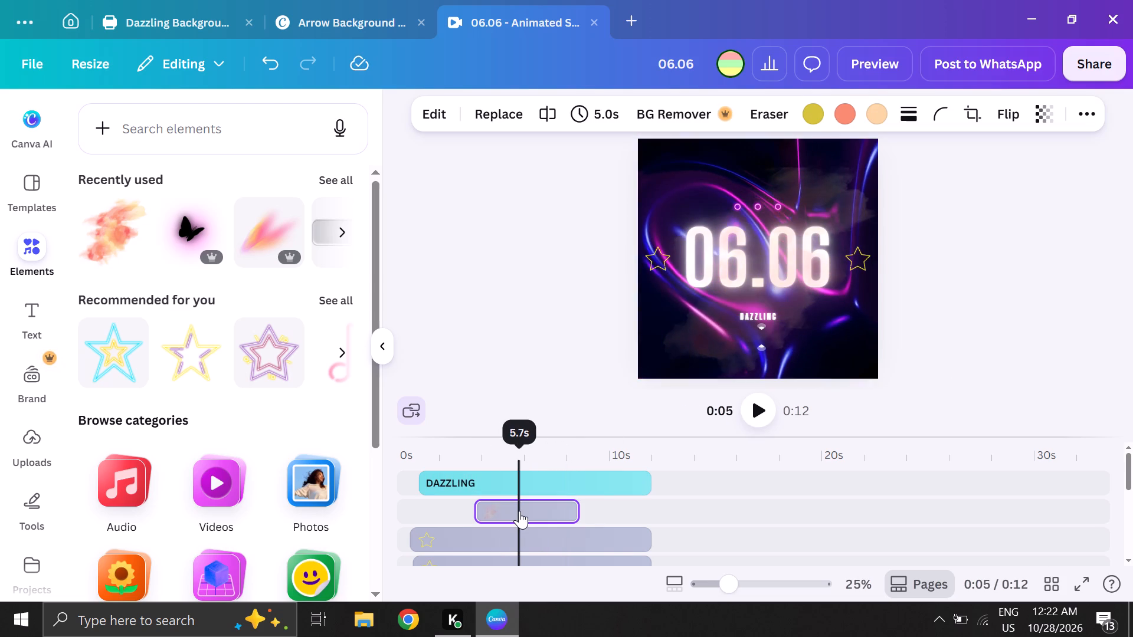
pyautogui.click(519, 511)
pyautogui.scroll(-1, 490, 523)
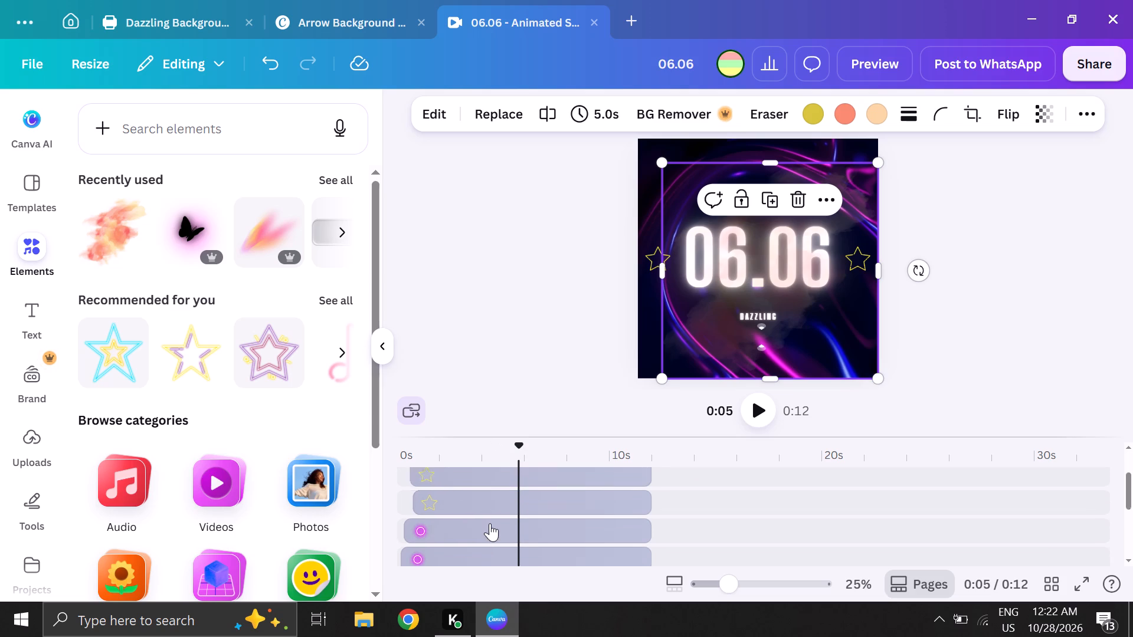
pyautogui.scroll(-1, 490, 523)
pyautogui.scroll(1, 485, 533)
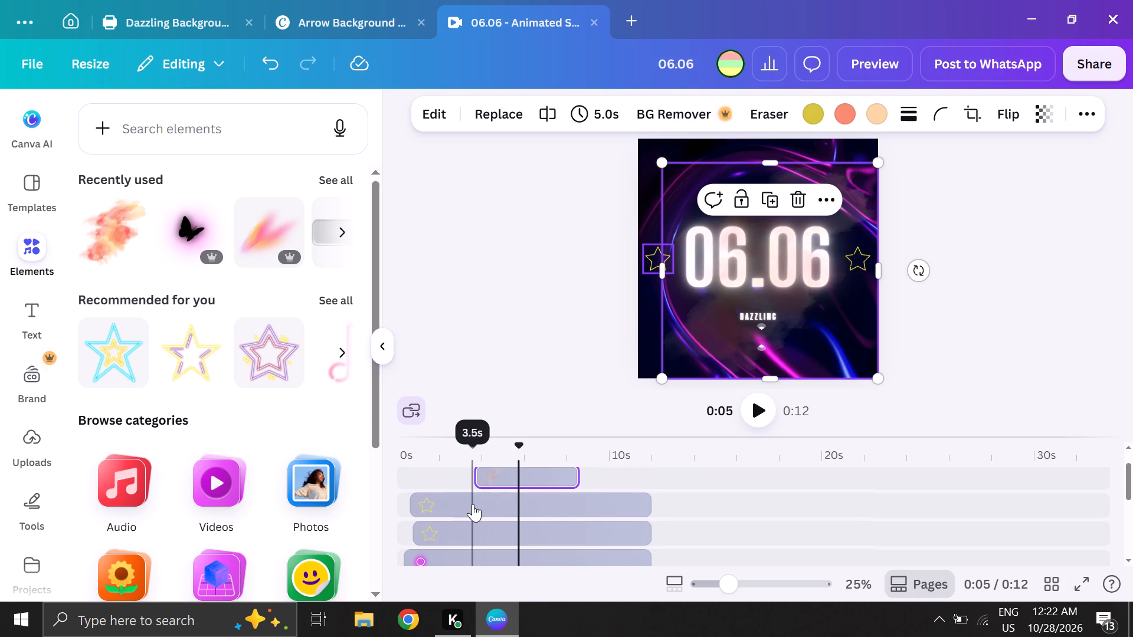
pyautogui.click(472, 504)
pyautogui.scroll(-3, 496, 542)
pyautogui.scroll(1, 496, 542)
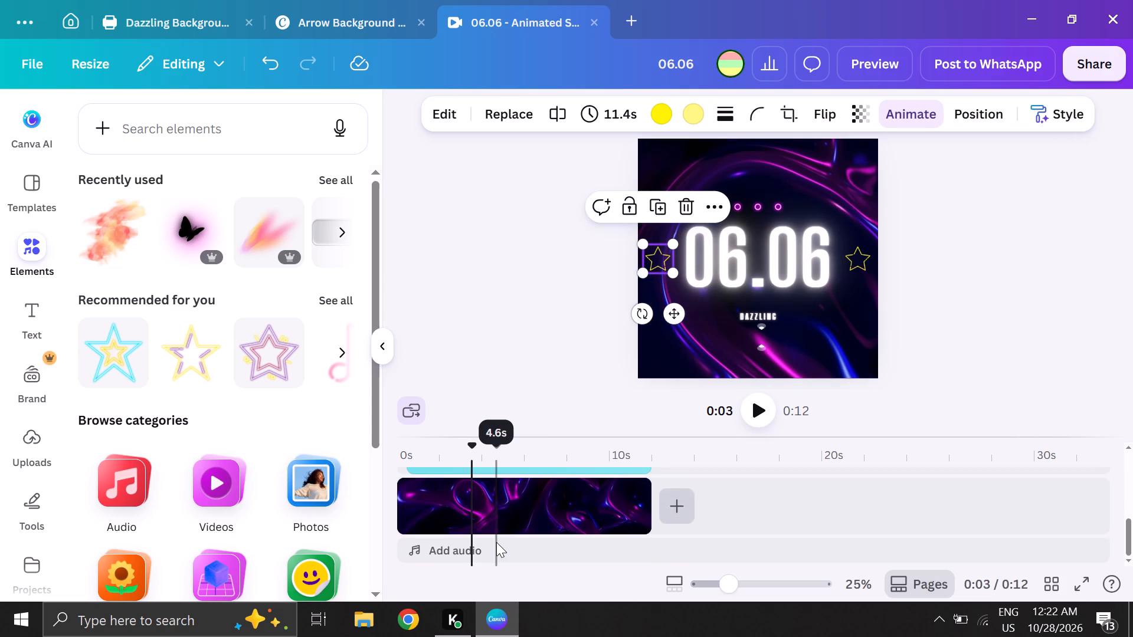
pyautogui.scroll(2, 496, 542)
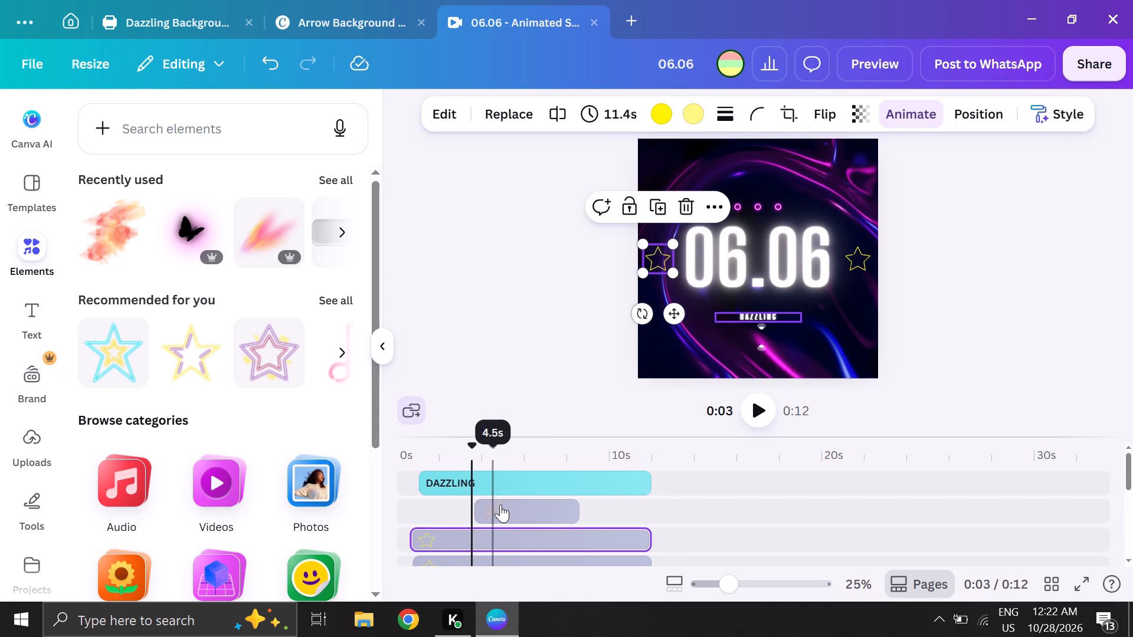
# Extend the splash's timing at both ends to 11.0 s, matching the DAZZLING text's span, and play it back.
pyautogui.click(506, 511)
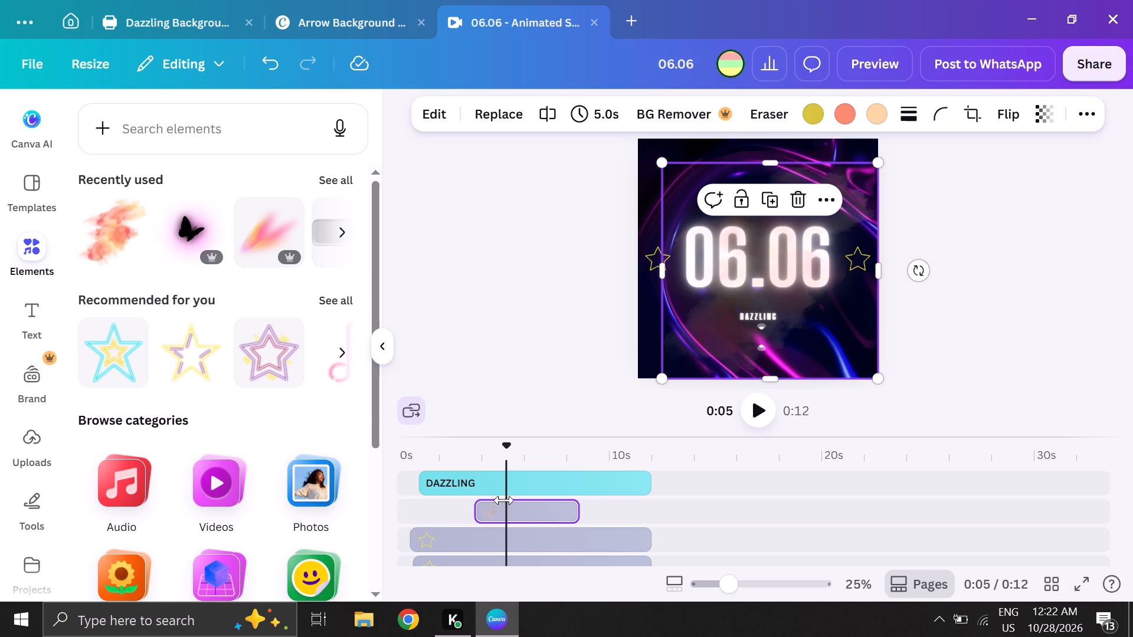
pyautogui.moveTo(477, 507); pyautogui.dragTo(473, 506)
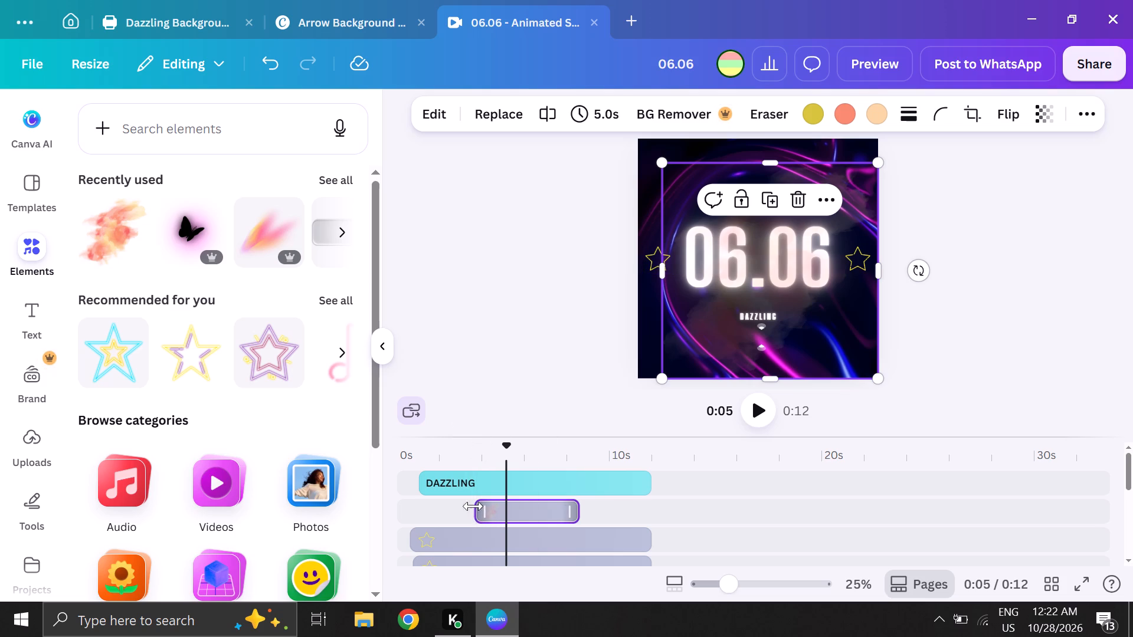
pyautogui.moveTo(473, 506); pyautogui.dragTo(410, 498)
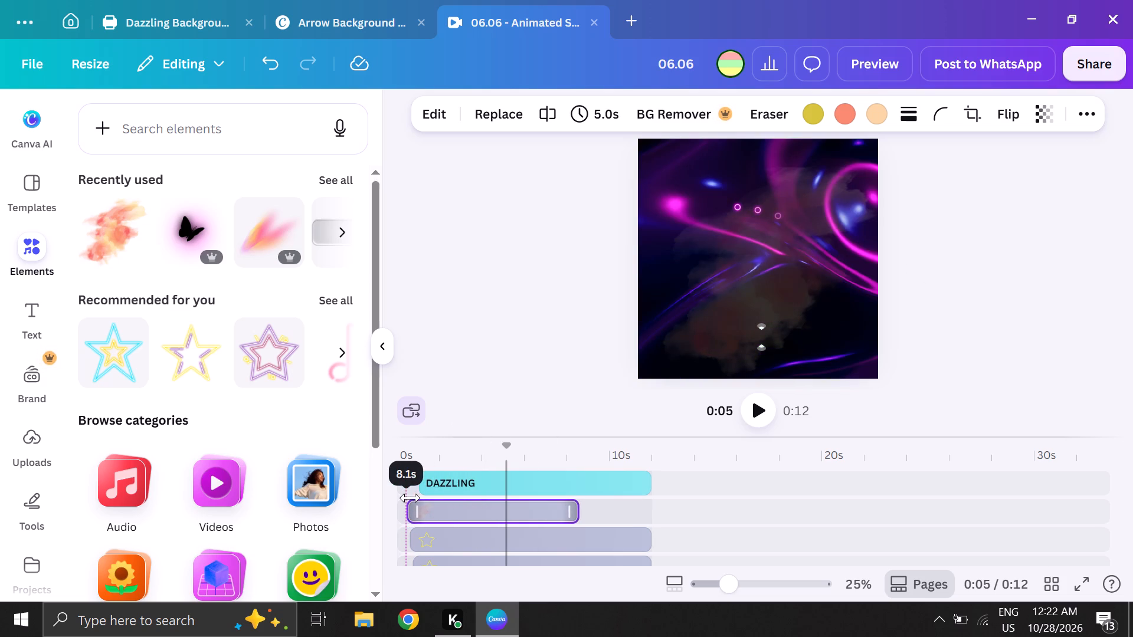
pyautogui.moveTo(410, 498); pyautogui.dragTo(422, 498)
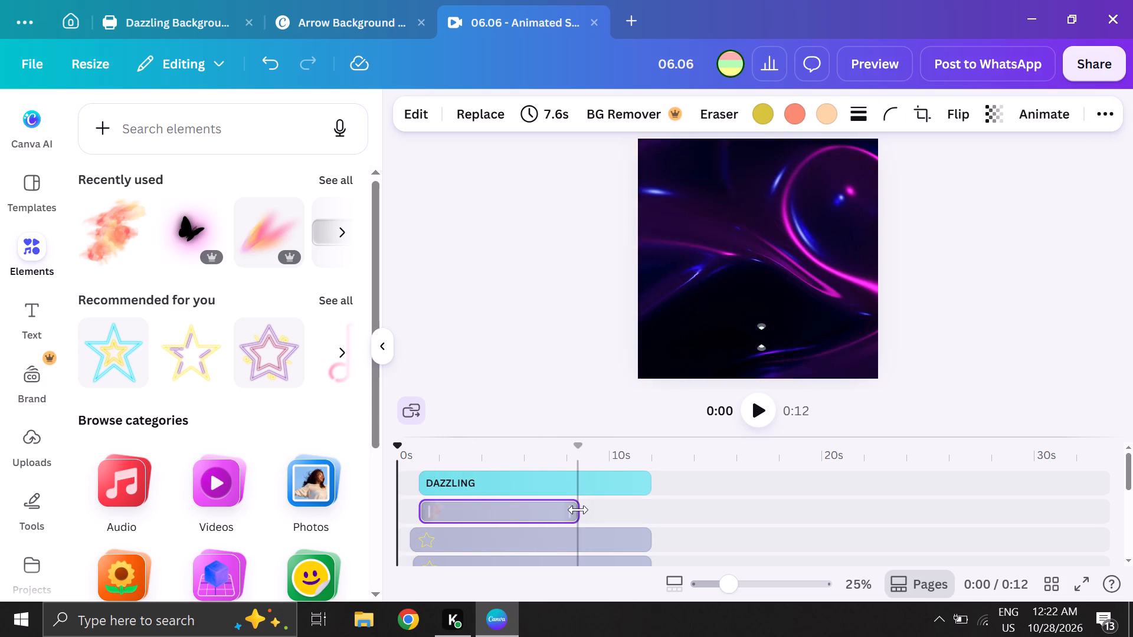
pyautogui.moveTo(578, 510); pyautogui.dragTo(649, 507)
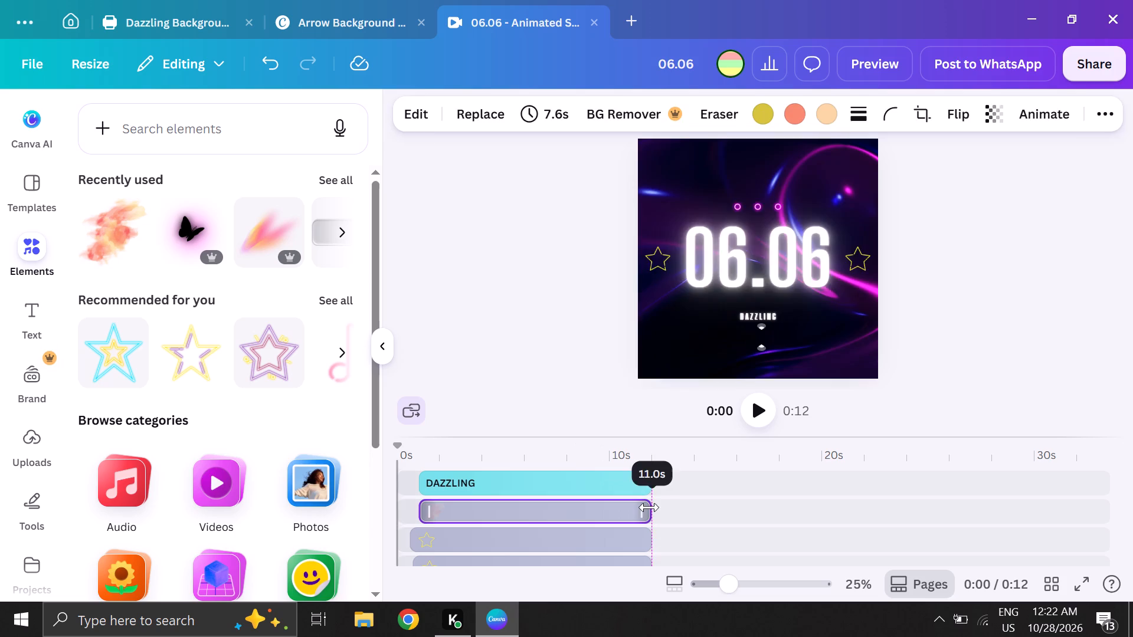
pyautogui.click(755, 416)
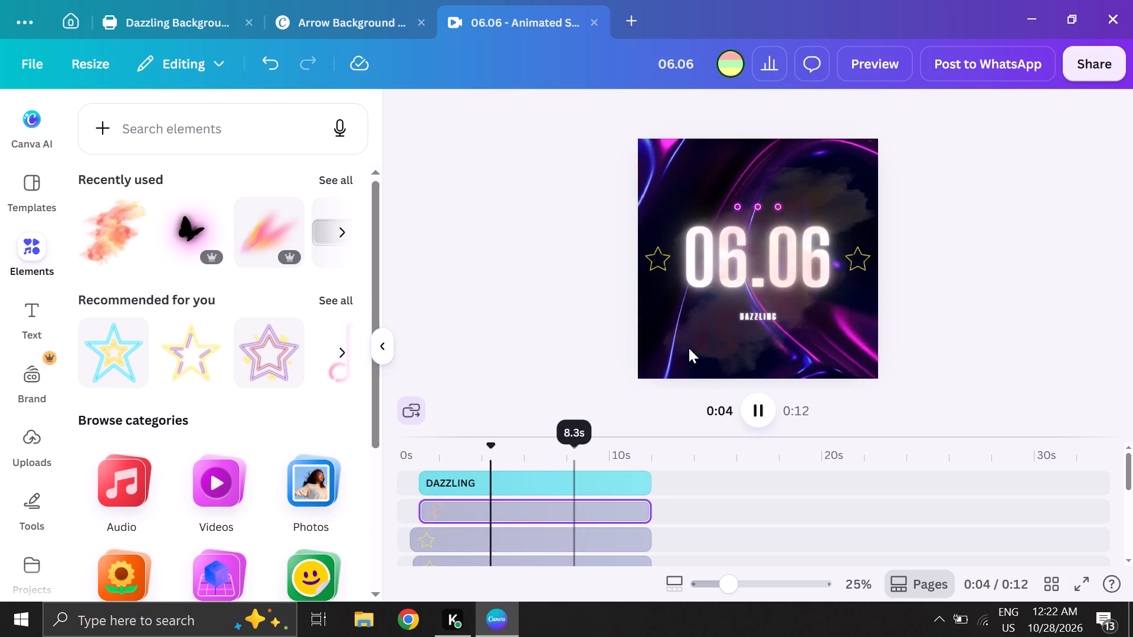
# Lower the splash's transparency value below 15 so that it is barely visible over the 06.06 heading.
pyautogui.click(570, 507)
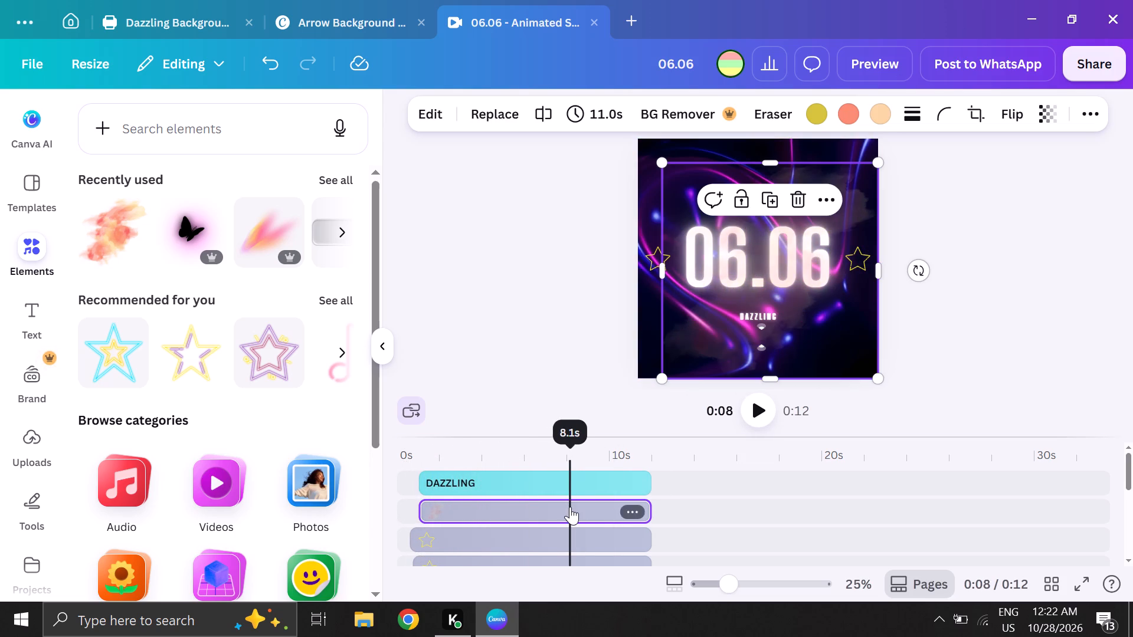
pyautogui.click(1034, 106)
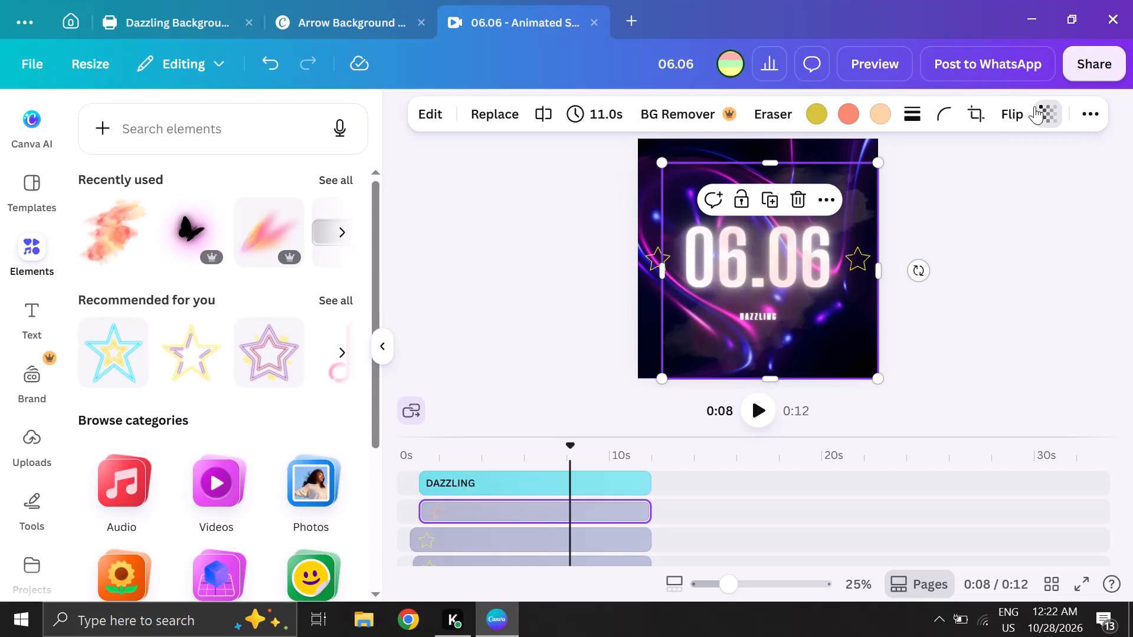
pyautogui.moveTo(947, 185); pyautogui.dragTo(941, 188)
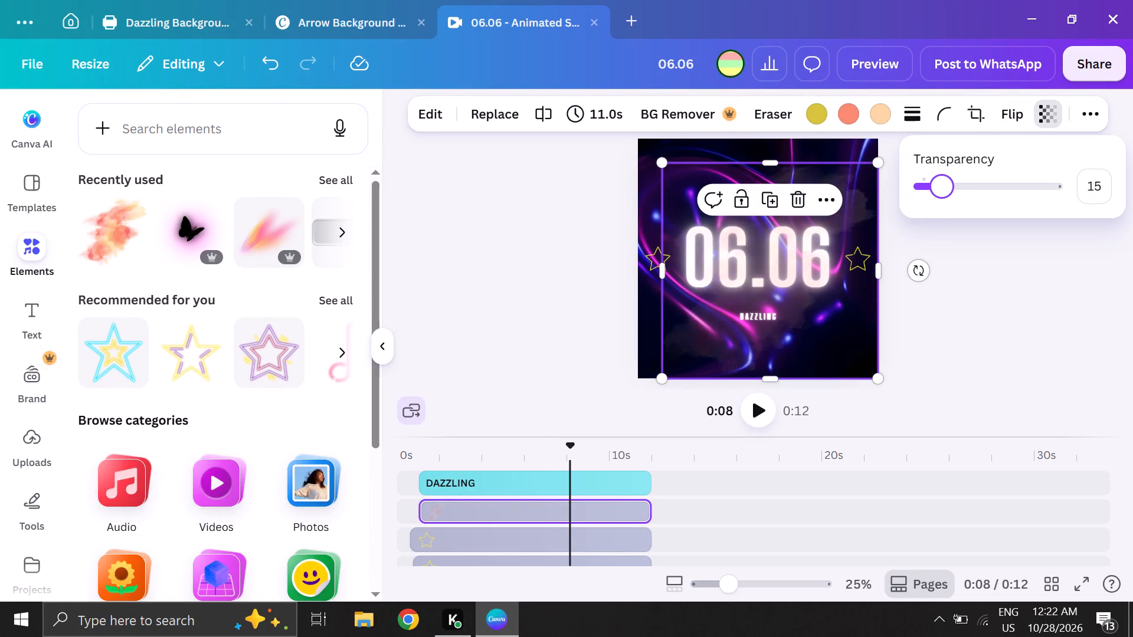
pyautogui.moveTo(941, 188); pyautogui.dragTo(927, 191)
pyautogui.click(983, 318)
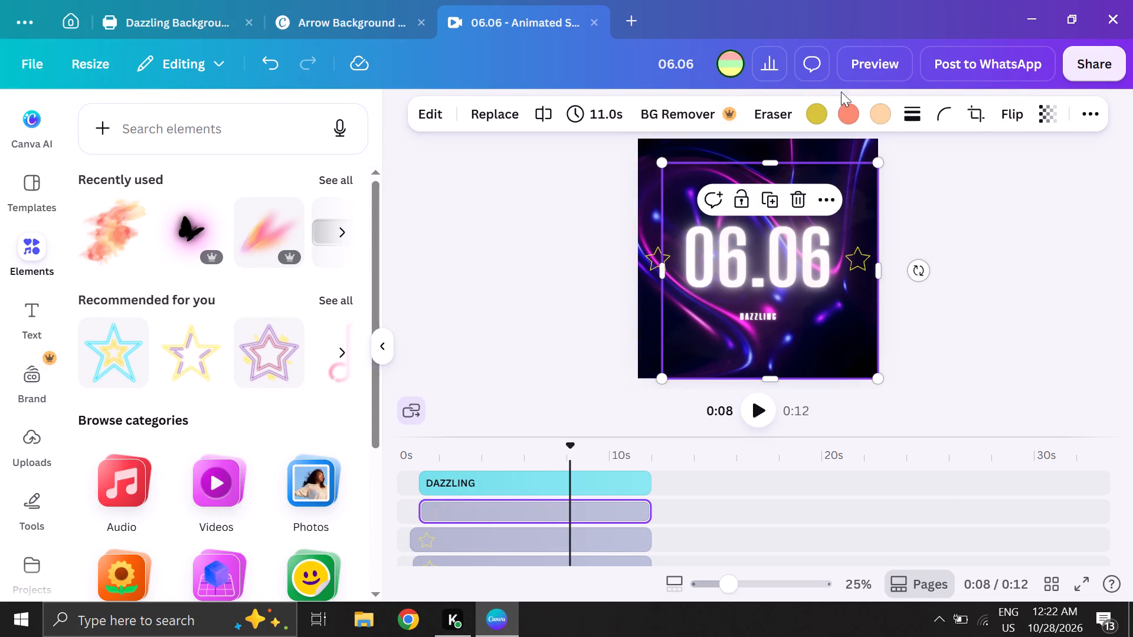
# Remove the background from the splash image.
pyautogui.click(692, 114)
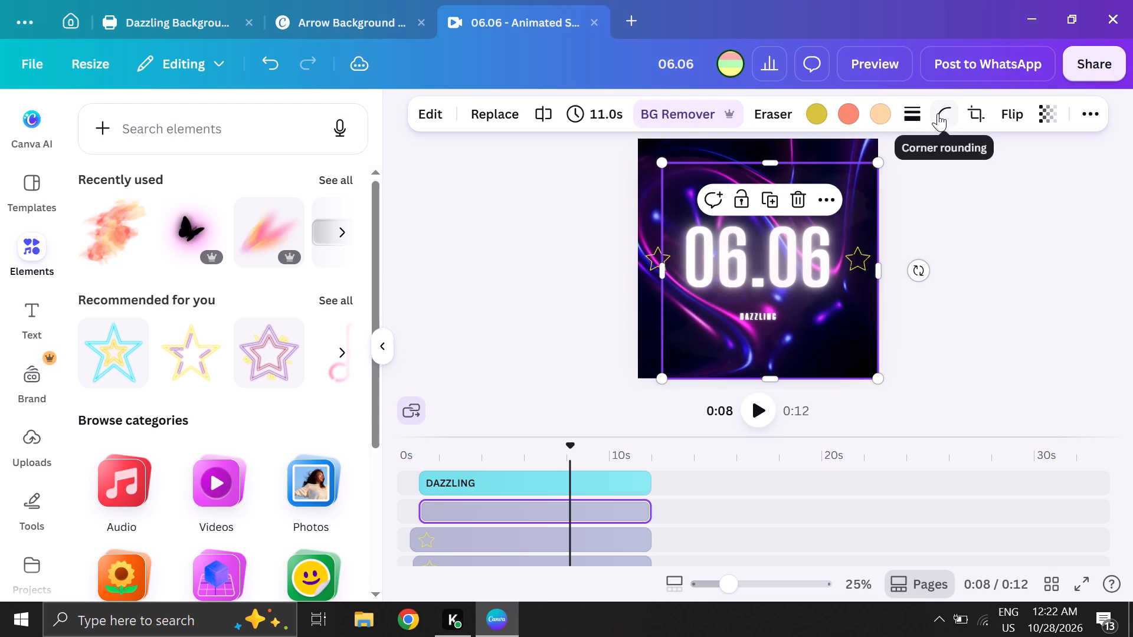
# Add a solid border with a stroke weight of 4 to the splash image.
pyautogui.click(918, 111)
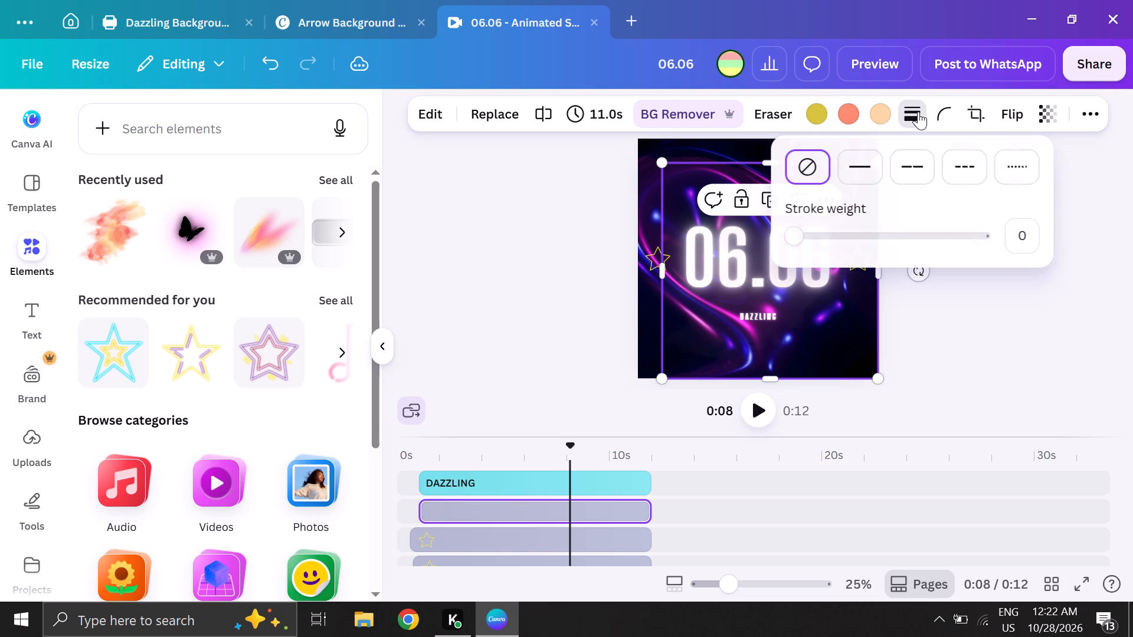
pyautogui.click(909, 166)
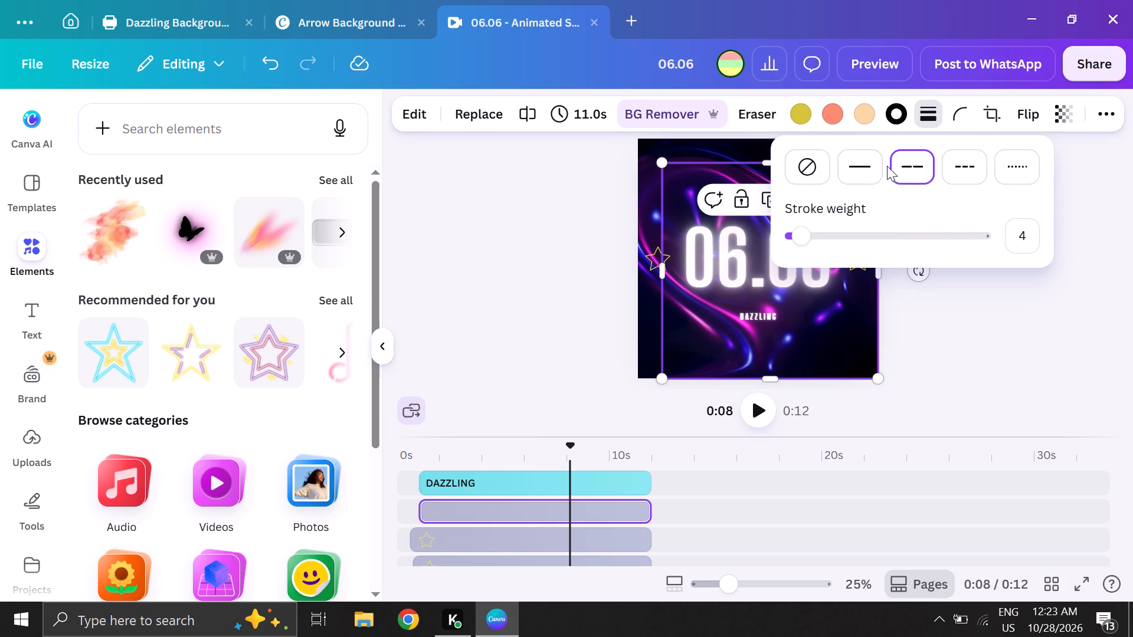
pyautogui.click(863, 169)
pyautogui.click(946, 278)
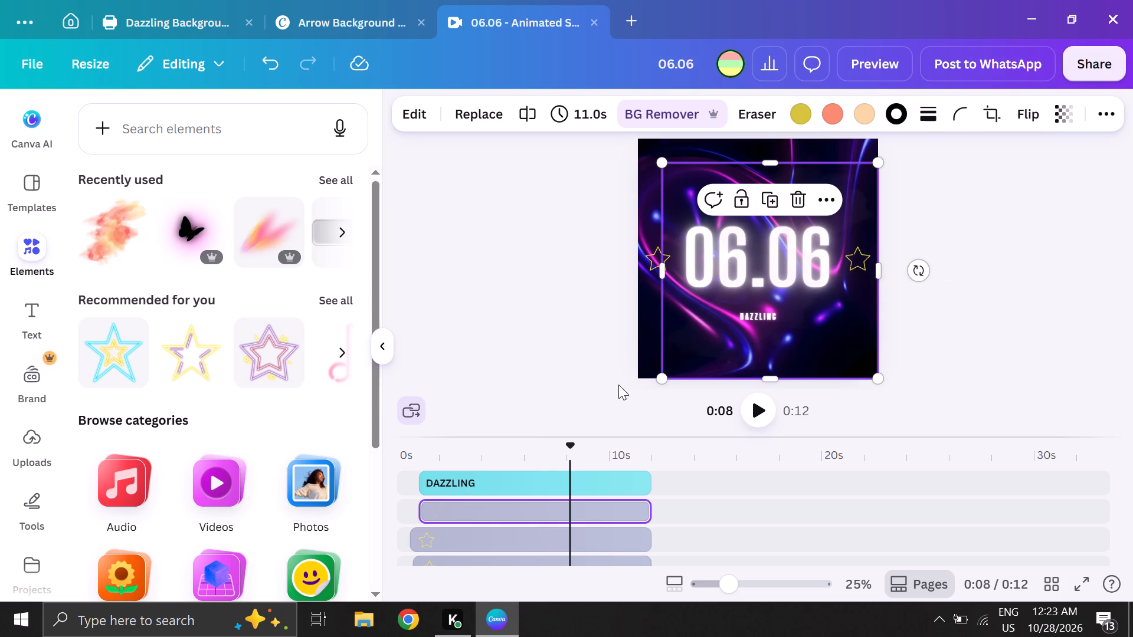
# Play back the animation to review the faded splash with the heading, stars and DAZZLING text.
pyautogui.click(759, 406)
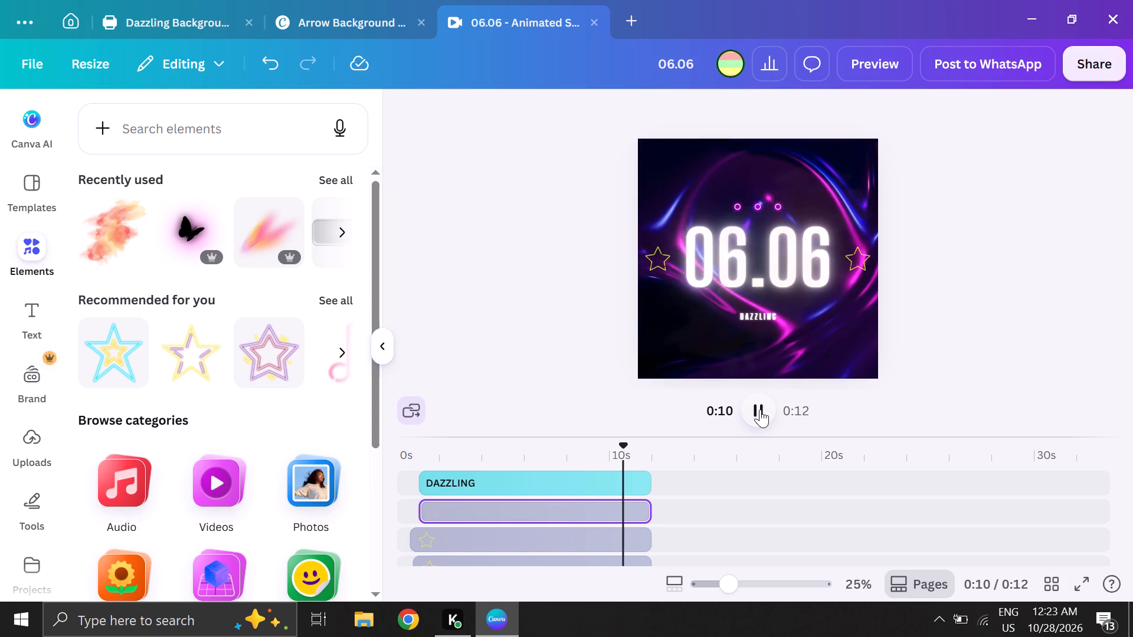
pyautogui.click(760, 409)
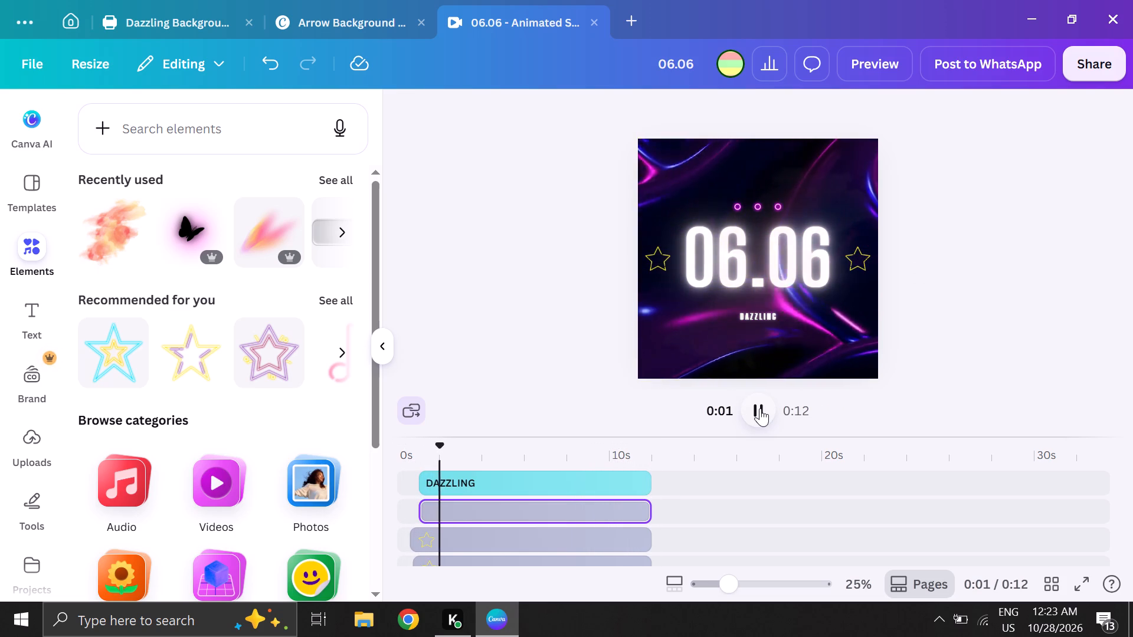
pyautogui.click(760, 408)
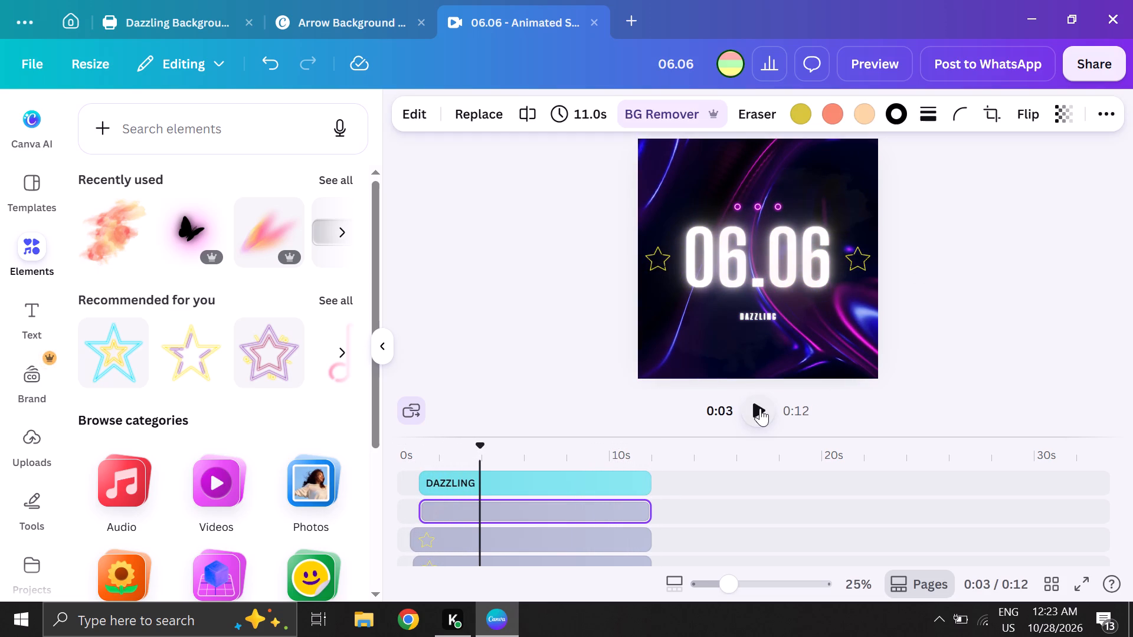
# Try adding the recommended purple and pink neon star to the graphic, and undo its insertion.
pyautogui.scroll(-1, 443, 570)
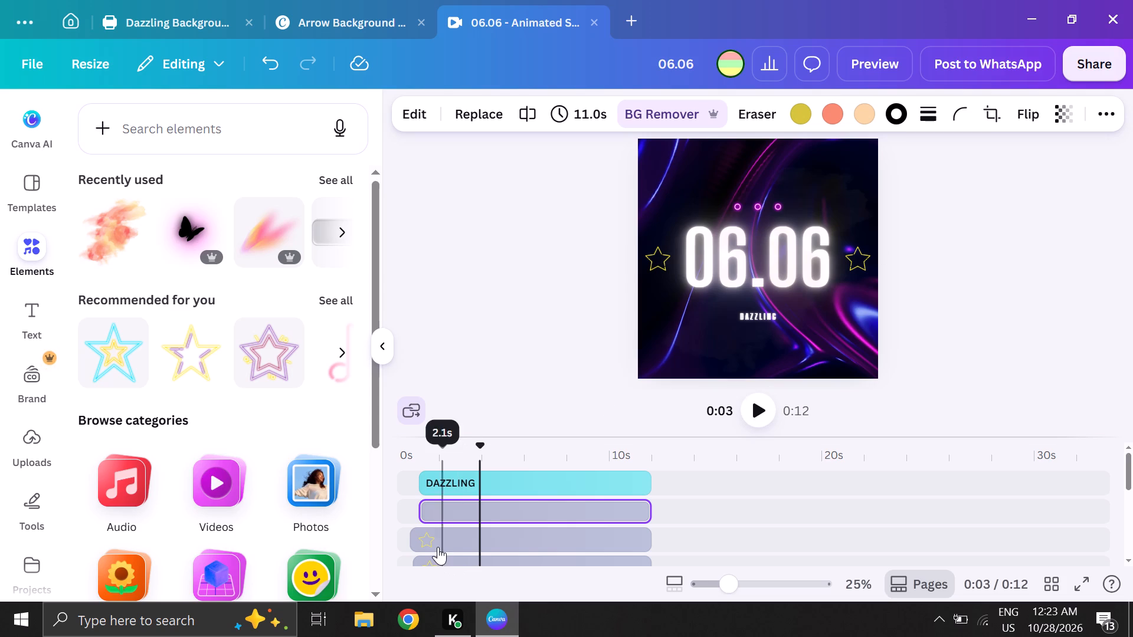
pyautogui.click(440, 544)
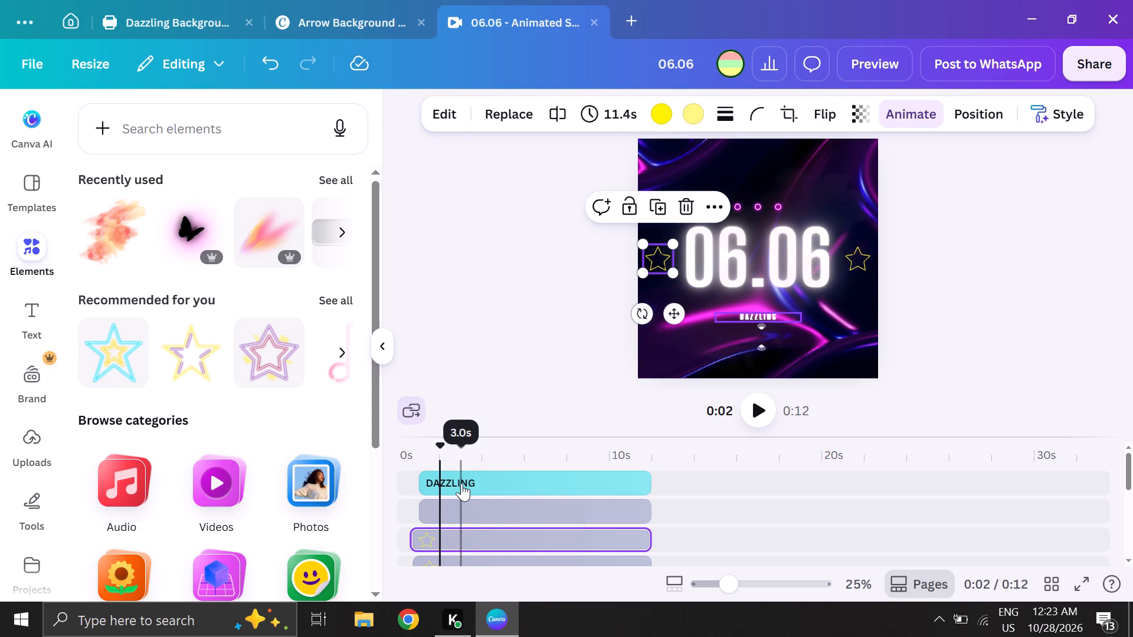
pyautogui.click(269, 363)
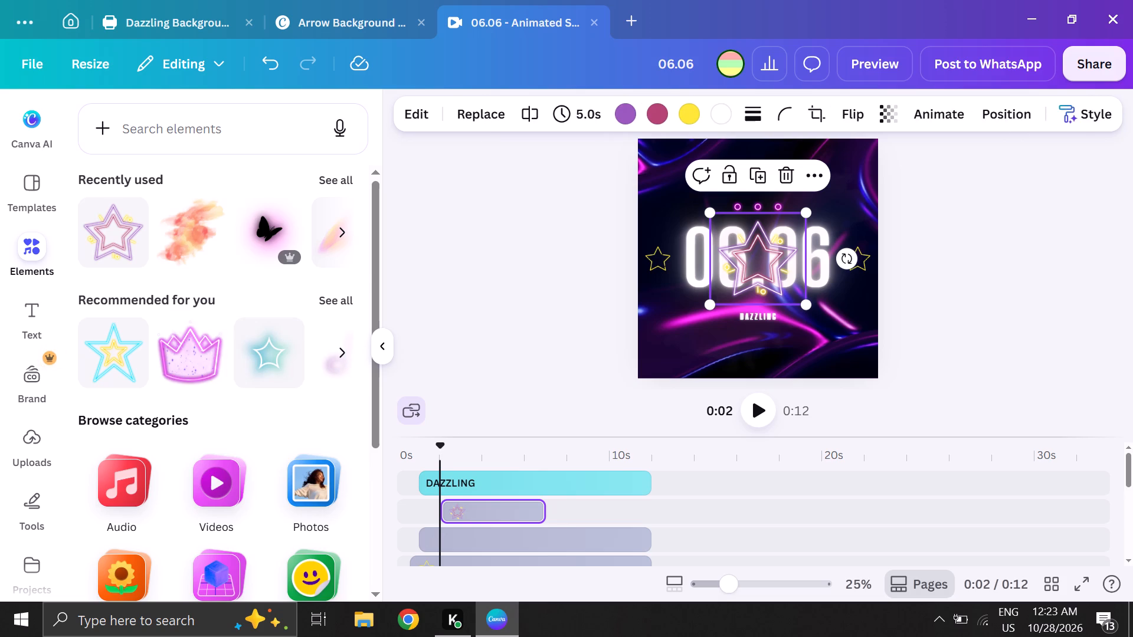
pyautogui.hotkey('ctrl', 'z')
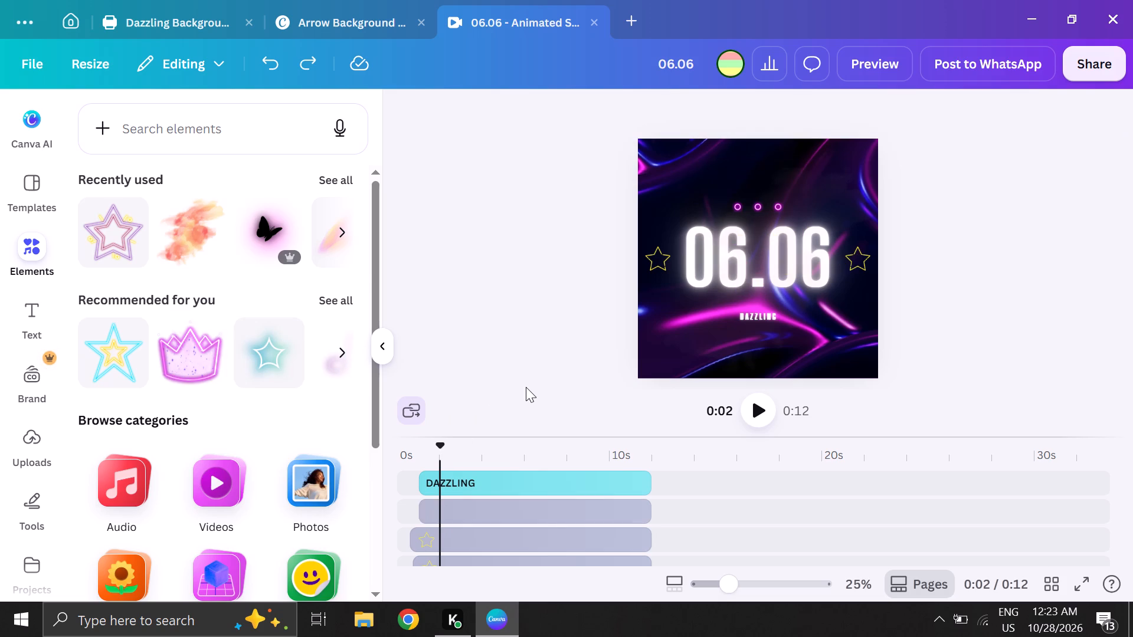
# Look through the uploaded images for a replacement for the yellow star left of the 06.06 heading.
pyautogui.scroll(-1, 540, 484)
pyautogui.scroll(1, 480, 477)
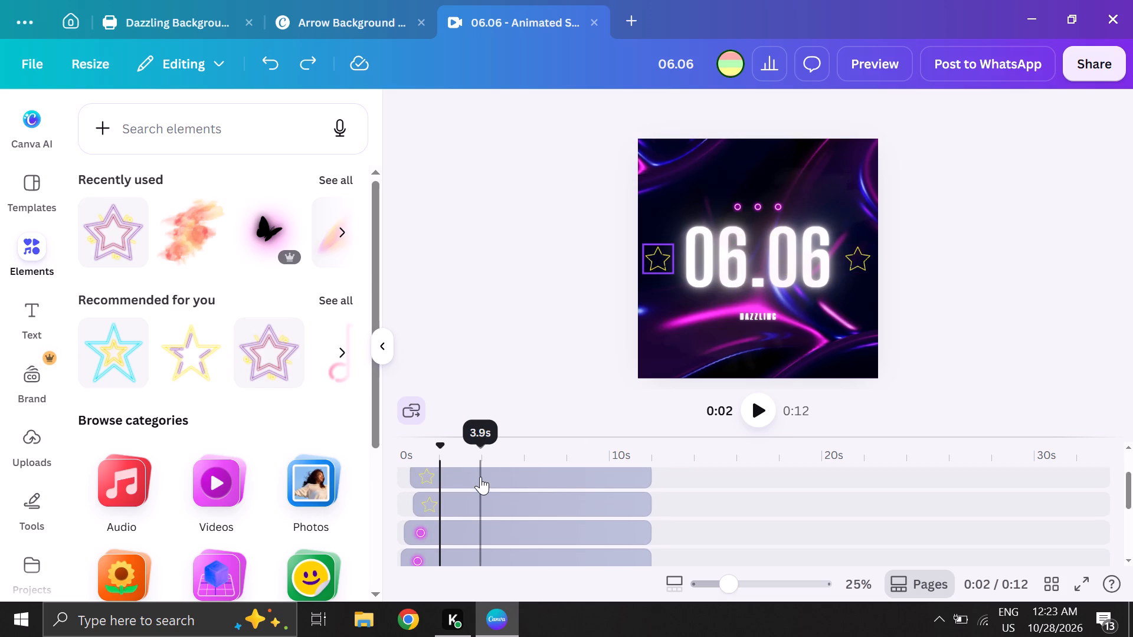
pyautogui.scroll(1, 480, 477)
pyautogui.click(460, 491)
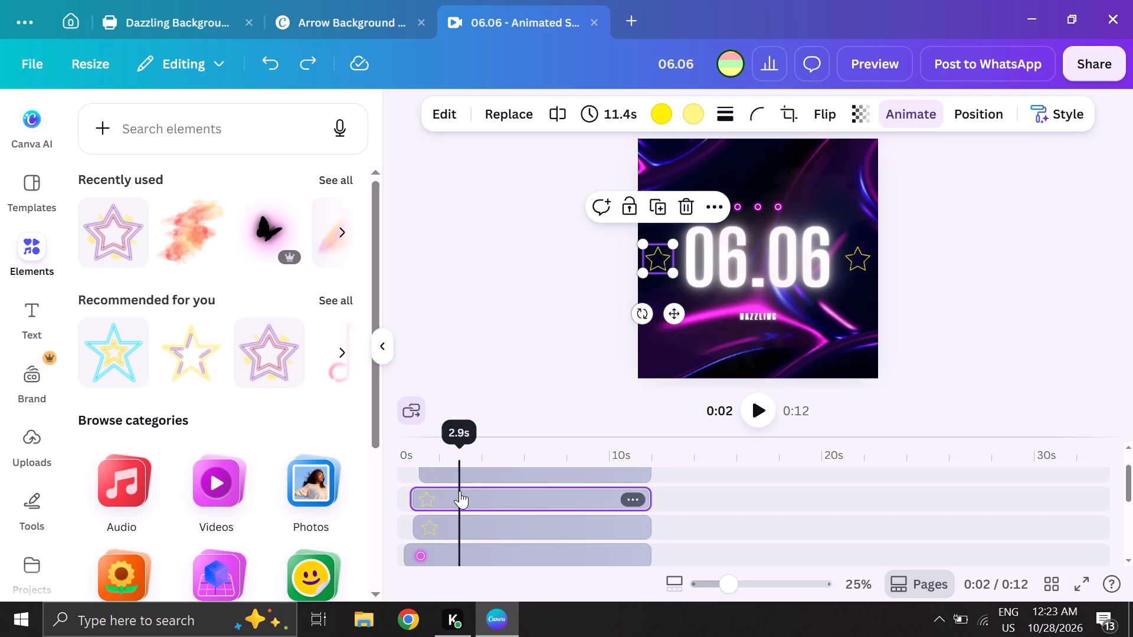
pyautogui.click(522, 112)
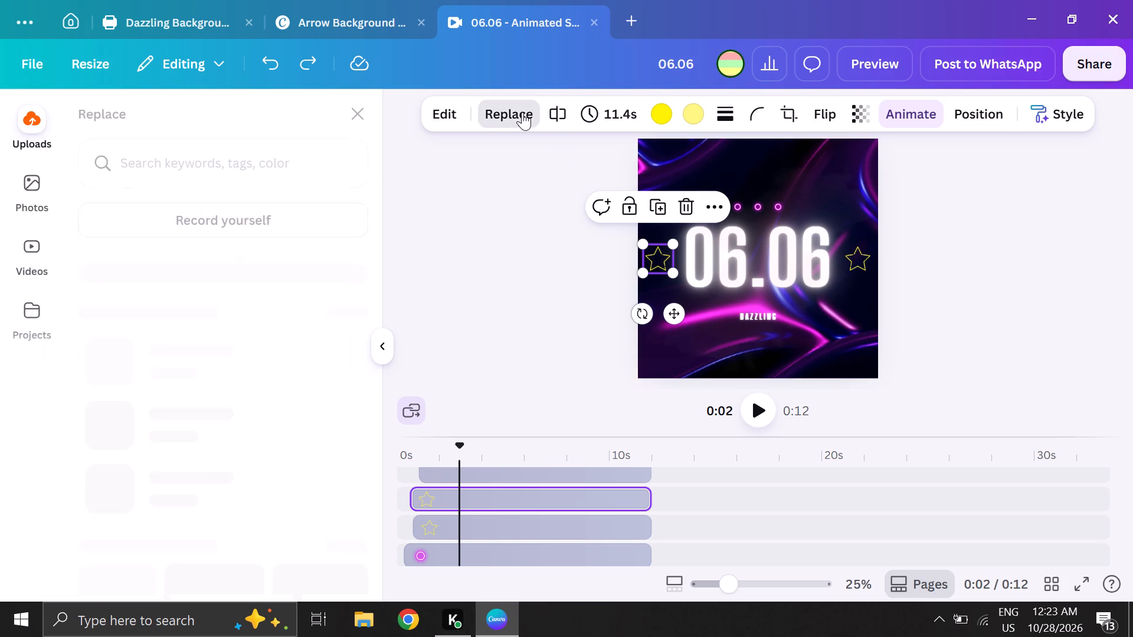
pyautogui.scroll(-1, 212, 303)
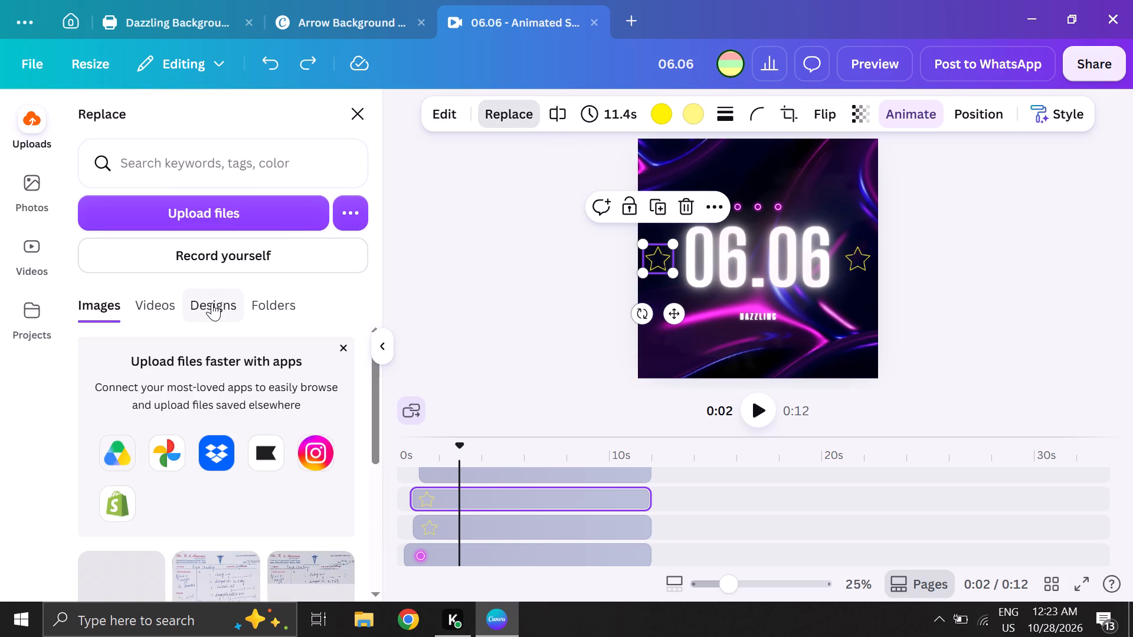
pyautogui.scroll(-3, 201, 409)
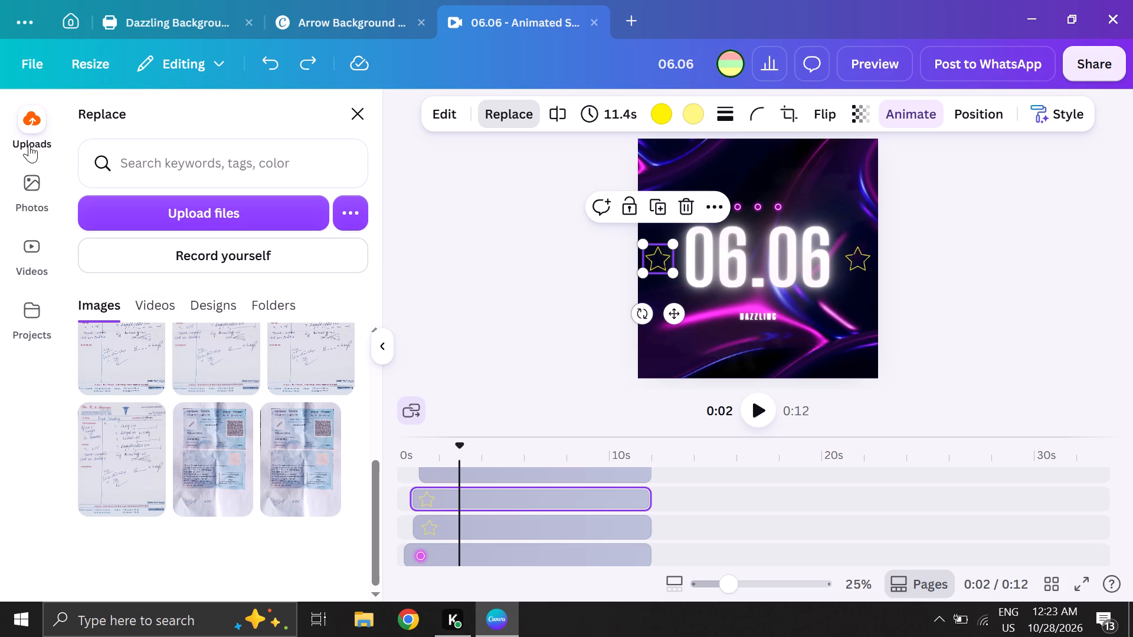
pyautogui.click(341, 111)
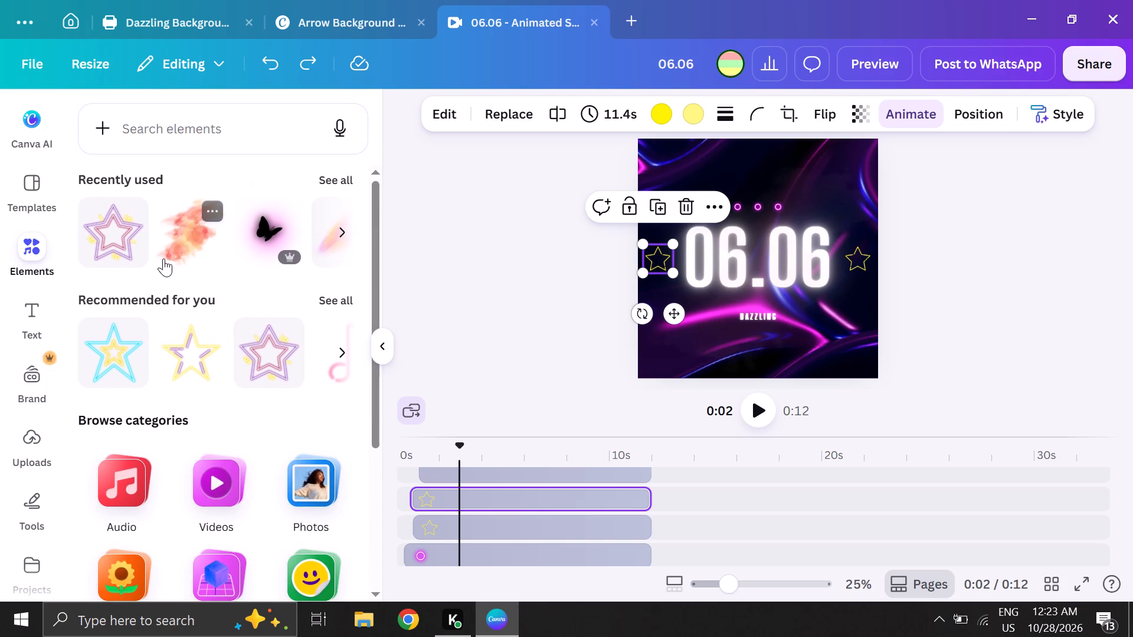
# Add the recently used glowing butterfly and place it over the yellow star left of the 06.06 heading.
pyautogui.click(283, 226)
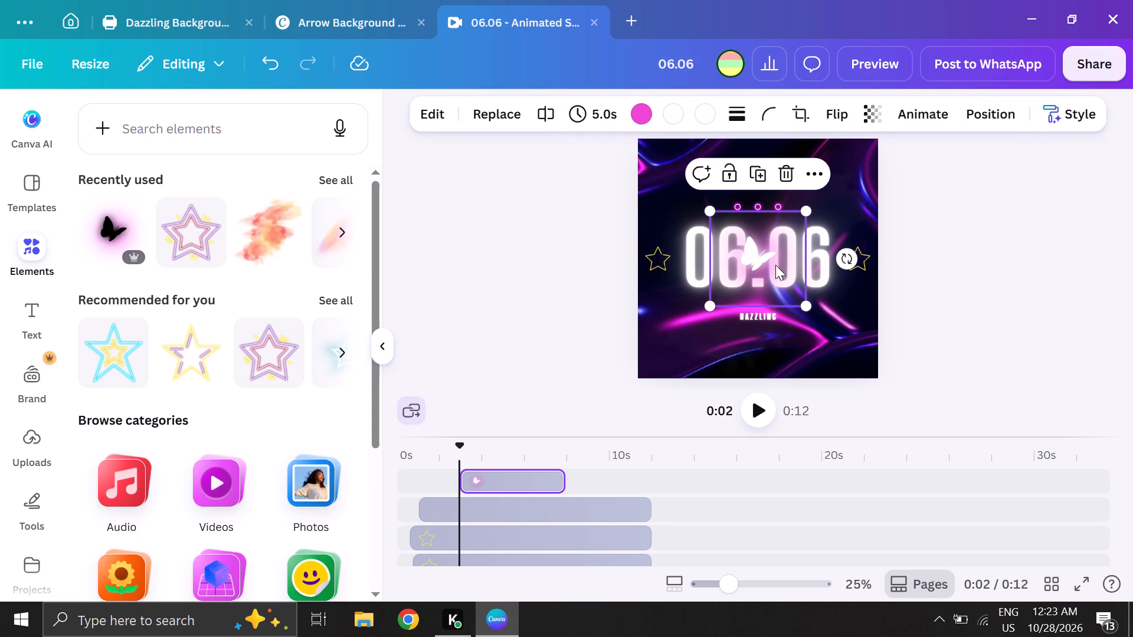
pyautogui.moveTo(775, 265); pyautogui.dragTo(683, 267)
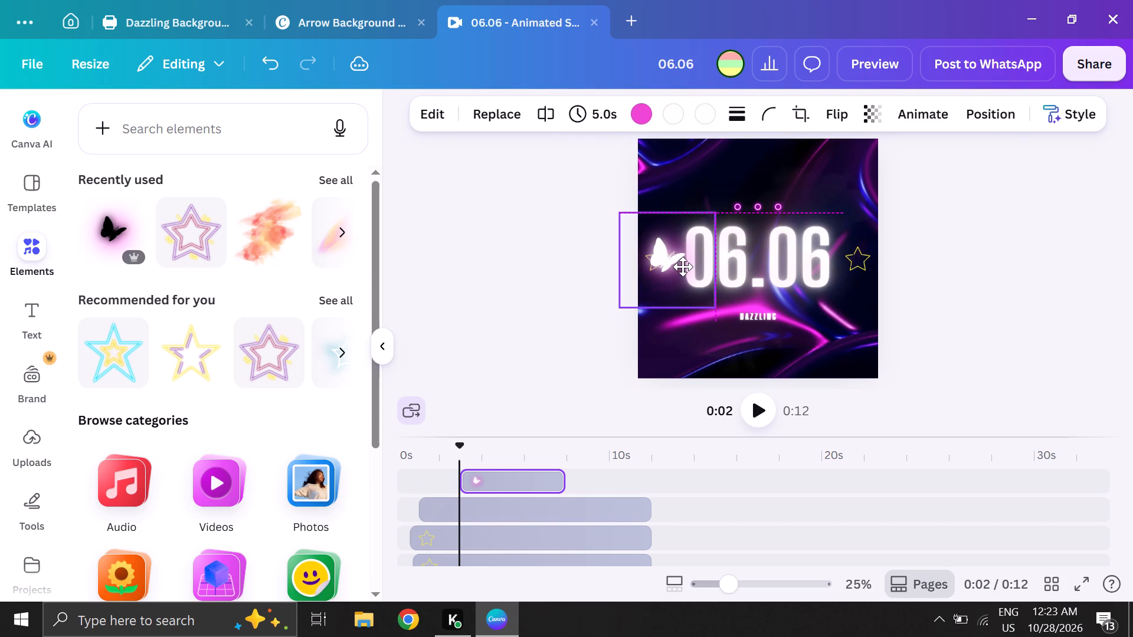
pyautogui.moveTo(683, 267); pyautogui.dragTo(678, 268)
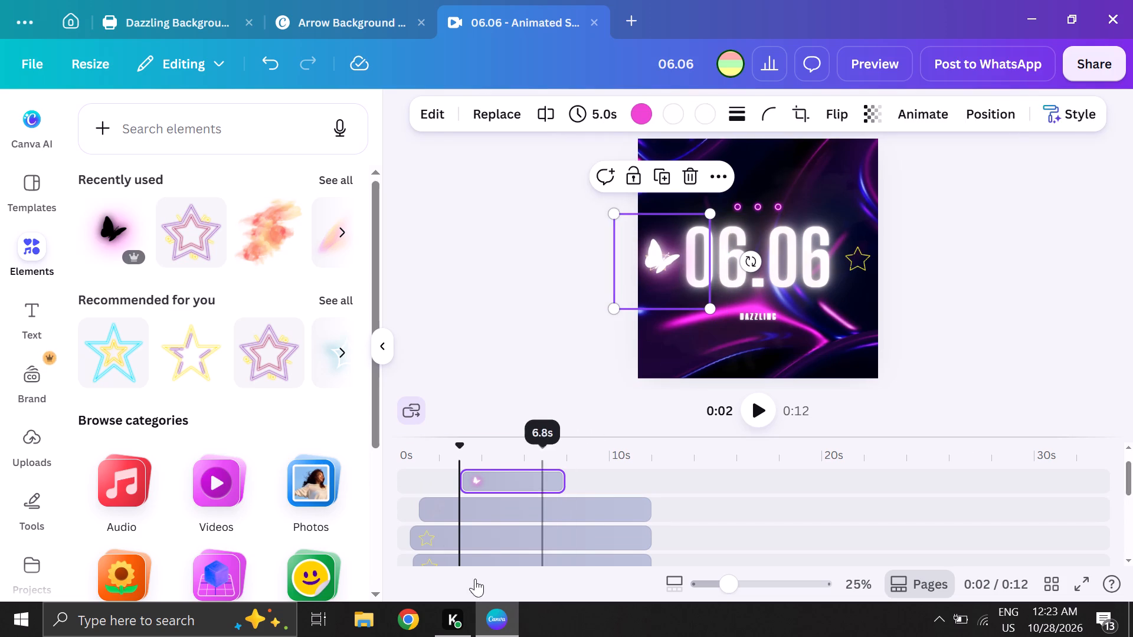
# Delete the yellow star beneath the butterfly, left of the 06.06 heading.
pyautogui.scroll(-1, 487, 553)
pyautogui.click(484, 500)
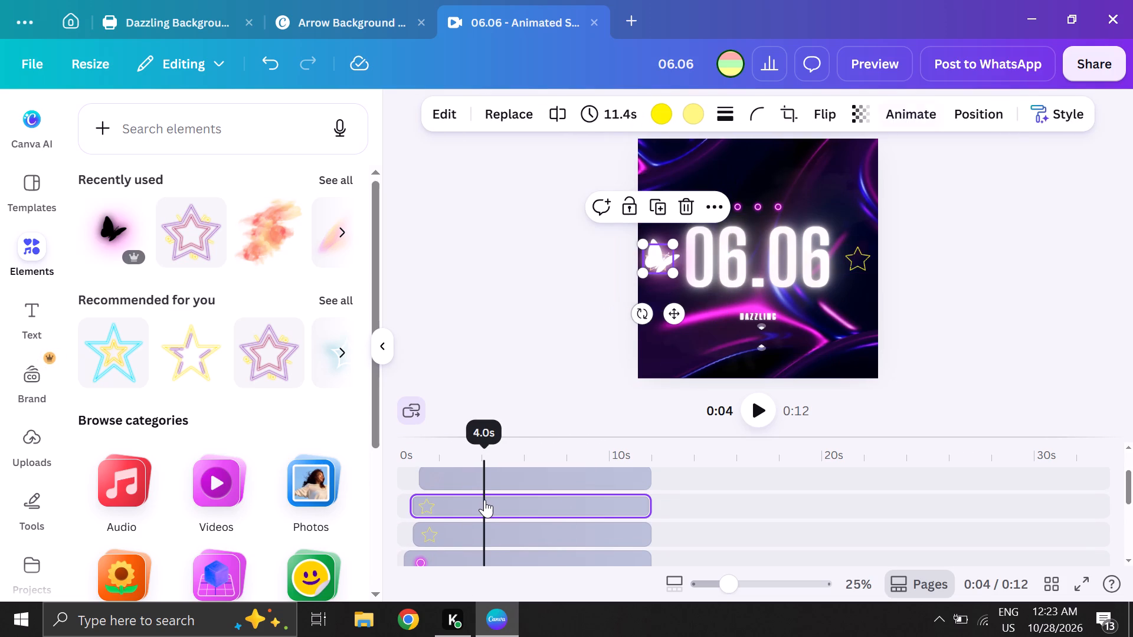
pyautogui.hotkey('shift', 'Delete')
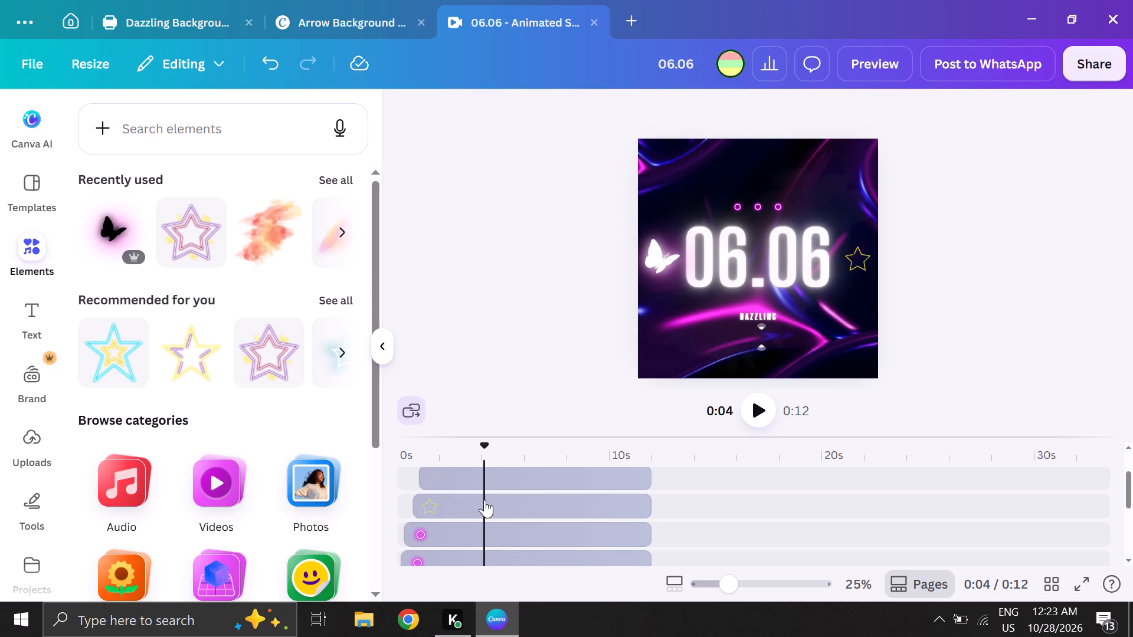
# Move the butterfly's timeline layer down to between the remaining yellow star and the pink circles.
pyautogui.scroll(1, 484, 500)
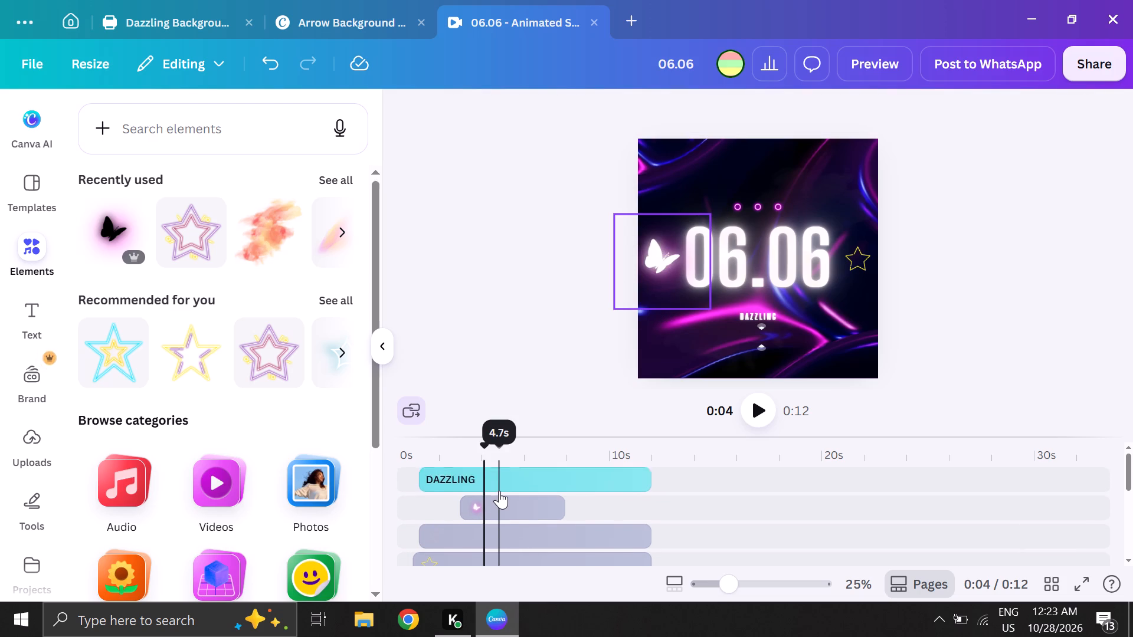
pyautogui.moveTo(500, 480); pyautogui.dragTo(498, 494)
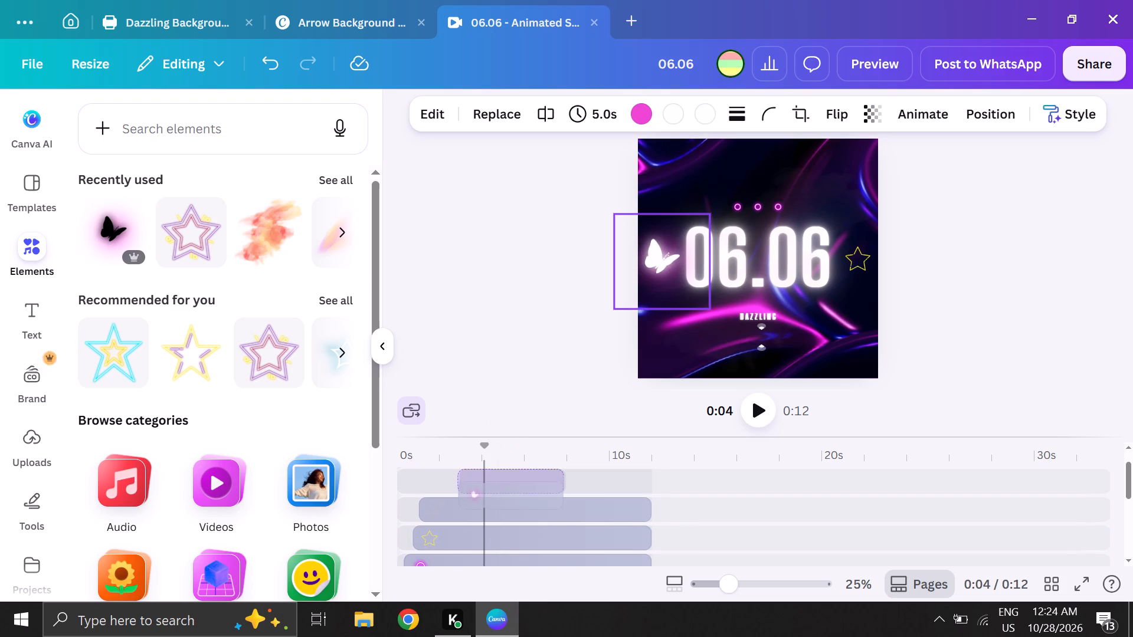
pyautogui.moveTo(498, 494); pyautogui.dragTo(488, 524)
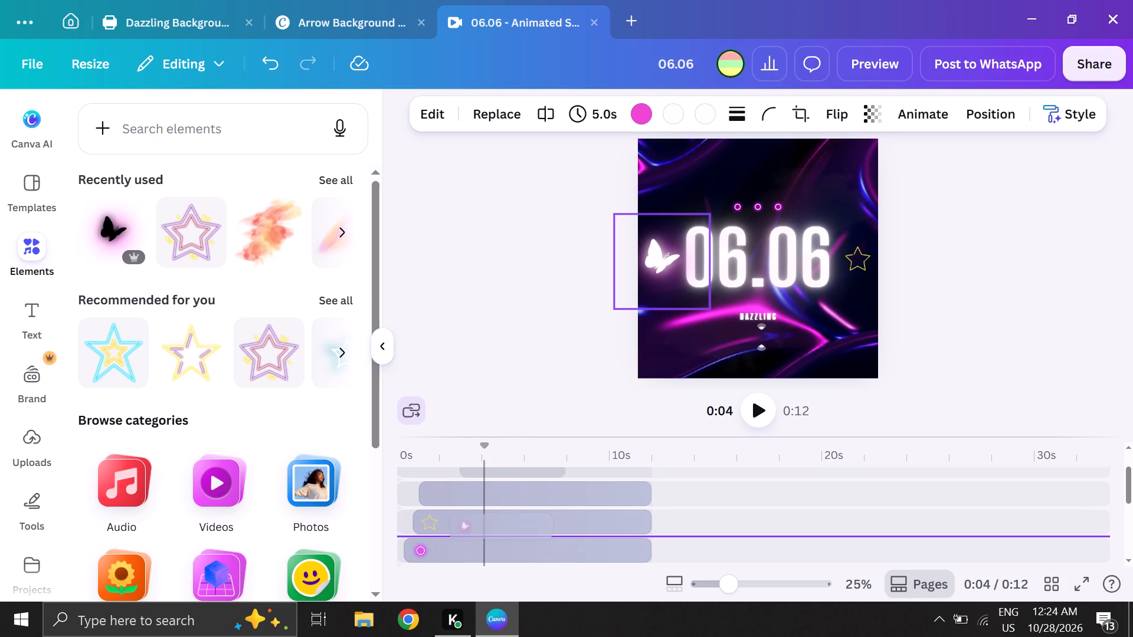
pyautogui.moveTo(488, 524); pyautogui.dragTo(488, 523)
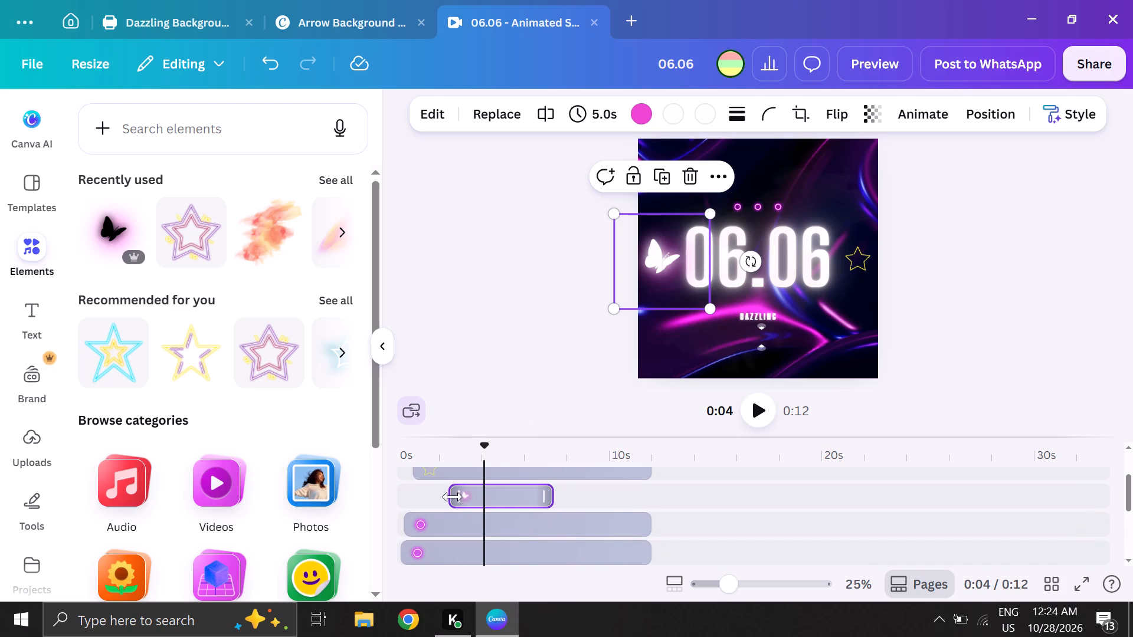
# Extend the start of the butterfly's clip back to align with the yellow star's start, giving a 6.6 s duration.
pyautogui.moveTo(453, 497); pyautogui.dragTo(425, 498)
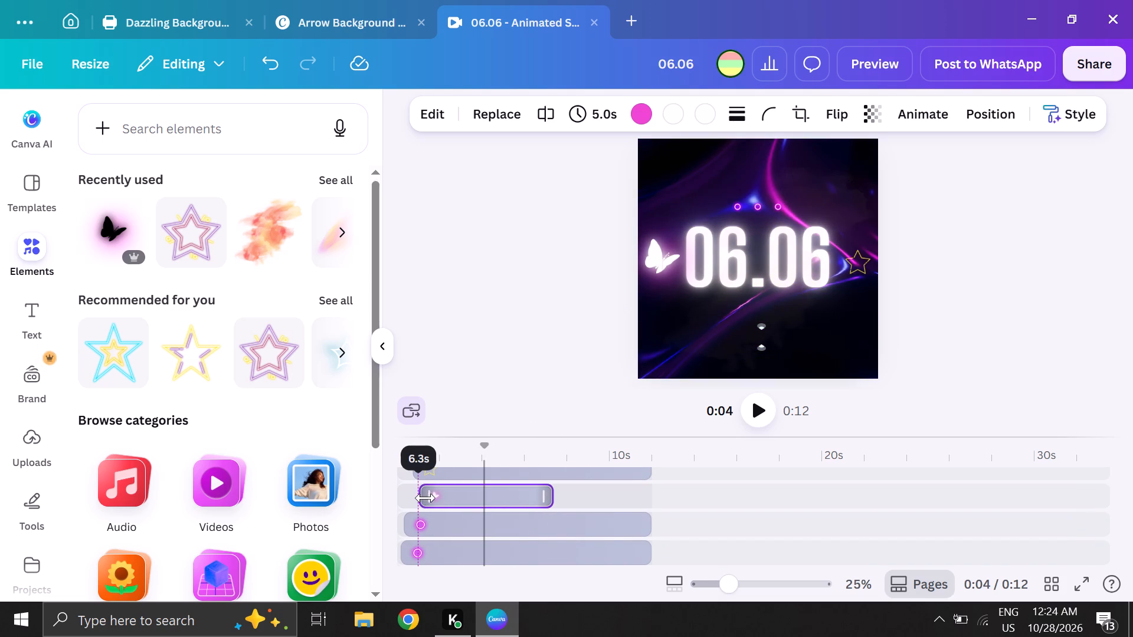
pyautogui.moveTo(425, 498); pyautogui.dragTo(420, 497)
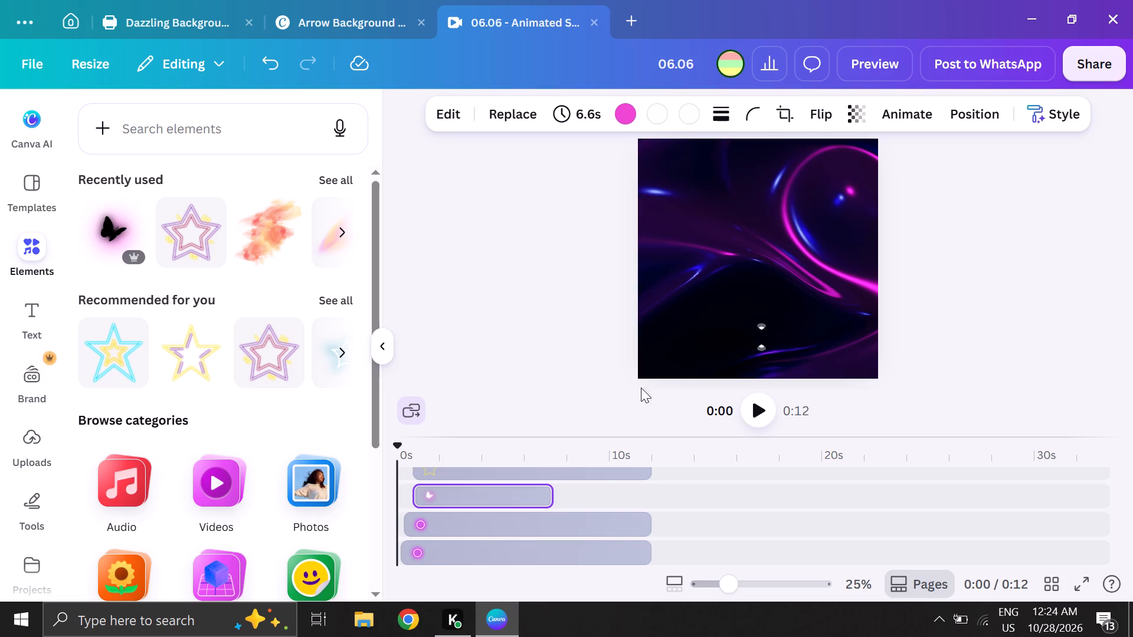
# Play the animation briefly, and flip the butterfly horizontally.
pyautogui.click(760, 408)
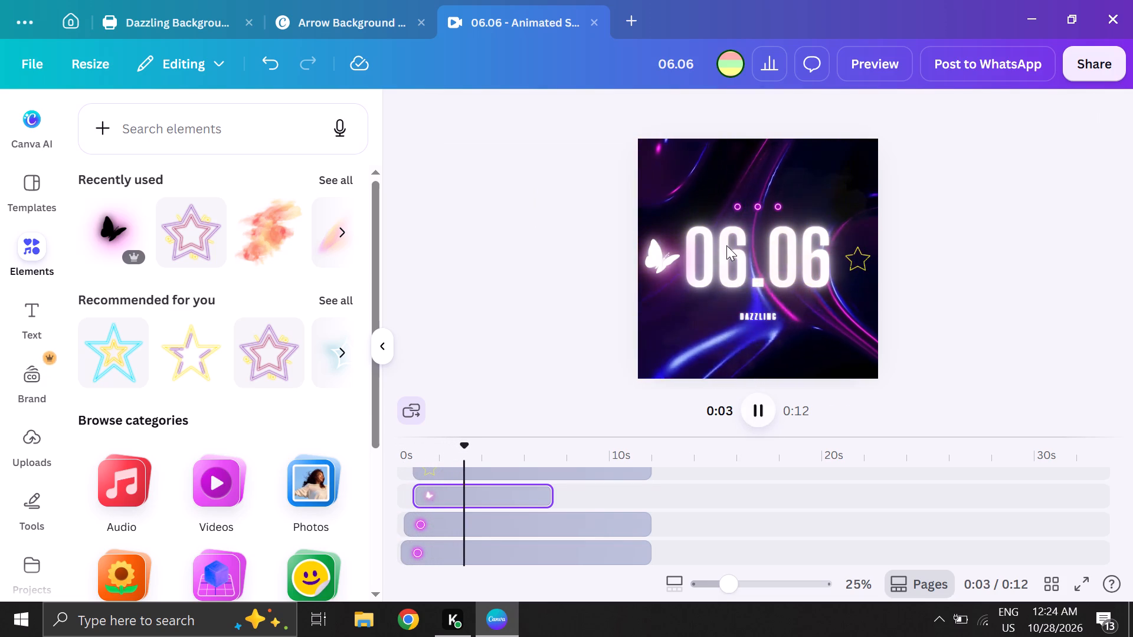
pyautogui.click(663, 249)
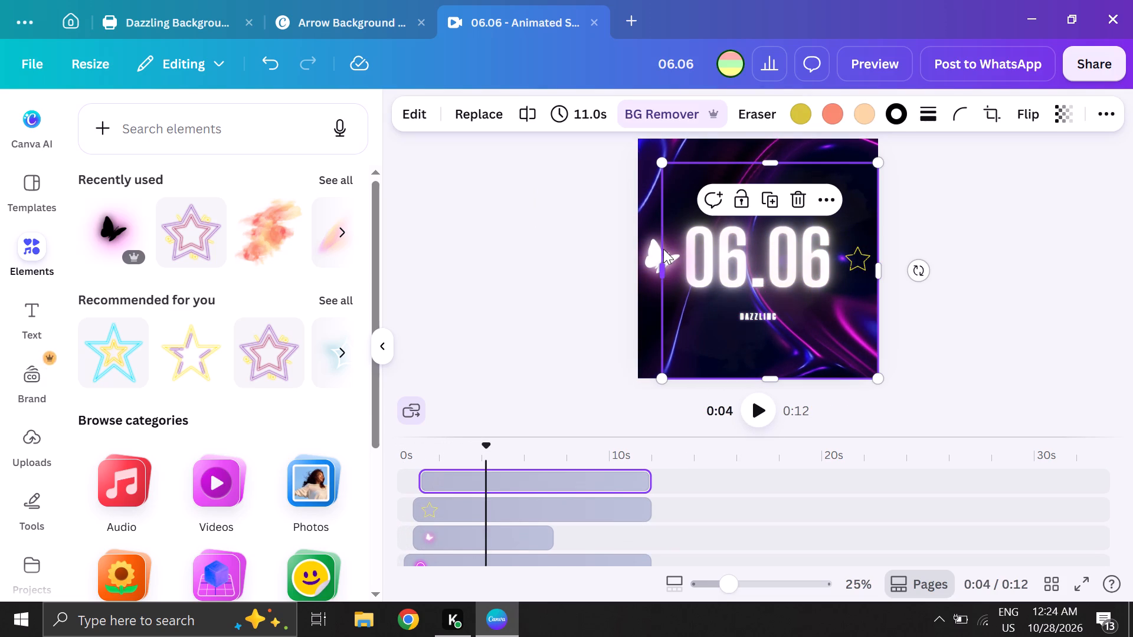
pyautogui.click(646, 245)
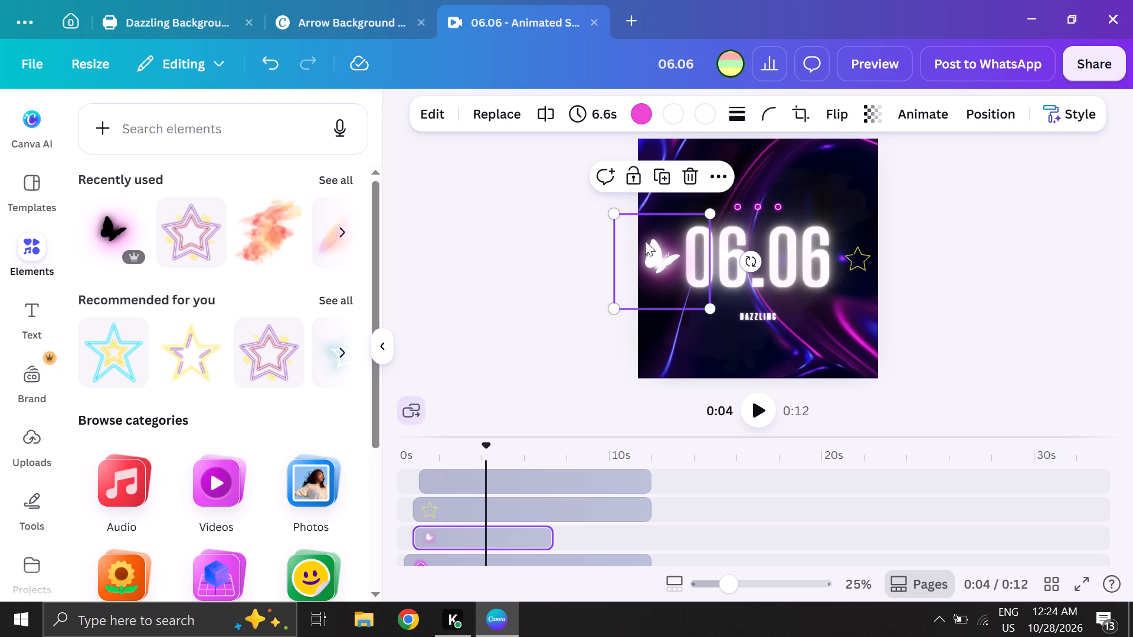
pyautogui.click(836, 111)
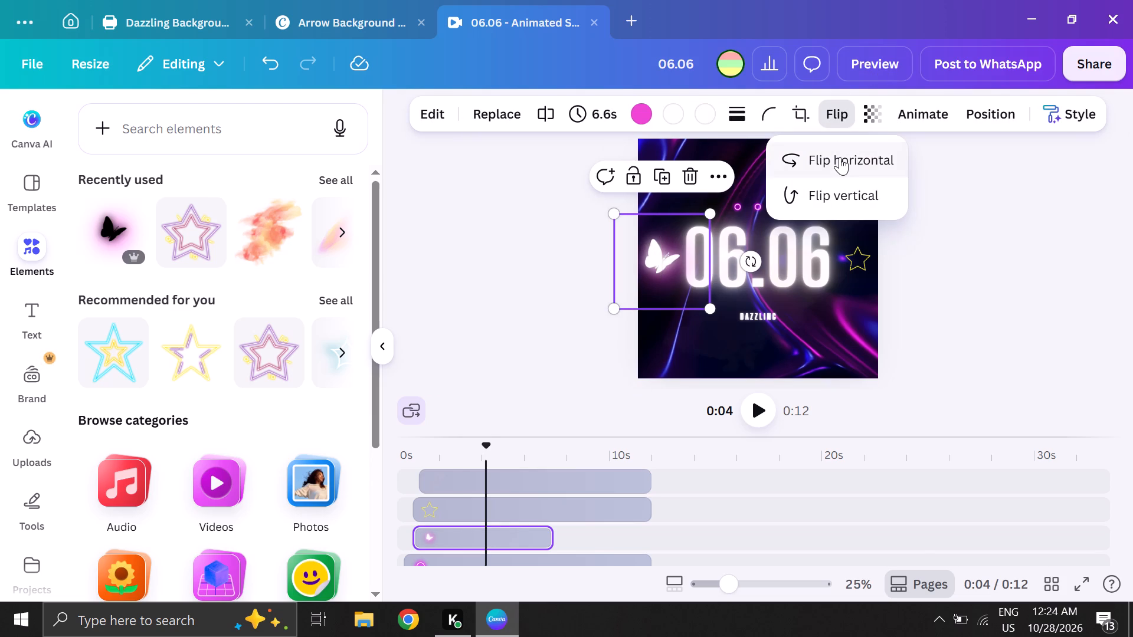
pyautogui.click(840, 157)
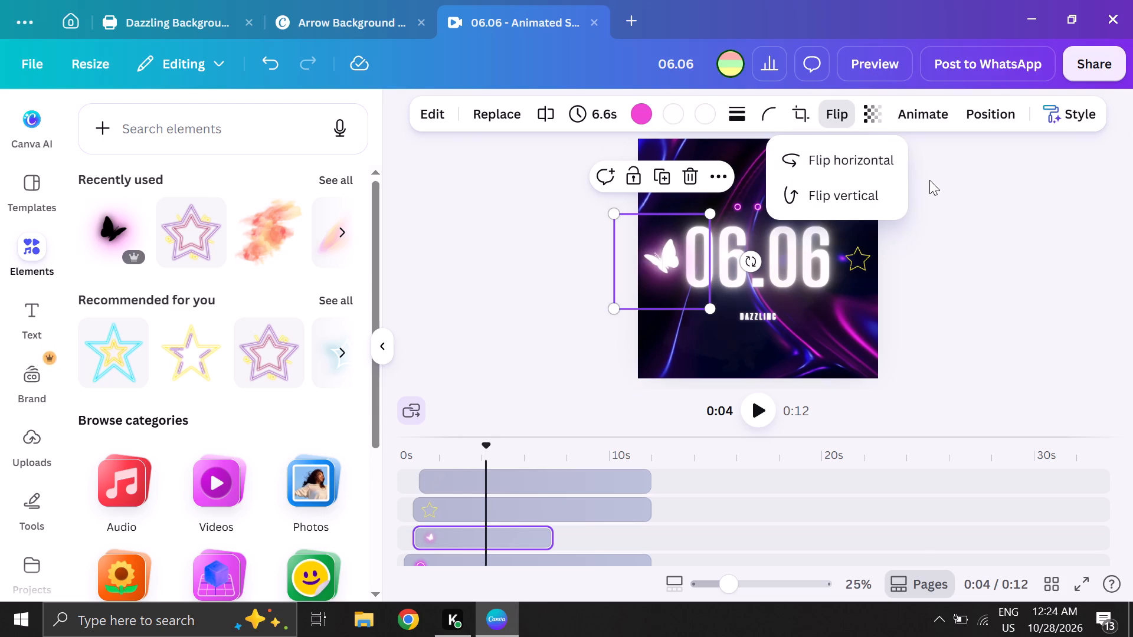
pyautogui.click(831, 199)
pyautogui.click(831, 199)
pyautogui.click(954, 186)
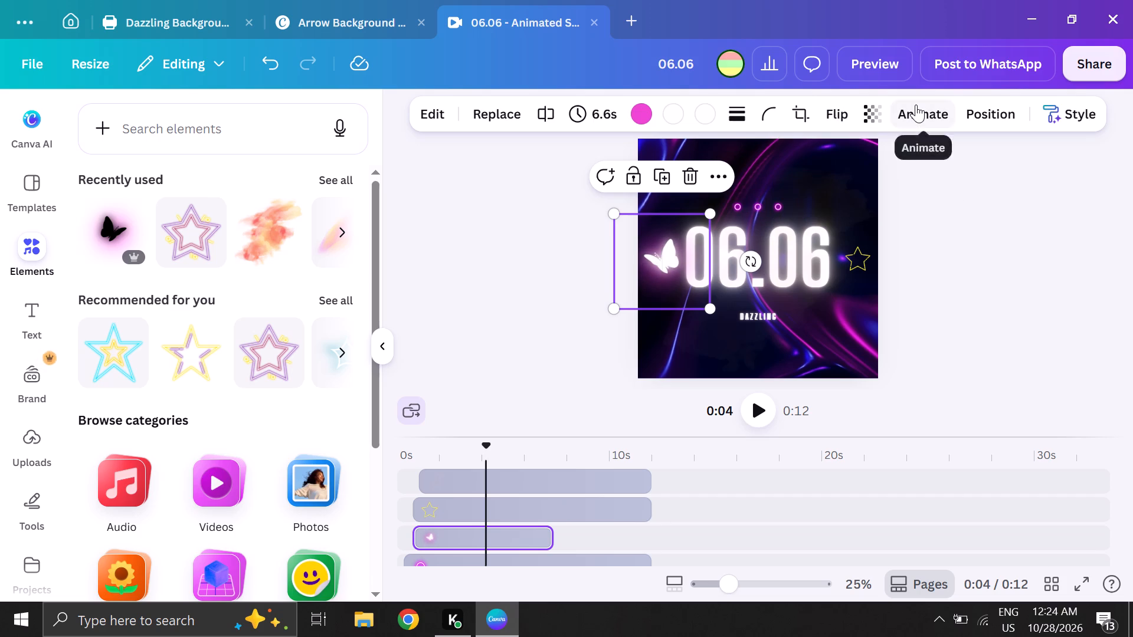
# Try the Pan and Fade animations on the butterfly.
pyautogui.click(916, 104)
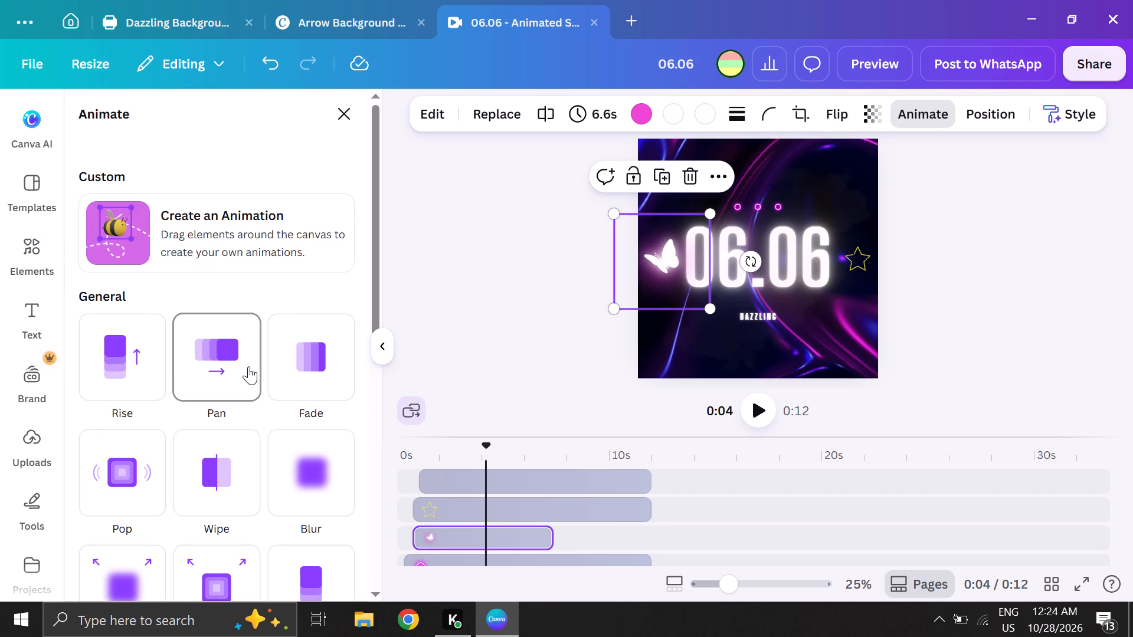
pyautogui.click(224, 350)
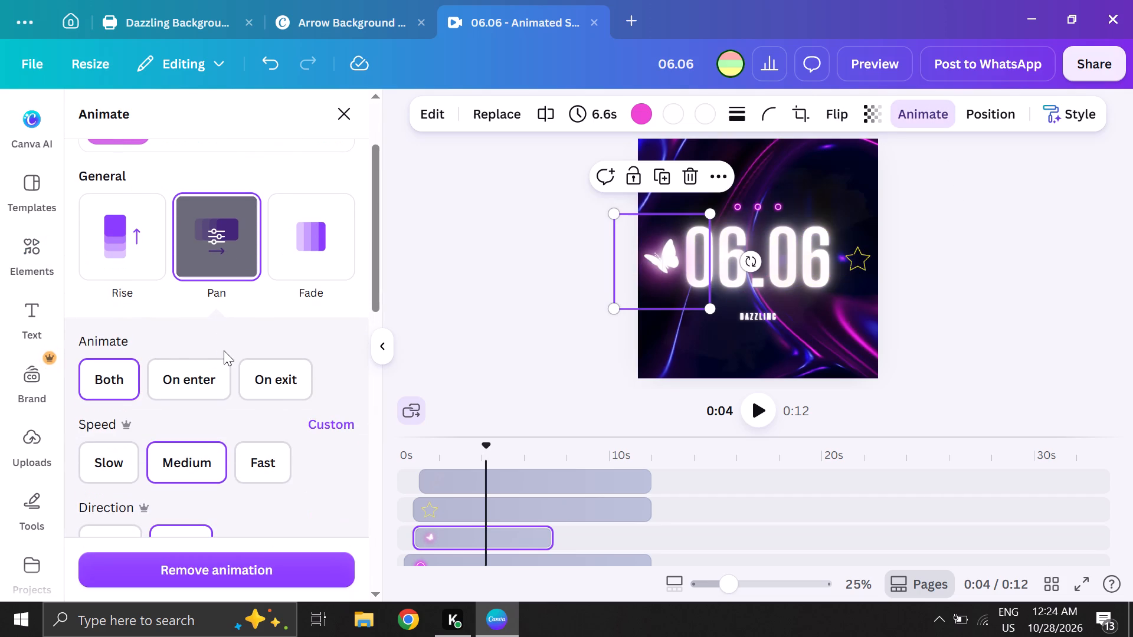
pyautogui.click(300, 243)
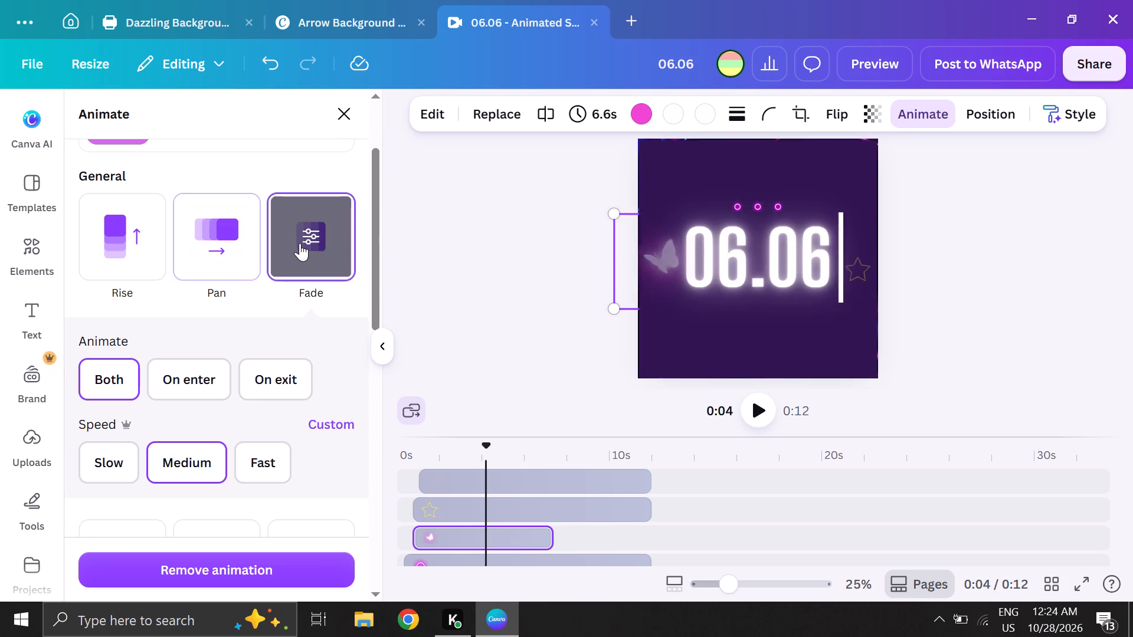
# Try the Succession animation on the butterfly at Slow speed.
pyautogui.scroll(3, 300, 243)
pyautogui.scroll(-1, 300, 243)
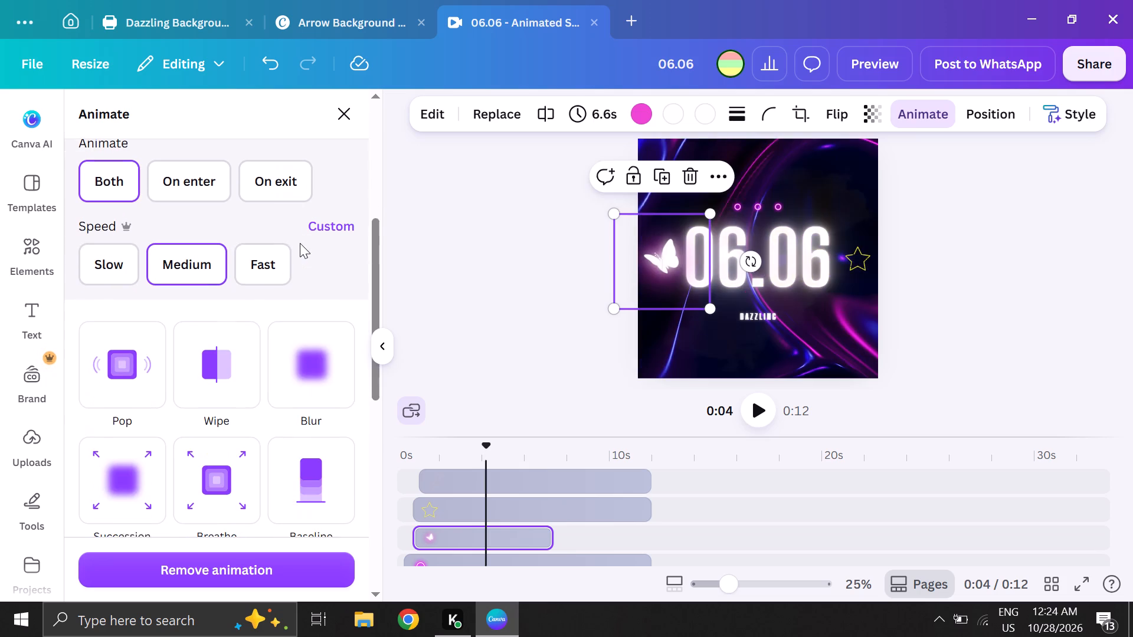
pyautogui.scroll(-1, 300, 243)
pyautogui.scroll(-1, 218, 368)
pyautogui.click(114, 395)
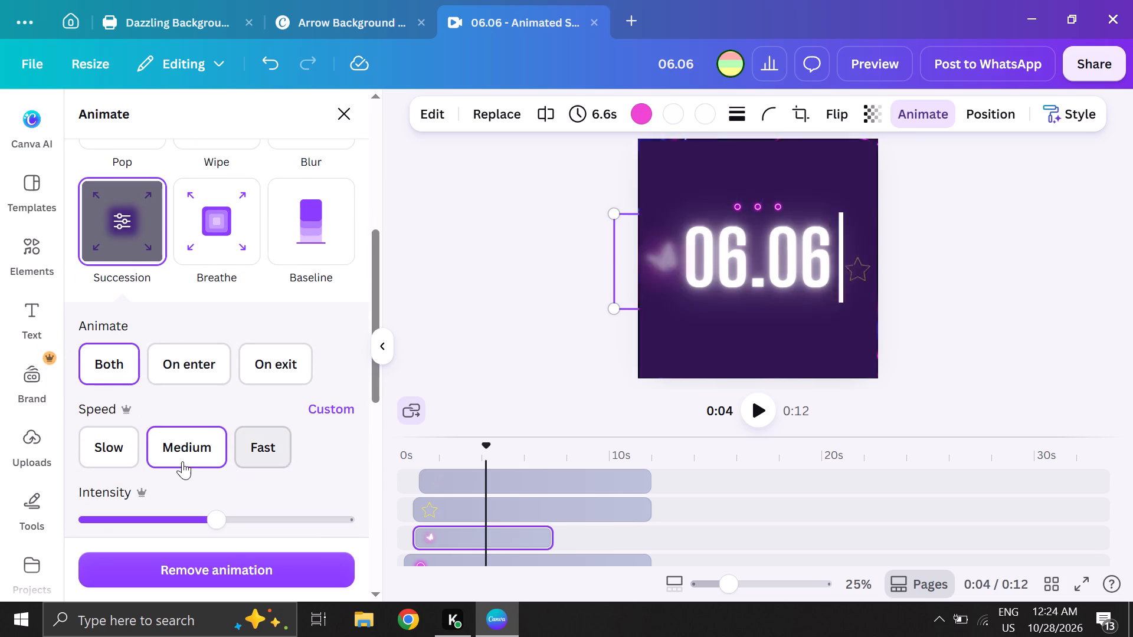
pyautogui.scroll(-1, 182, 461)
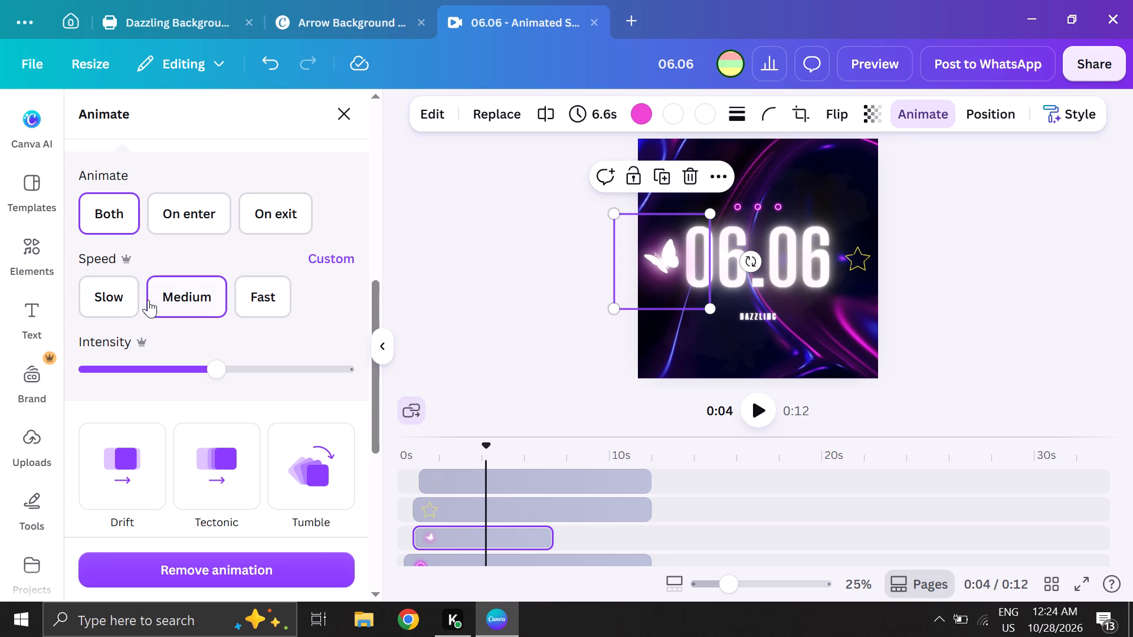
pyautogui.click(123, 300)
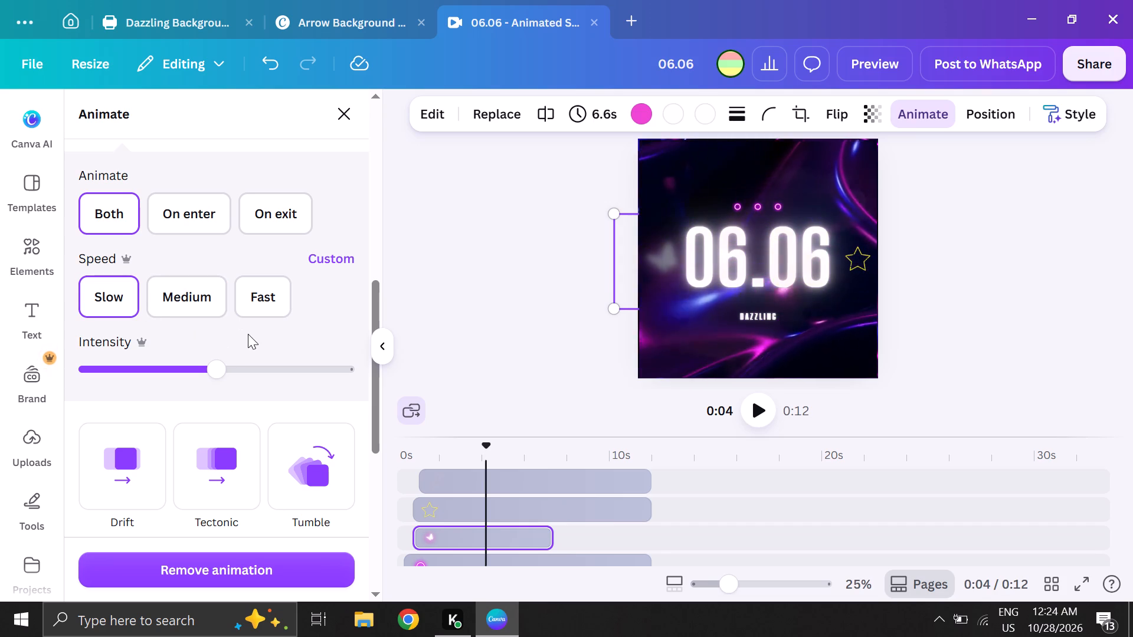
# Apply the Breathe animation to the butterfly and reduce its scale slightly.
pyautogui.scroll(1, 248, 334)
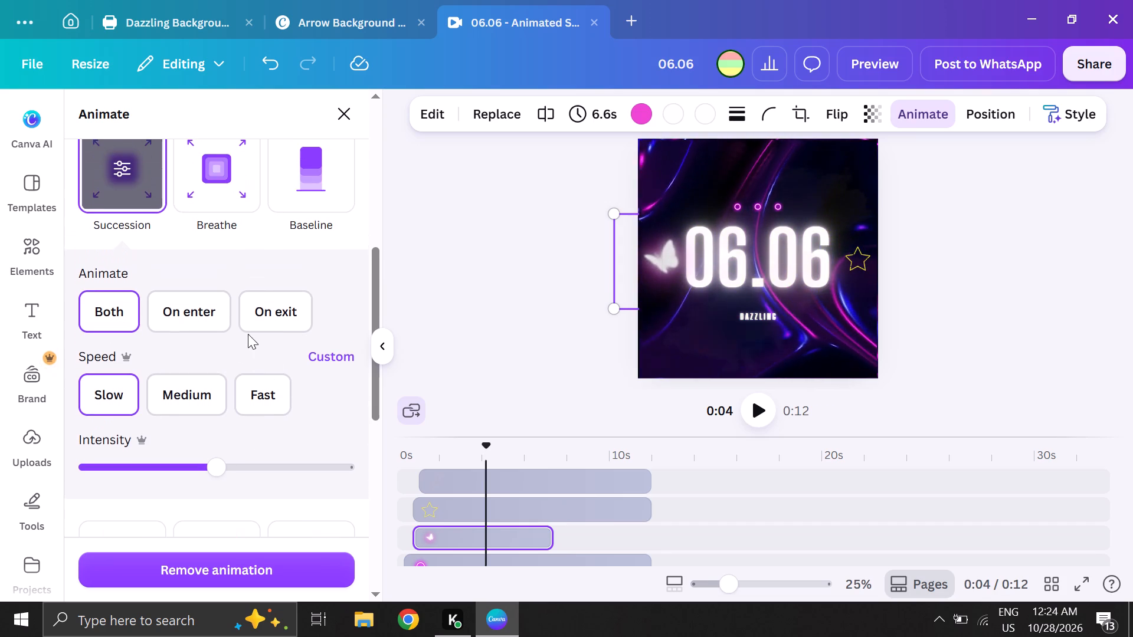
pyautogui.scroll(1, 248, 334)
pyautogui.scroll(1, 248, 246)
pyautogui.click(235, 288)
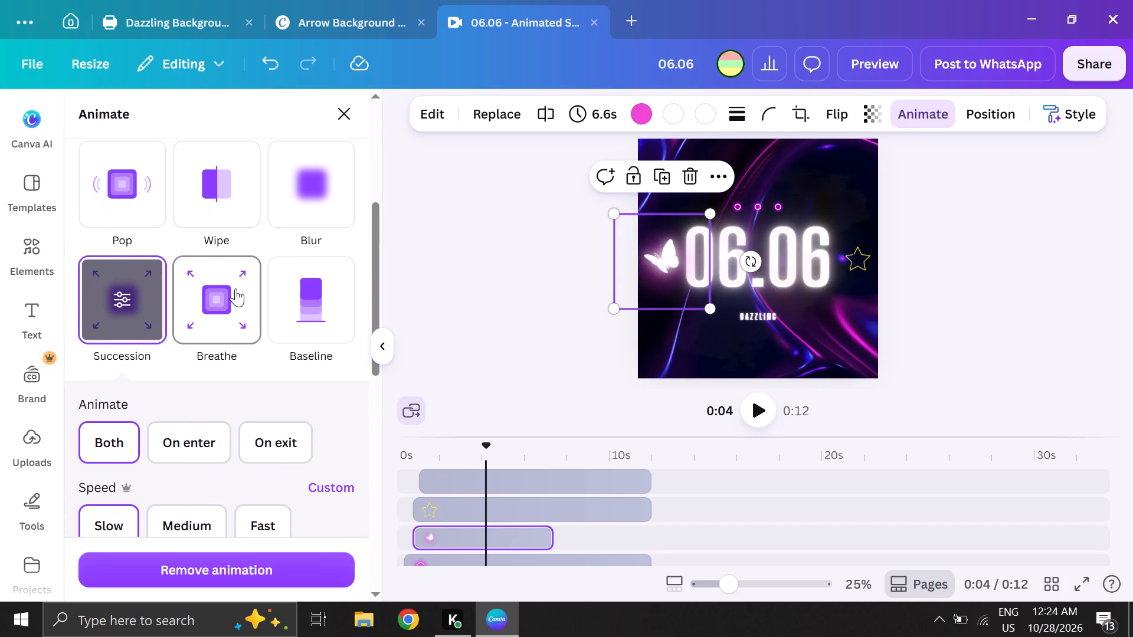
pyautogui.scroll(-3, 239, 393)
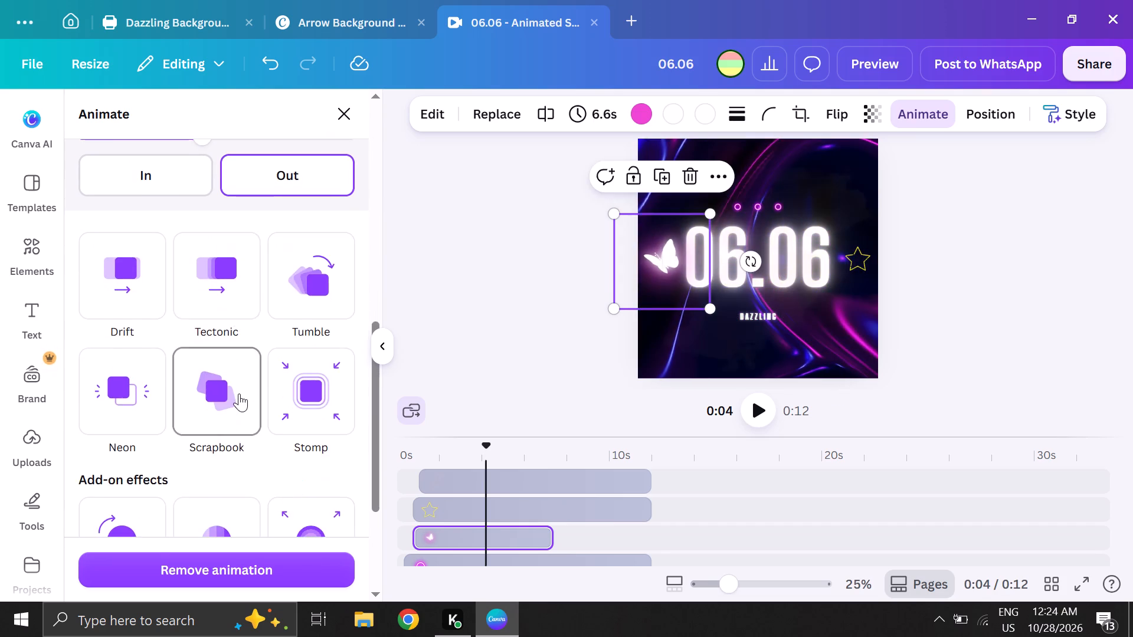
pyautogui.scroll(-2, 239, 393)
pyautogui.scroll(3, 239, 393)
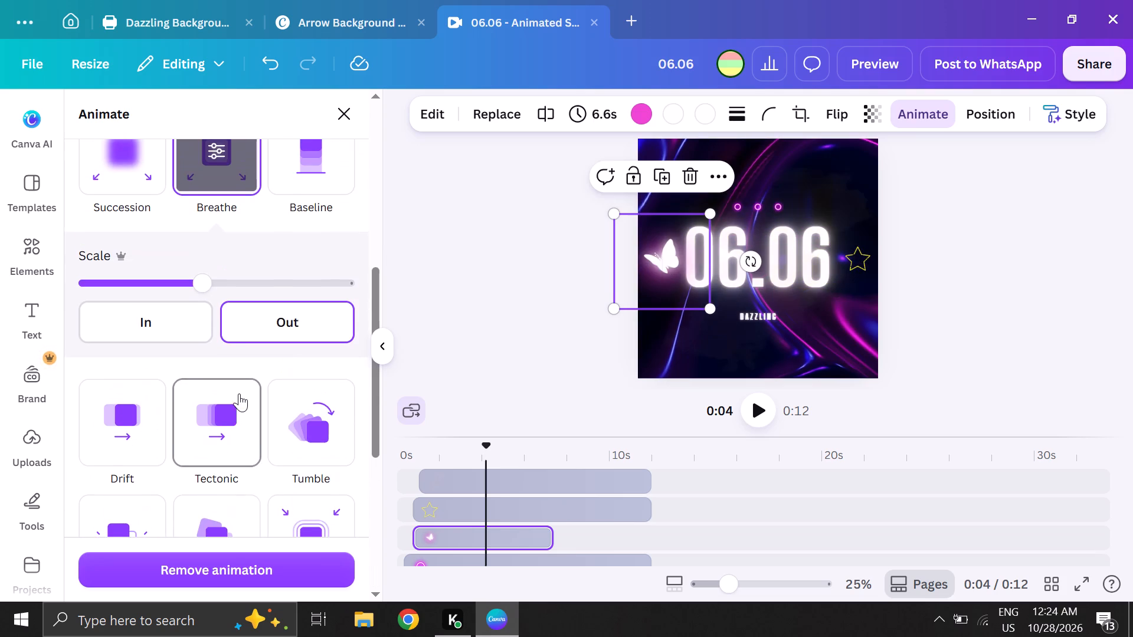
pyautogui.scroll(1, 235, 321)
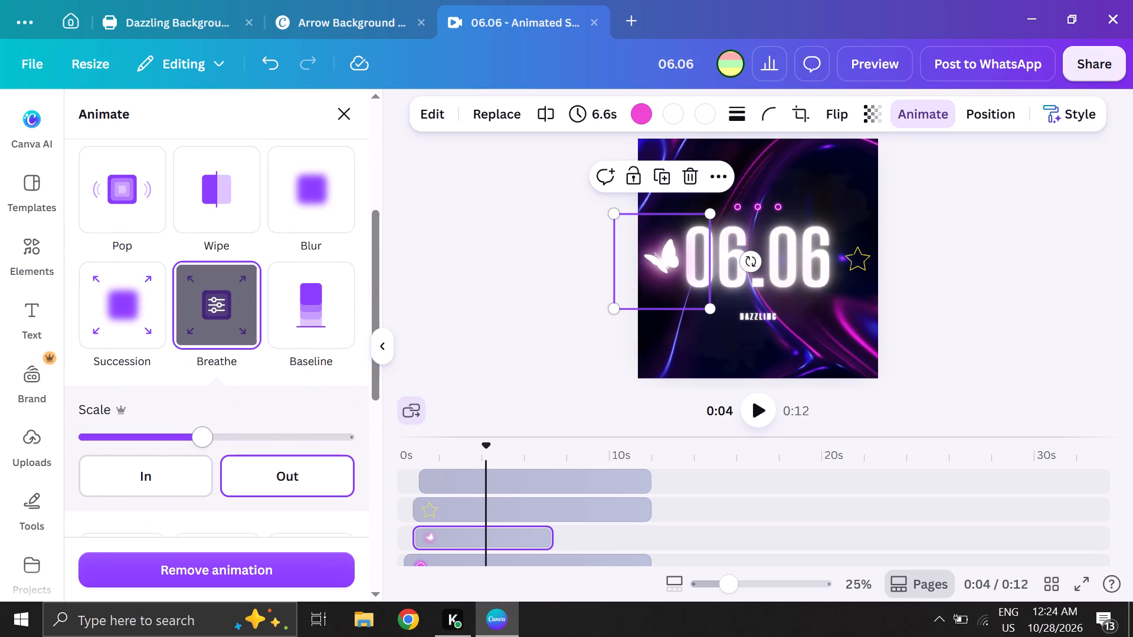
pyautogui.moveTo(197, 438); pyautogui.dragTo(212, 443)
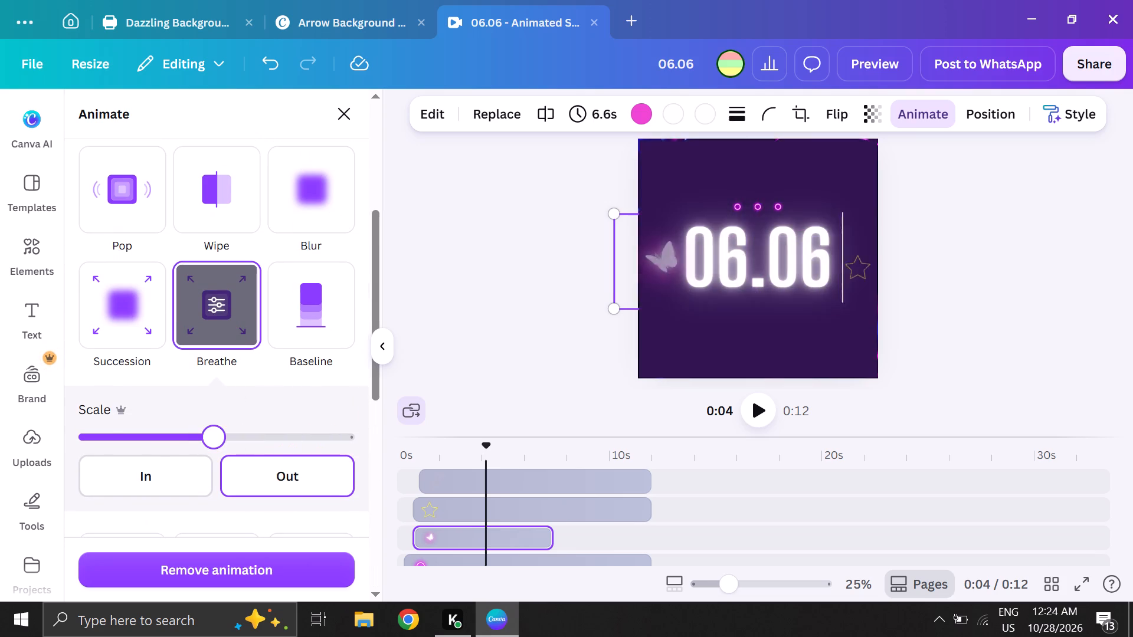
pyautogui.moveTo(212, 443); pyautogui.dragTo(235, 440)
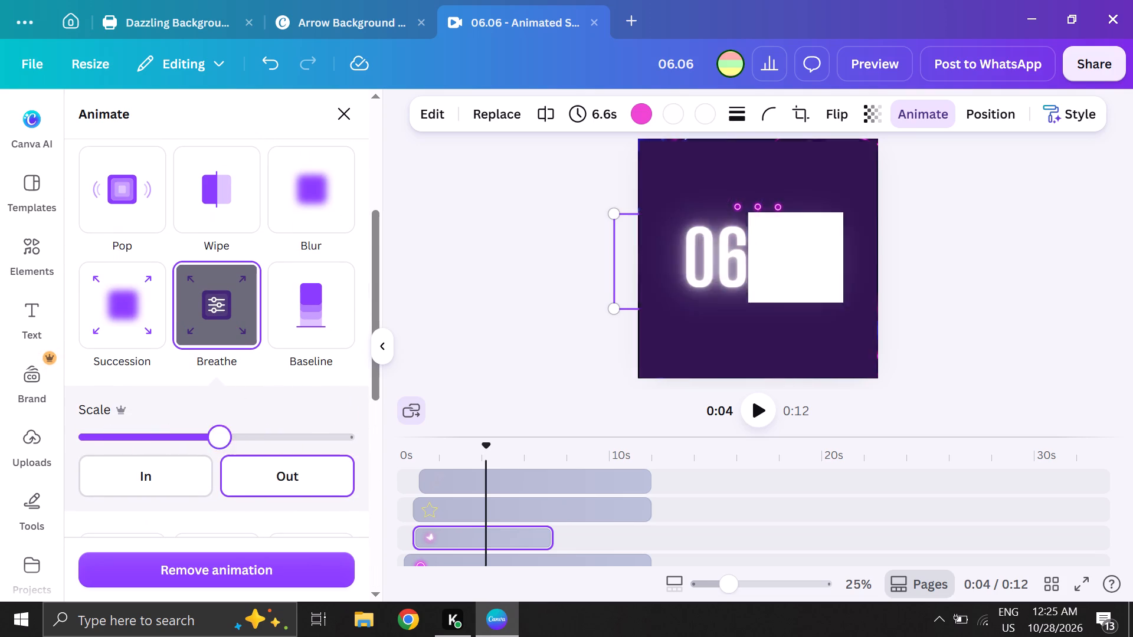
pyautogui.moveTo(235, 440); pyautogui.dragTo(174, 435)
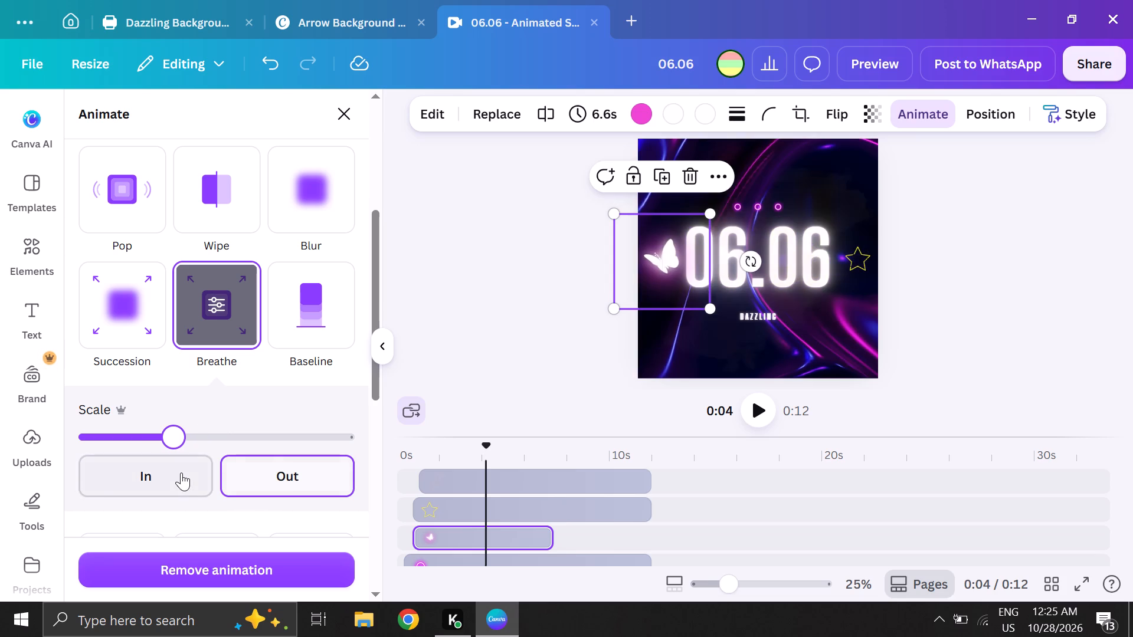
# Look through the remaining animation effects for the white butterfly, and play the graphic to review its Breathe animation.
pyautogui.scroll(-1, 181, 472)
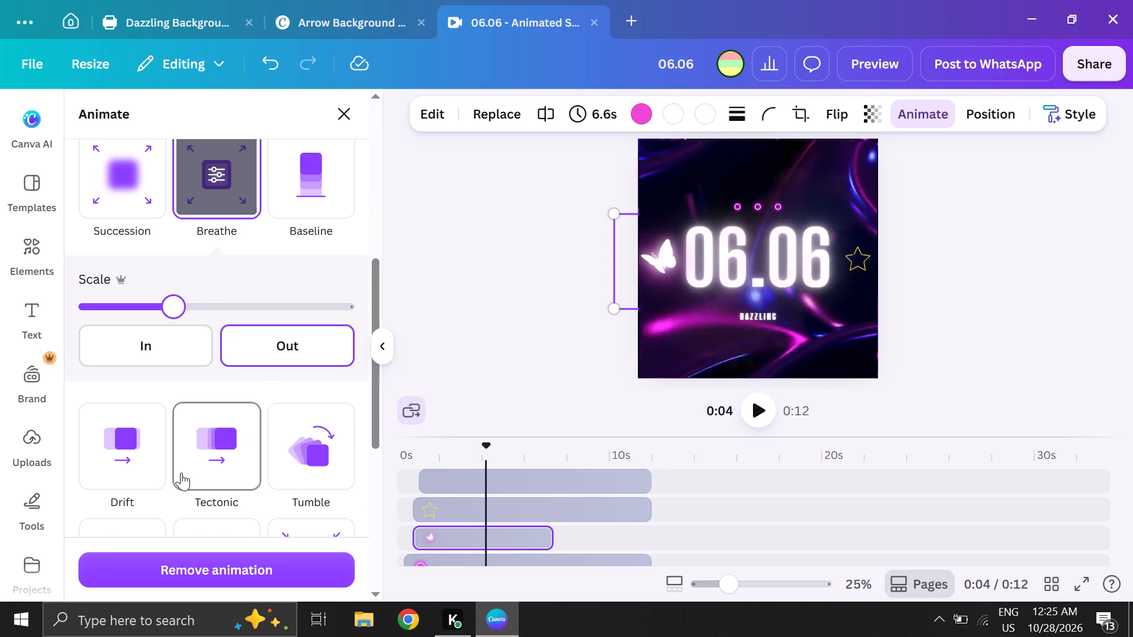
pyautogui.scroll(-2, 181, 472)
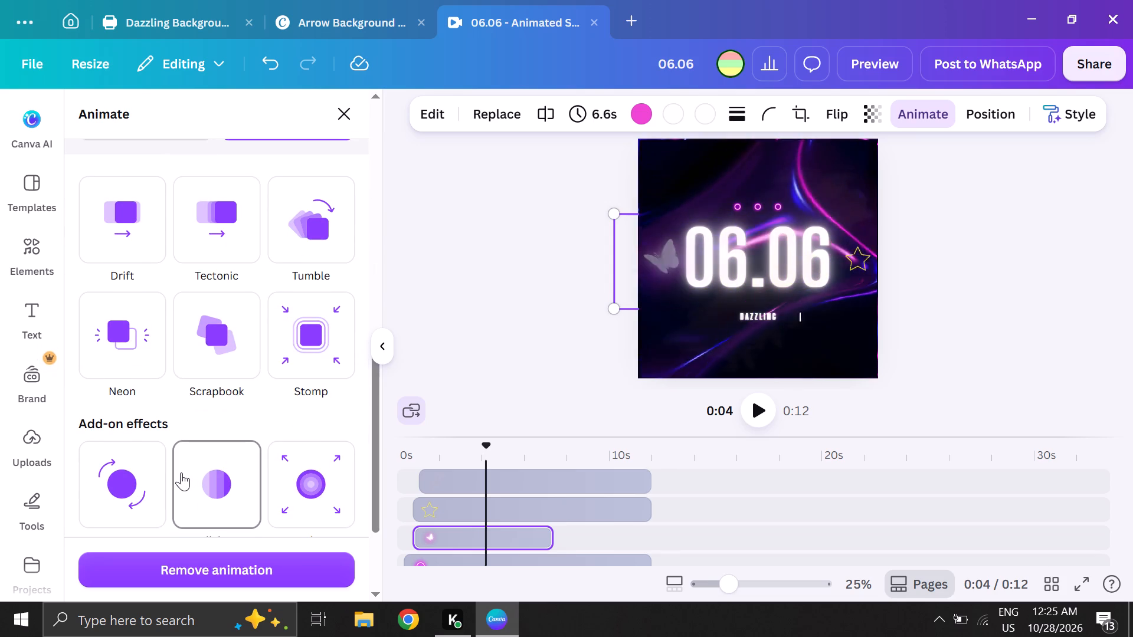
pyautogui.scroll(-2, 181, 472)
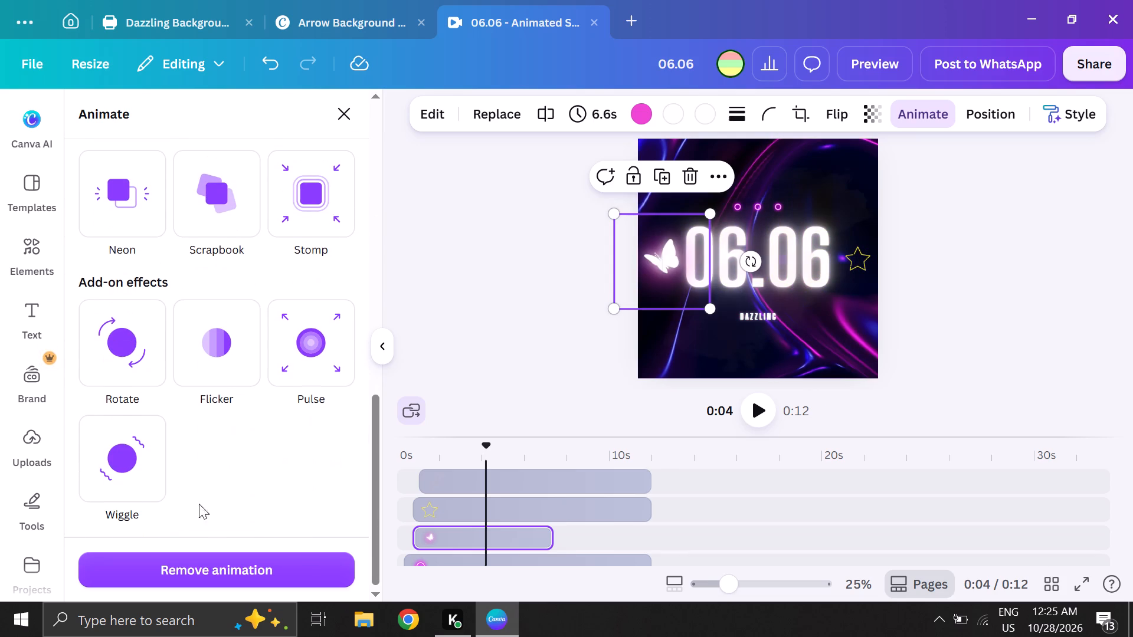
pyautogui.scroll(3, 320, 279)
pyautogui.click(352, 108)
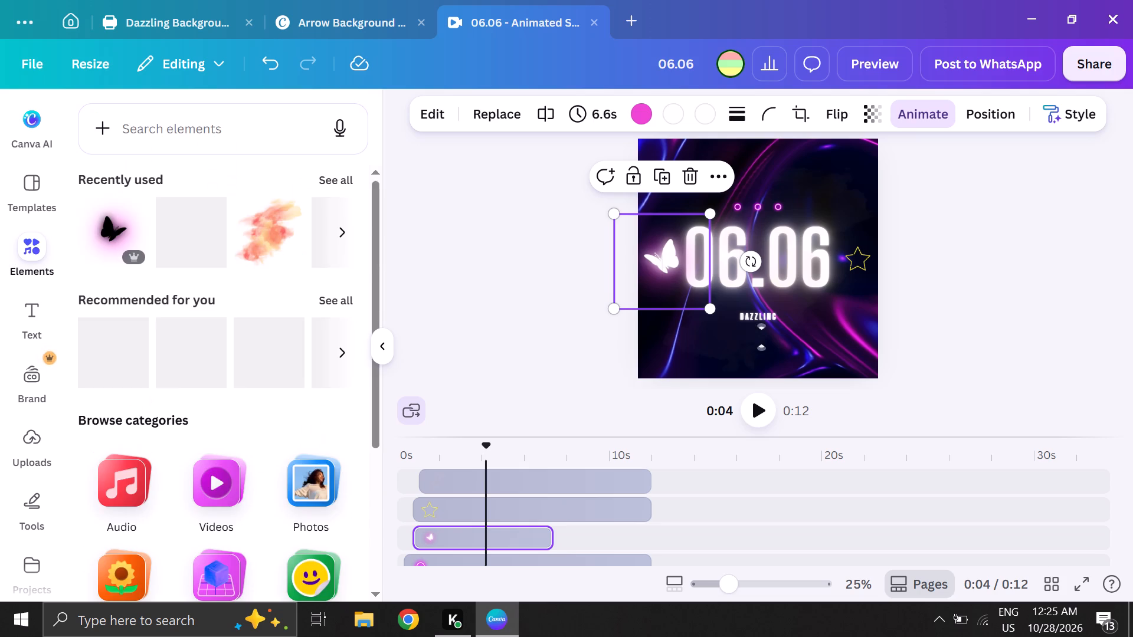
pyautogui.click(585, 268)
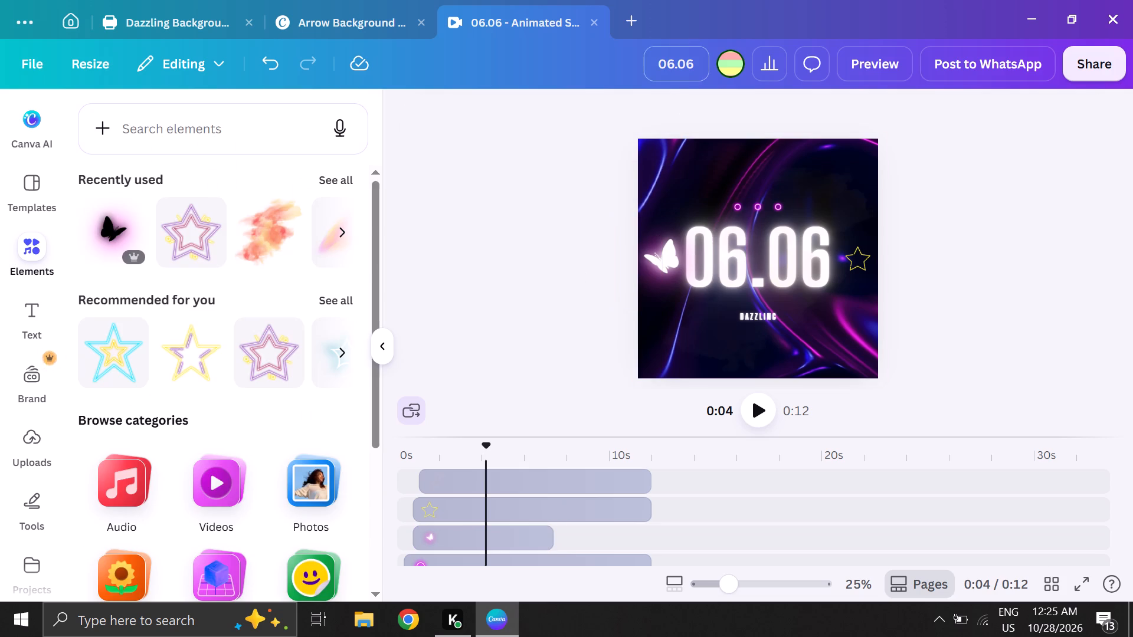
pyautogui.click(762, 400)
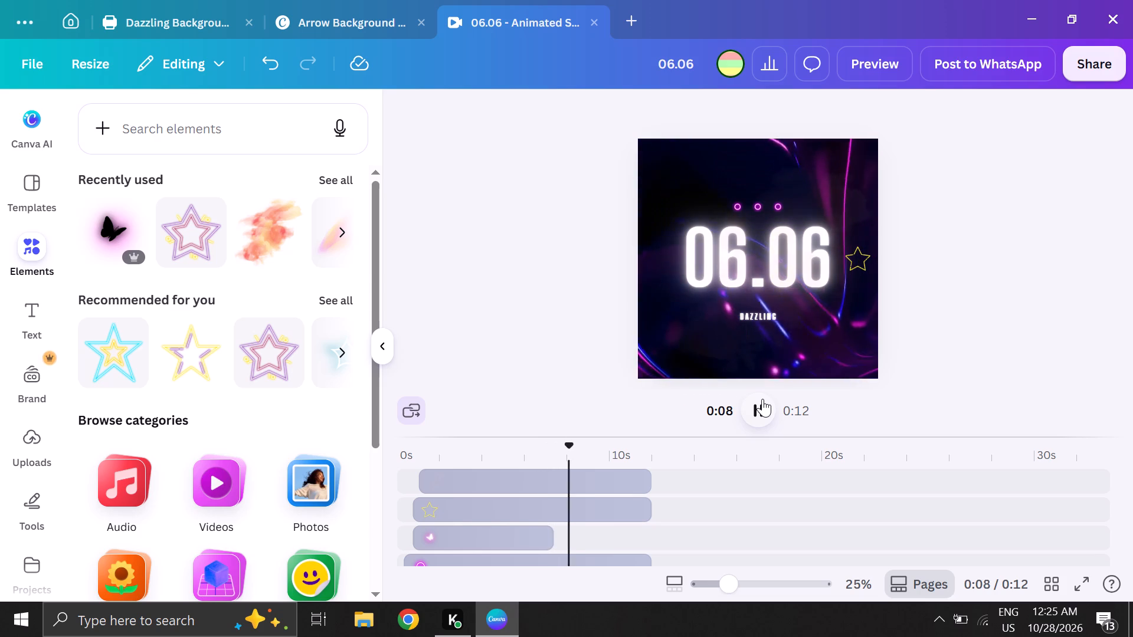
# Extend the white butterfly's timeline duration to 11.2 s so it ends with the other layers.
pyautogui.click(509, 535)
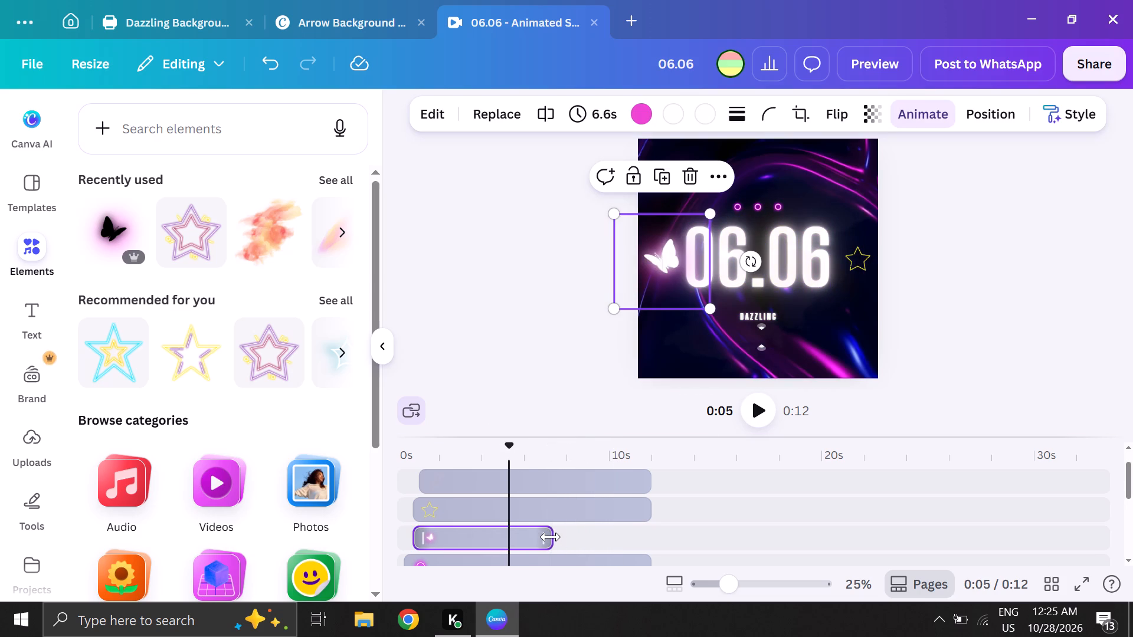
pyautogui.moveTo(551, 537); pyautogui.dragTo(649, 533)
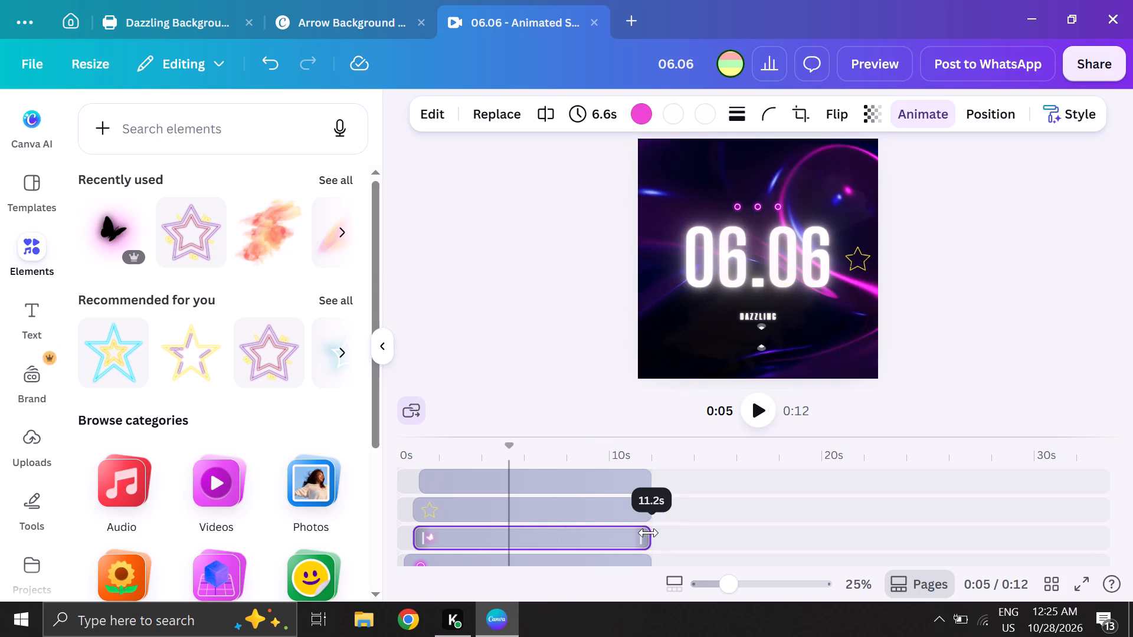
# Play the graphic to review the white butterfly over its full duration.
pyautogui.click(765, 419)
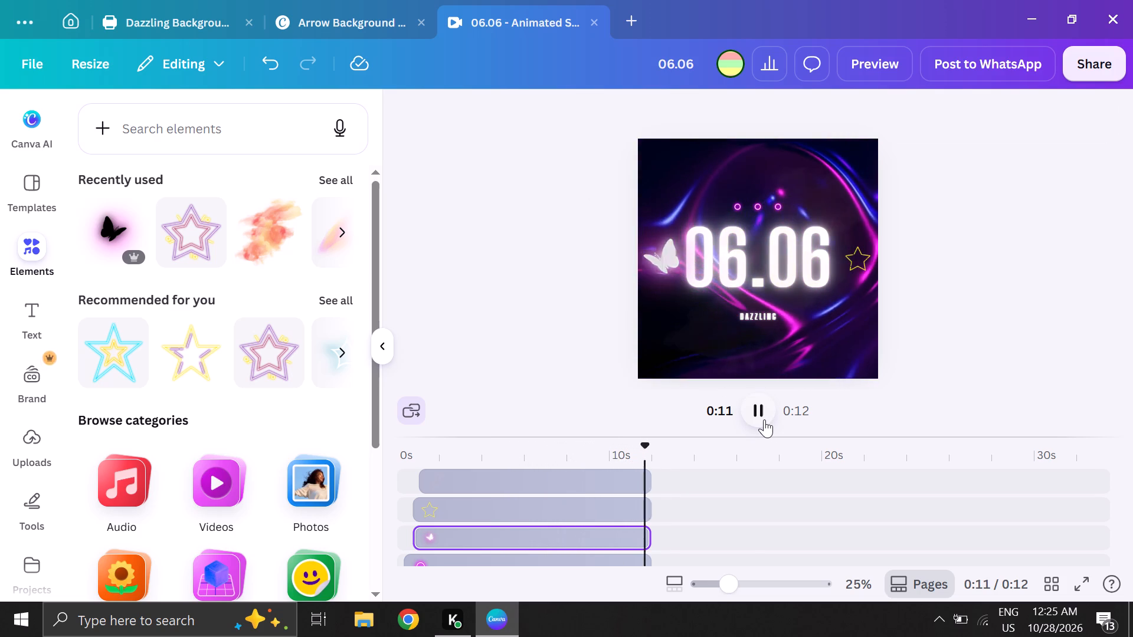
pyautogui.click(764, 419)
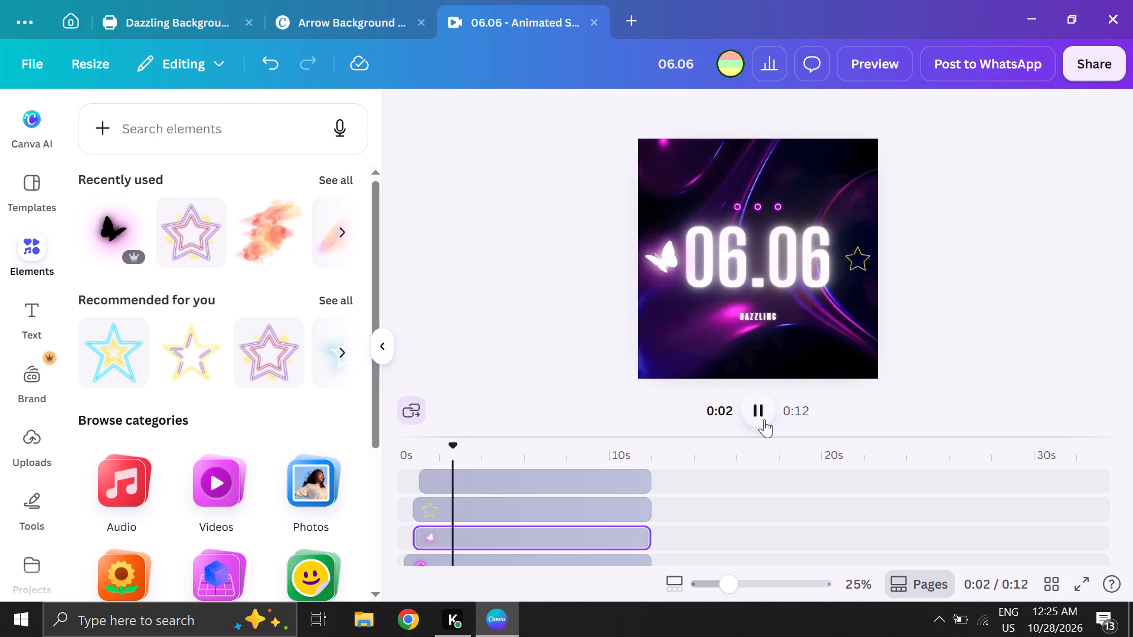
pyautogui.click(764, 419)
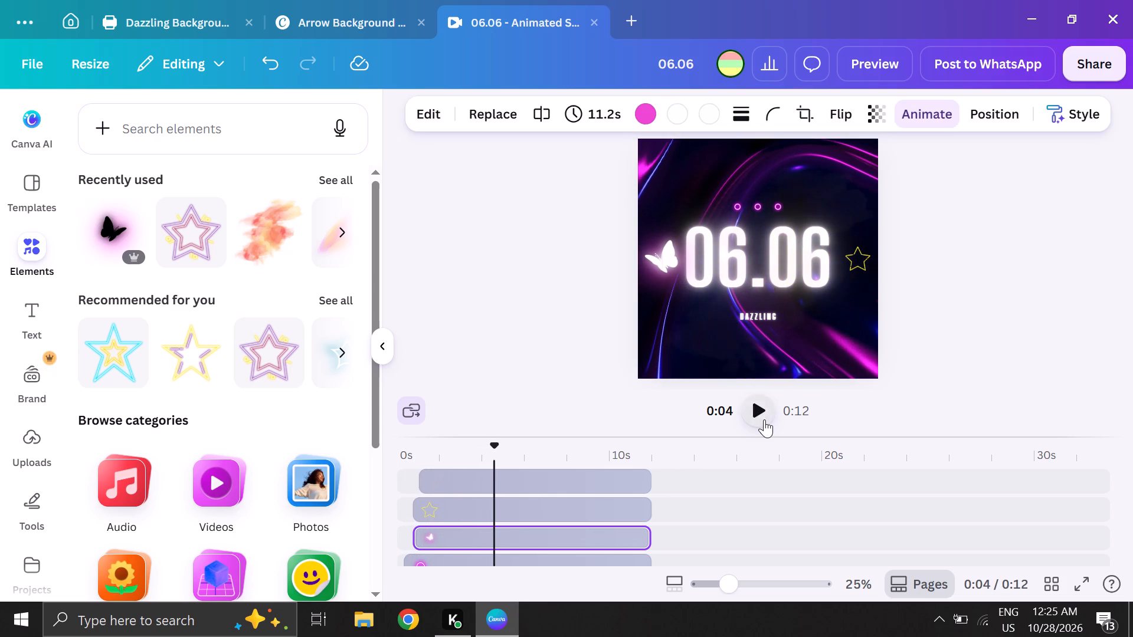
# Add the animated orange monarch butterfly from the Animations elements, and shrink it to a small size above the first digits of 06.06.
pyautogui.scroll(1, 279, 331)
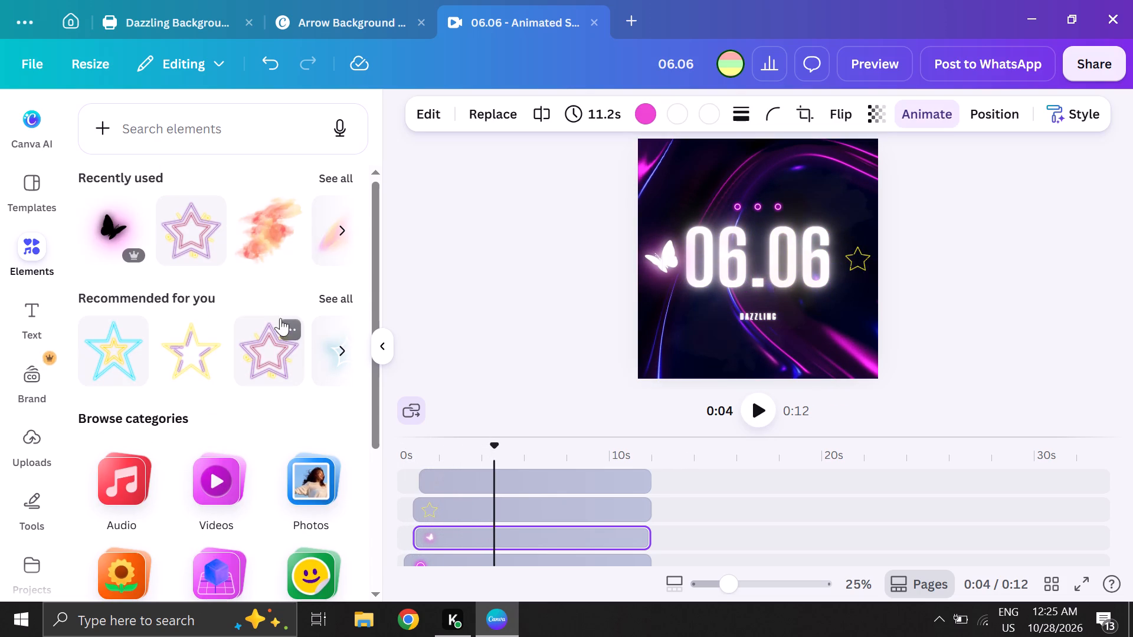
pyautogui.hscroll(-1, 322, 214)
pyautogui.scroll(-2, 208, 469)
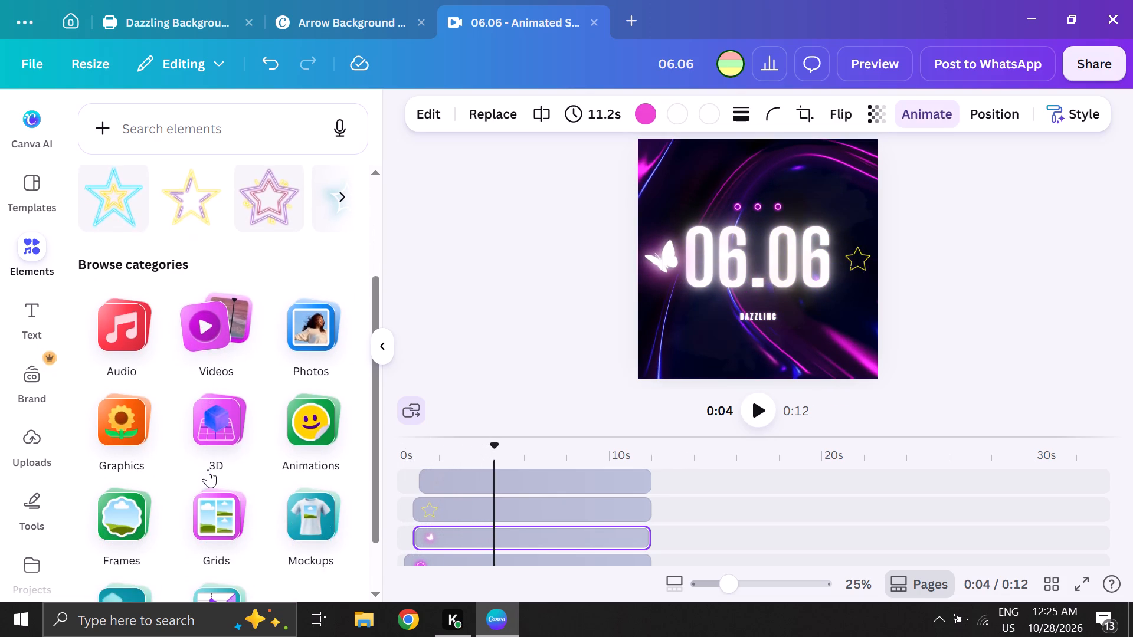
pyautogui.scroll(-1, 208, 469)
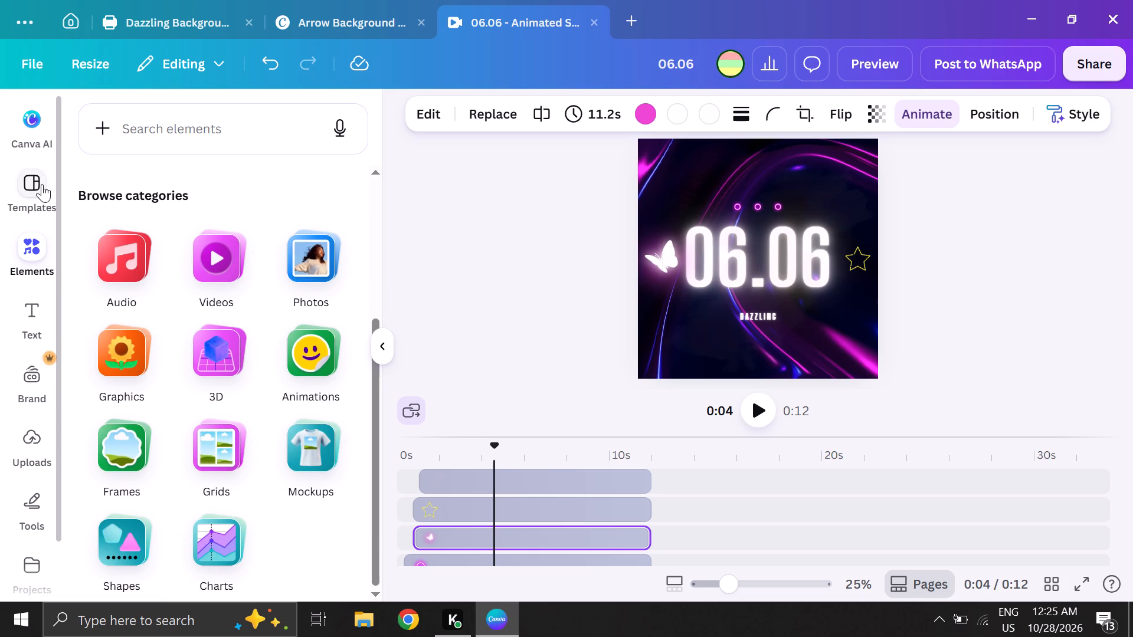
pyautogui.scroll(-1, 44, 254)
pyautogui.scroll(-1, 221, 287)
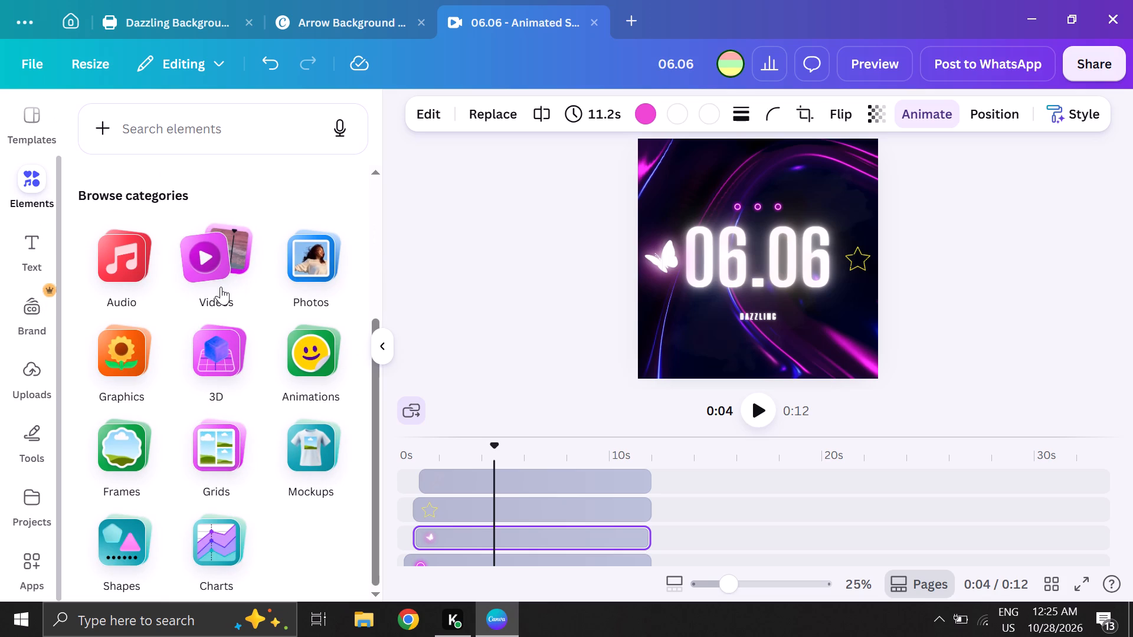
pyautogui.scroll(-2, 221, 287)
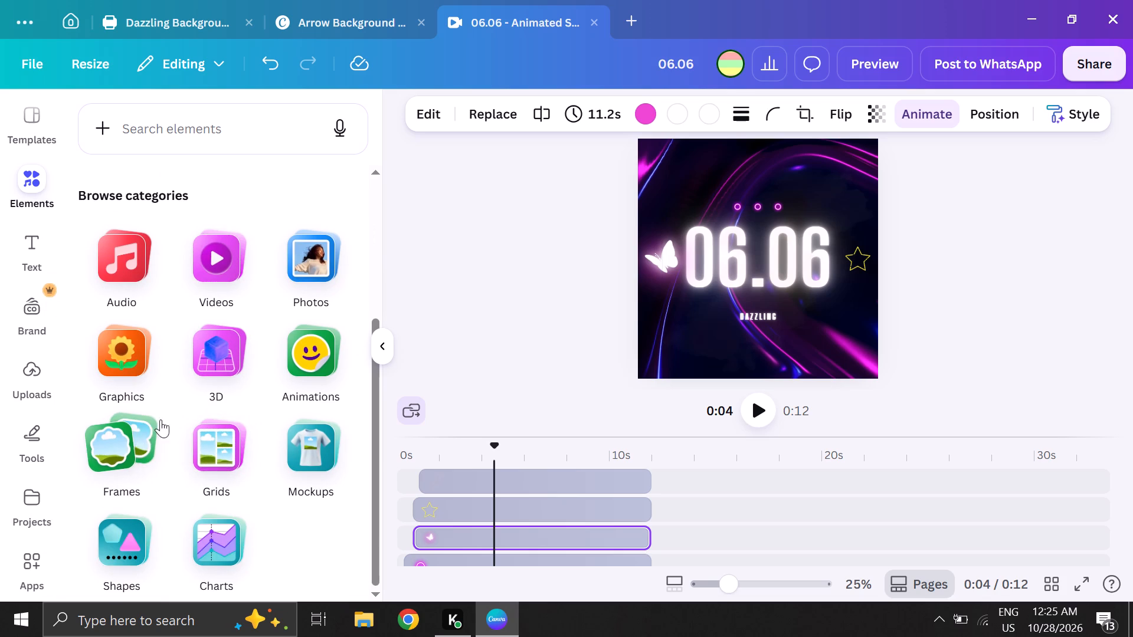
pyautogui.click(310, 359)
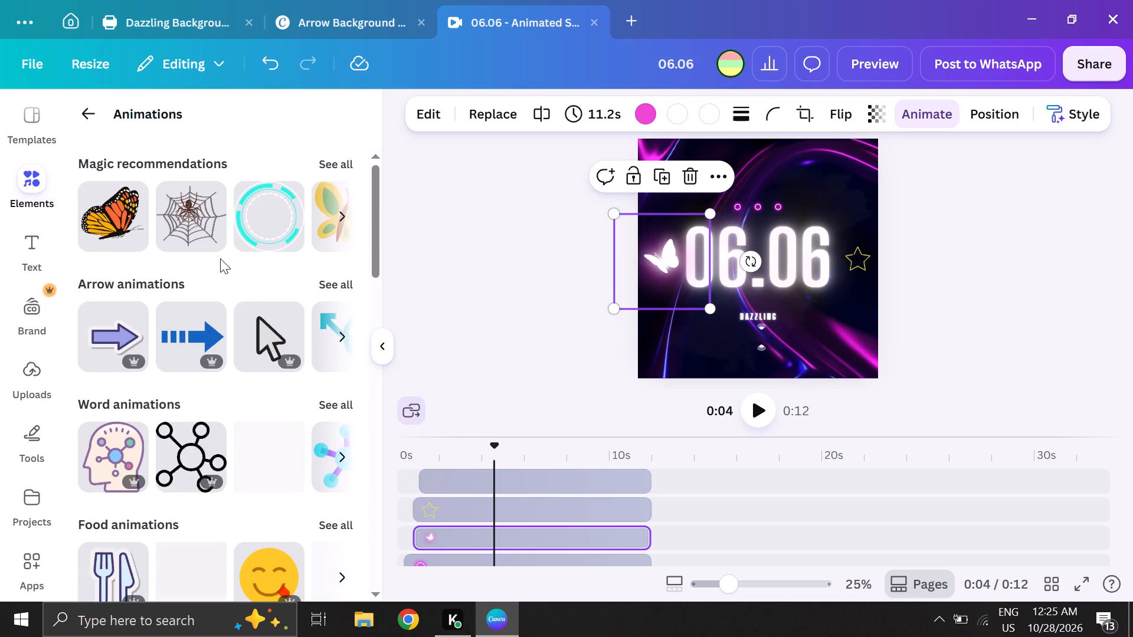
pyautogui.click(130, 218)
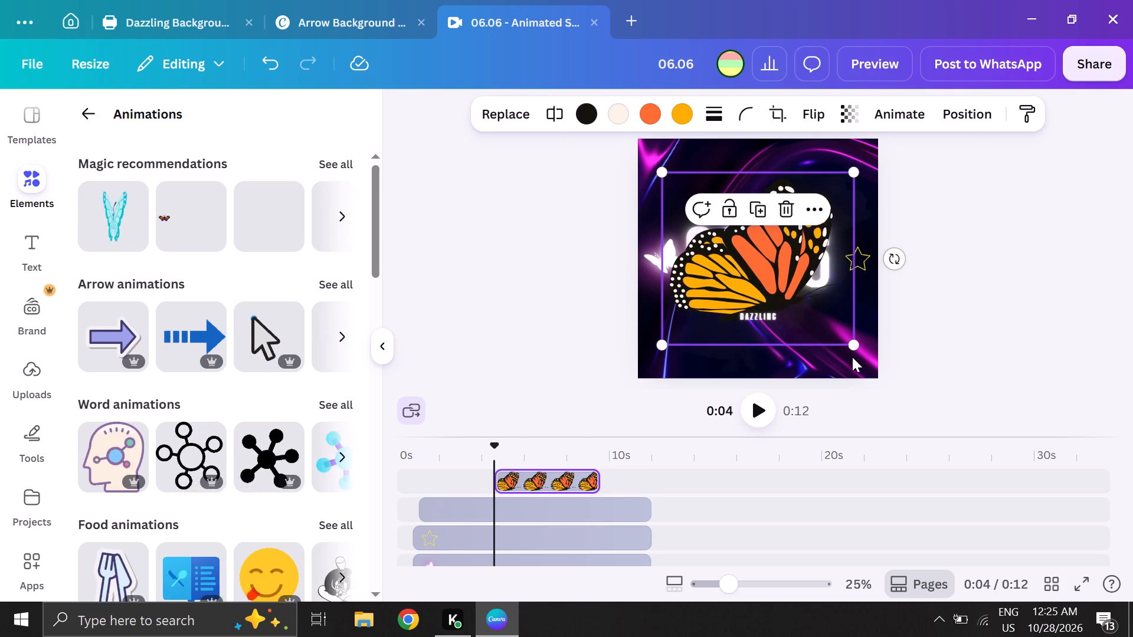
pyautogui.moveTo(854, 346); pyautogui.dragTo(742, 236)
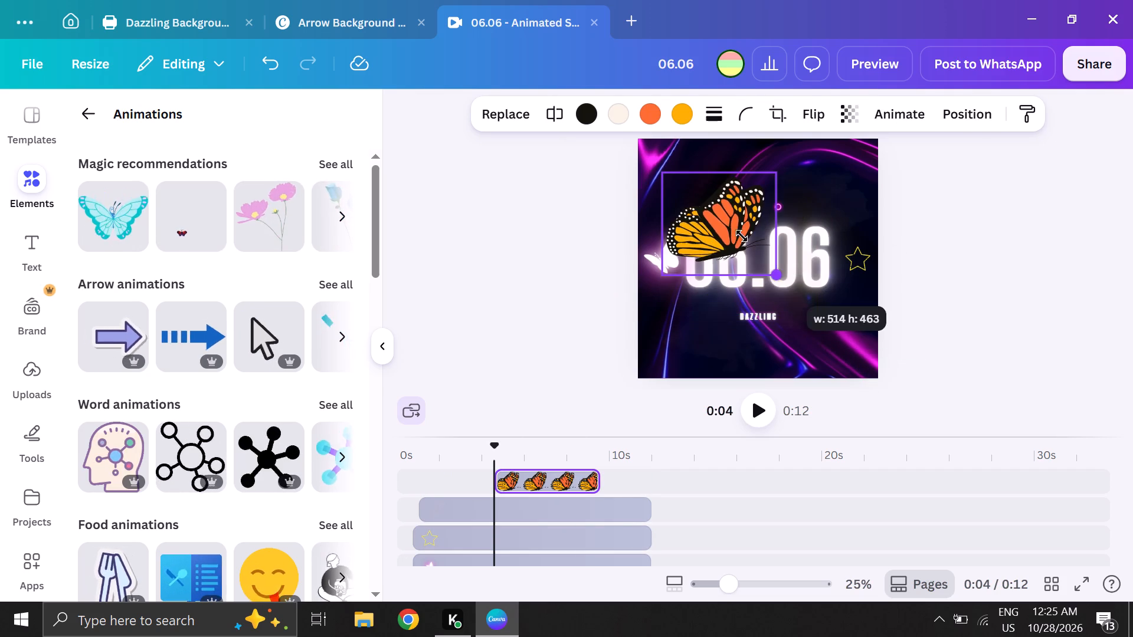
pyautogui.moveTo(742, 236); pyautogui.dragTo(741, 228)
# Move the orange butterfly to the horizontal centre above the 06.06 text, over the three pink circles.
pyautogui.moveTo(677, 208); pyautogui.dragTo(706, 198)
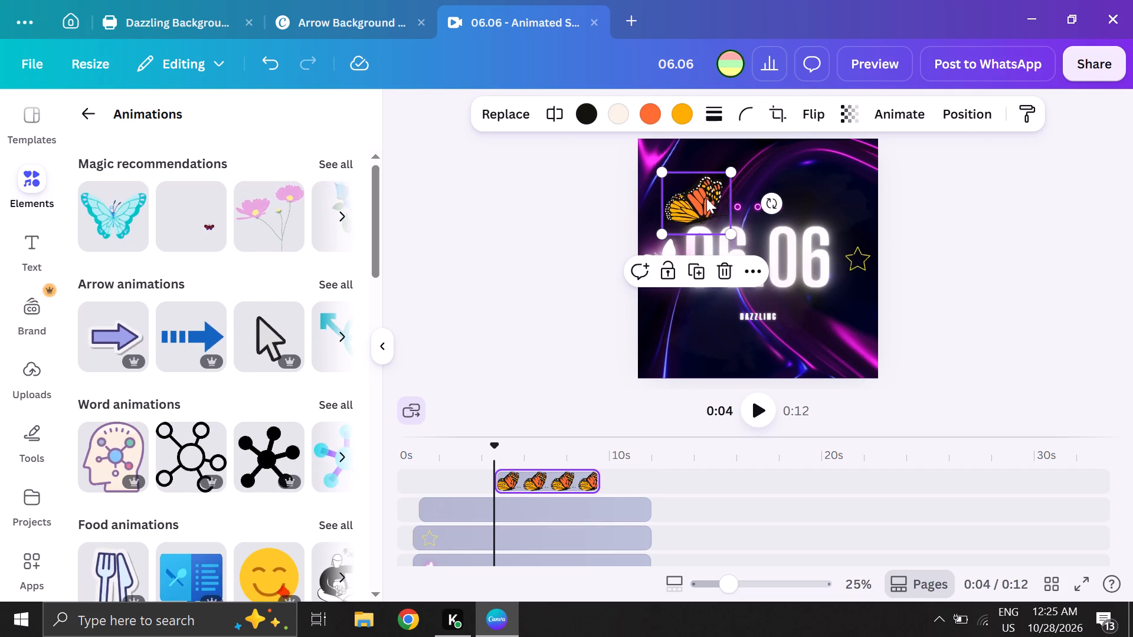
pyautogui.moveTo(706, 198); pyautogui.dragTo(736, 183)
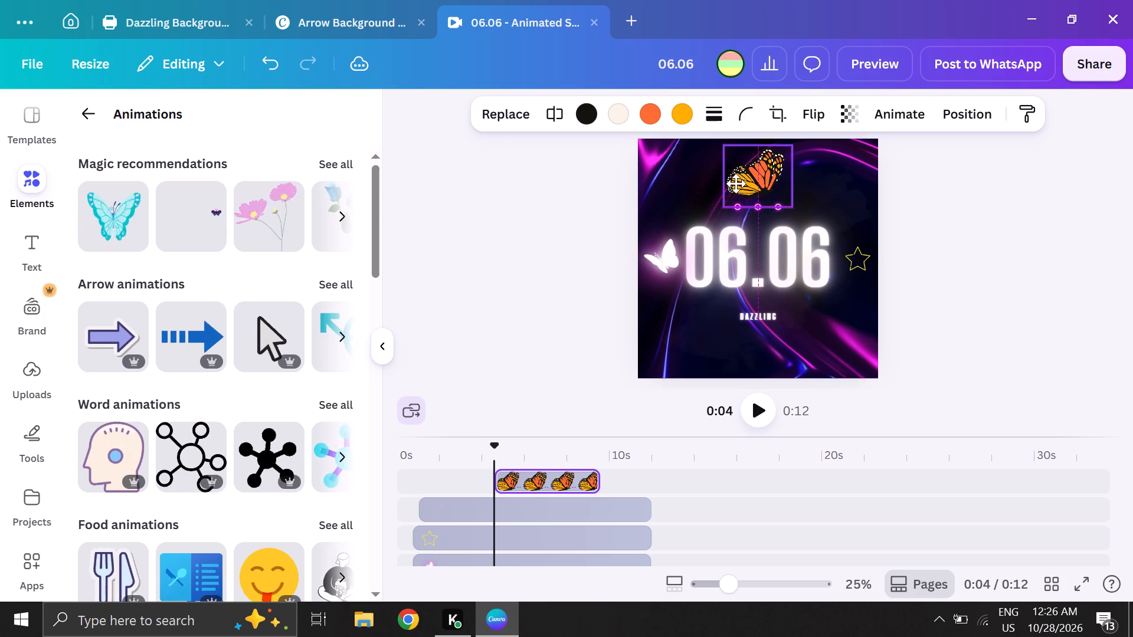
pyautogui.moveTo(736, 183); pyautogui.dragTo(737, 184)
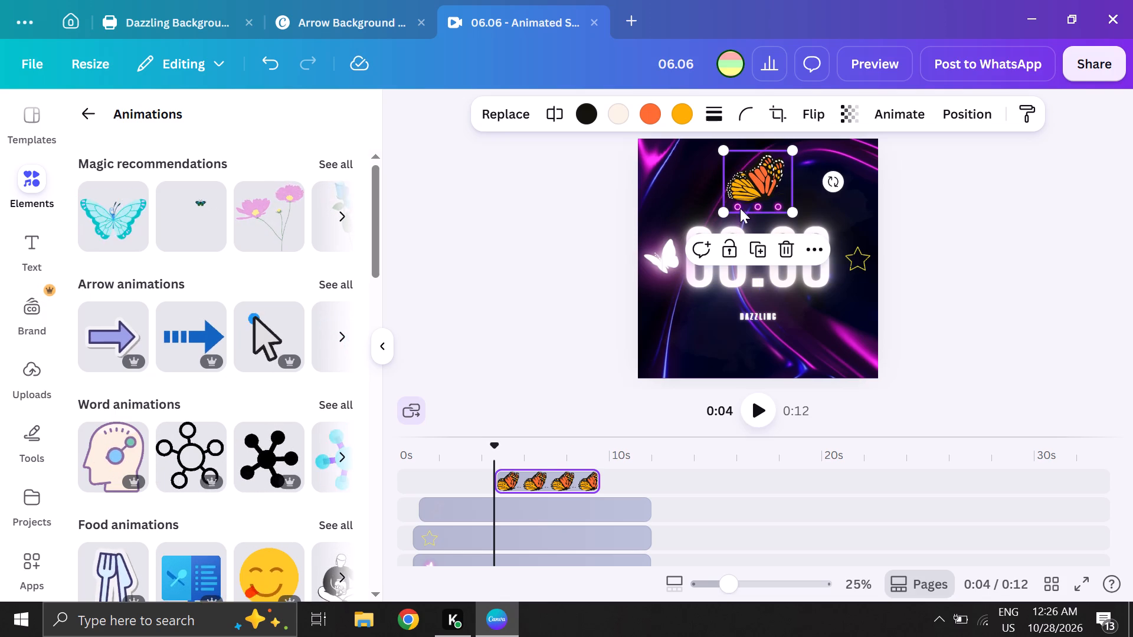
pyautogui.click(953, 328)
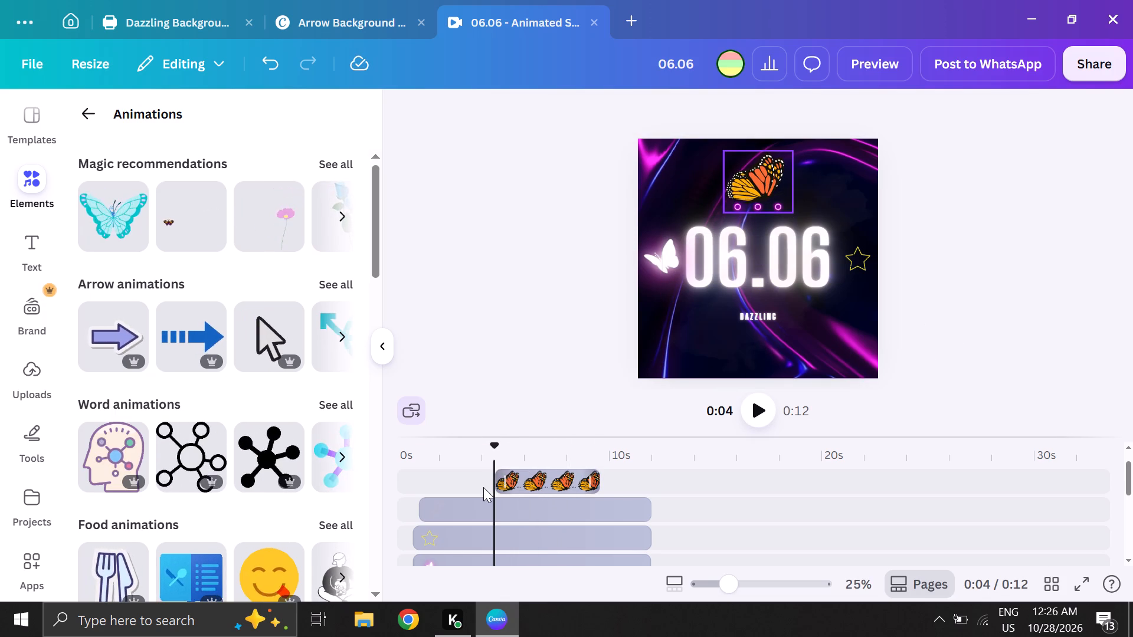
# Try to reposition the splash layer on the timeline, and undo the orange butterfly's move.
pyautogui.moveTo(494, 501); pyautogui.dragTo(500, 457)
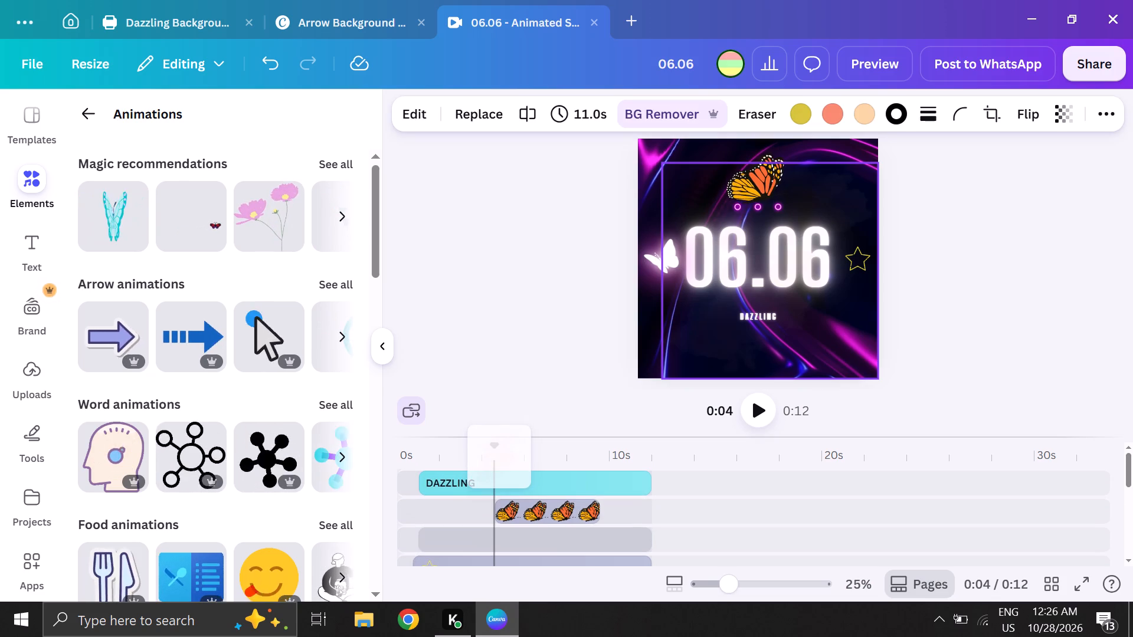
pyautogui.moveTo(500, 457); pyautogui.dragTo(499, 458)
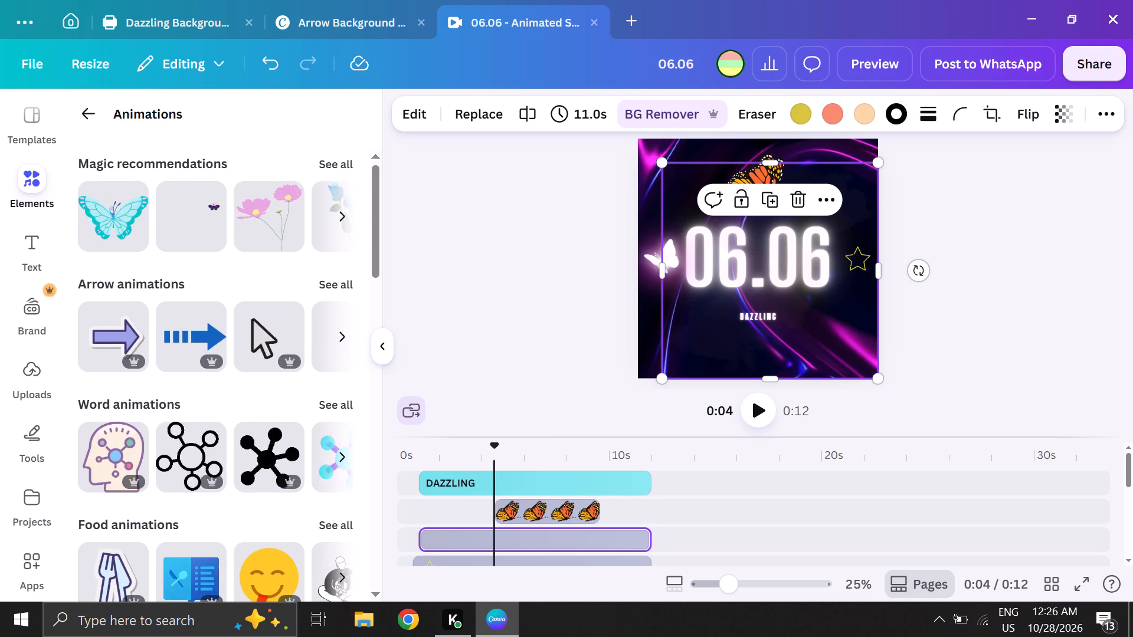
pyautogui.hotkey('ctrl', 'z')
# Play the graphic twice to review the orange butterfly's appearance and timing.
pyautogui.scroll(-1, 534, 541)
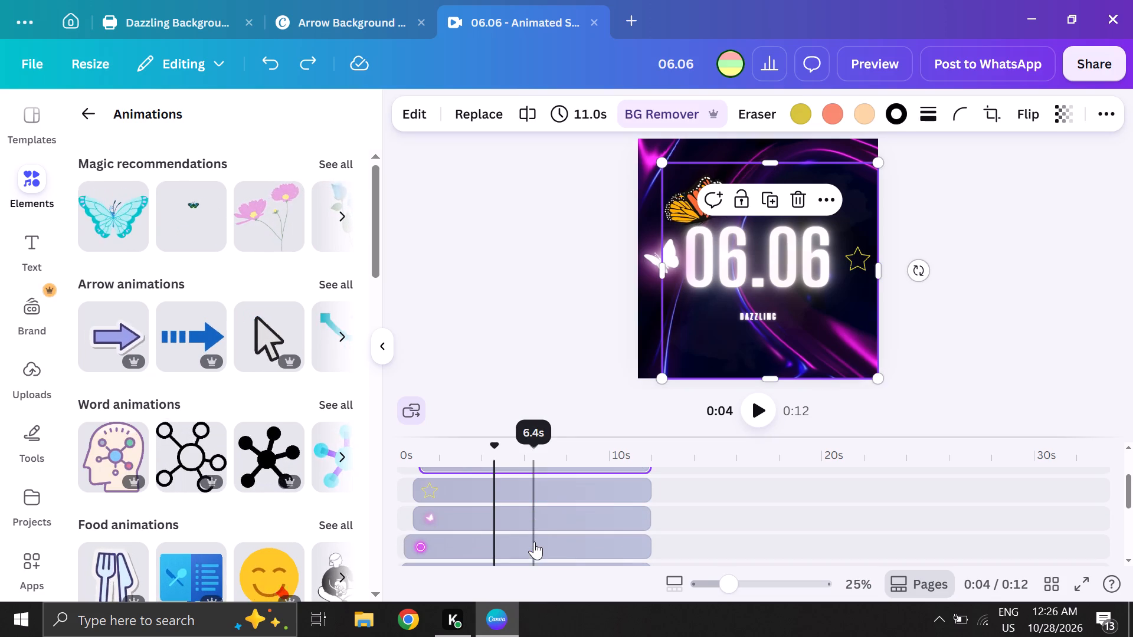
pyautogui.scroll(1, 541, 481)
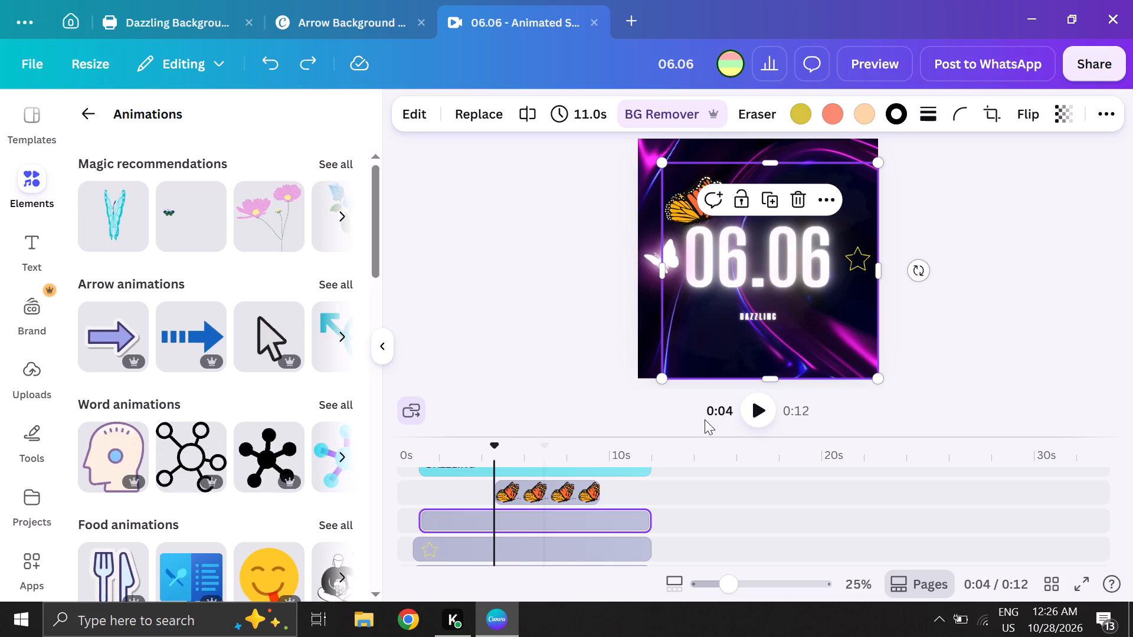
pyautogui.click(754, 407)
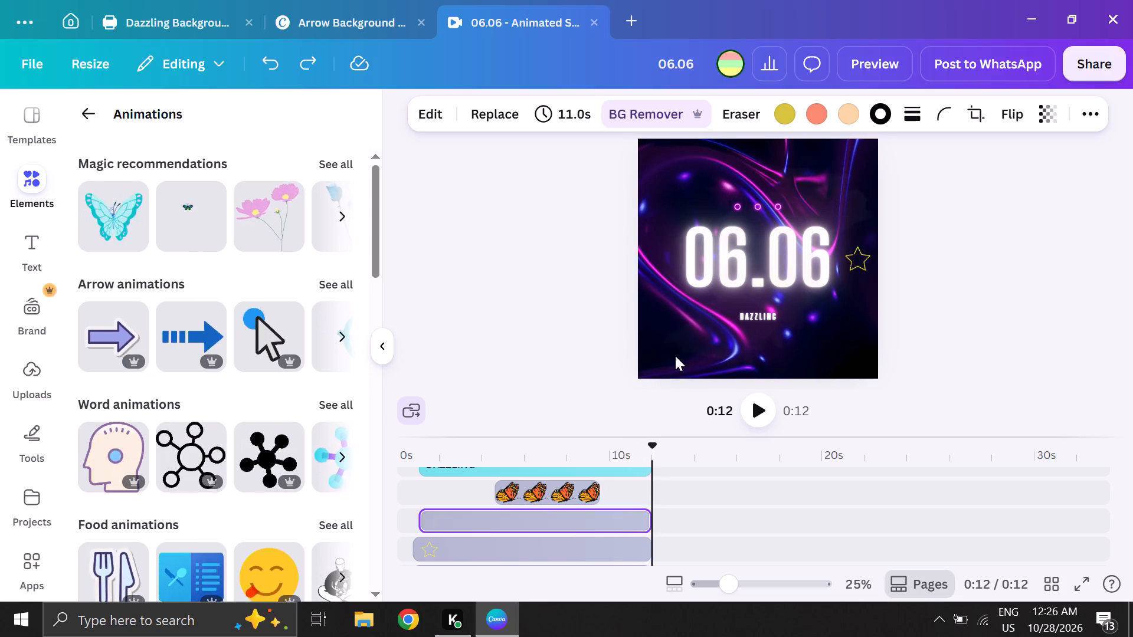
pyautogui.click(748, 405)
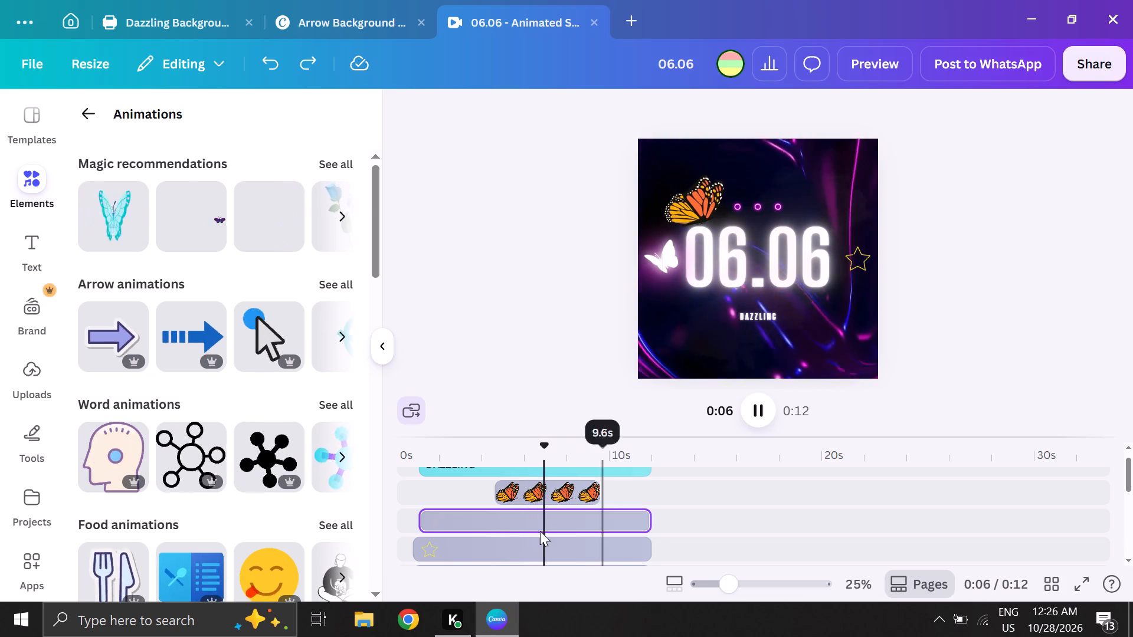
# Preview the Pan and Fade animations on the orange butterfly, and apply the Baseline animation to it.
pyautogui.click(548, 492)
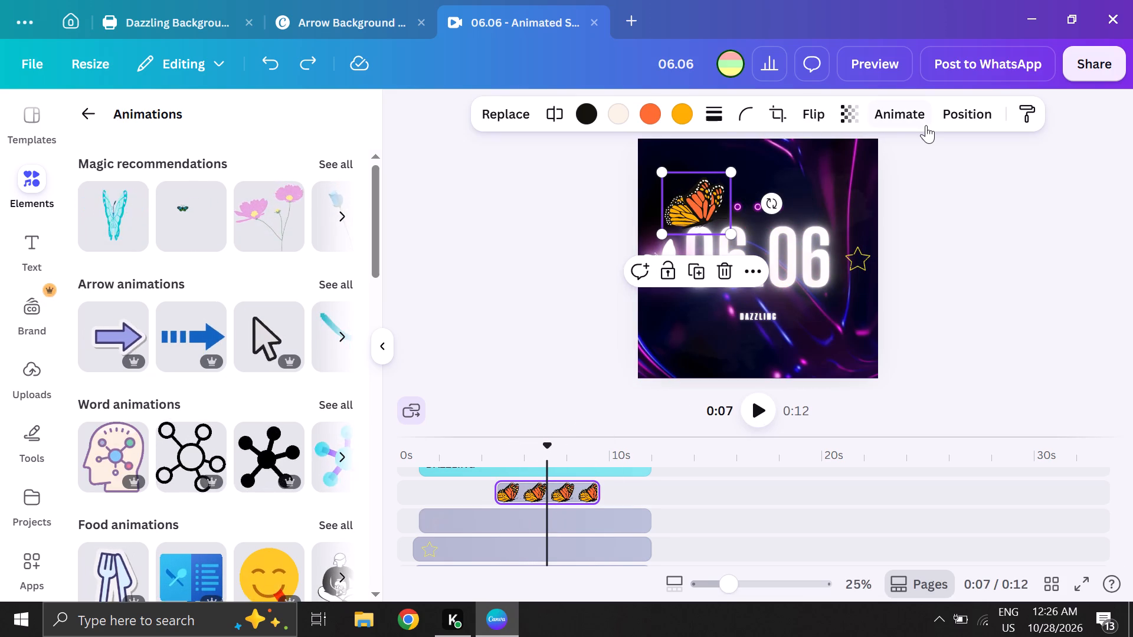
pyautogui.click(903, 114)
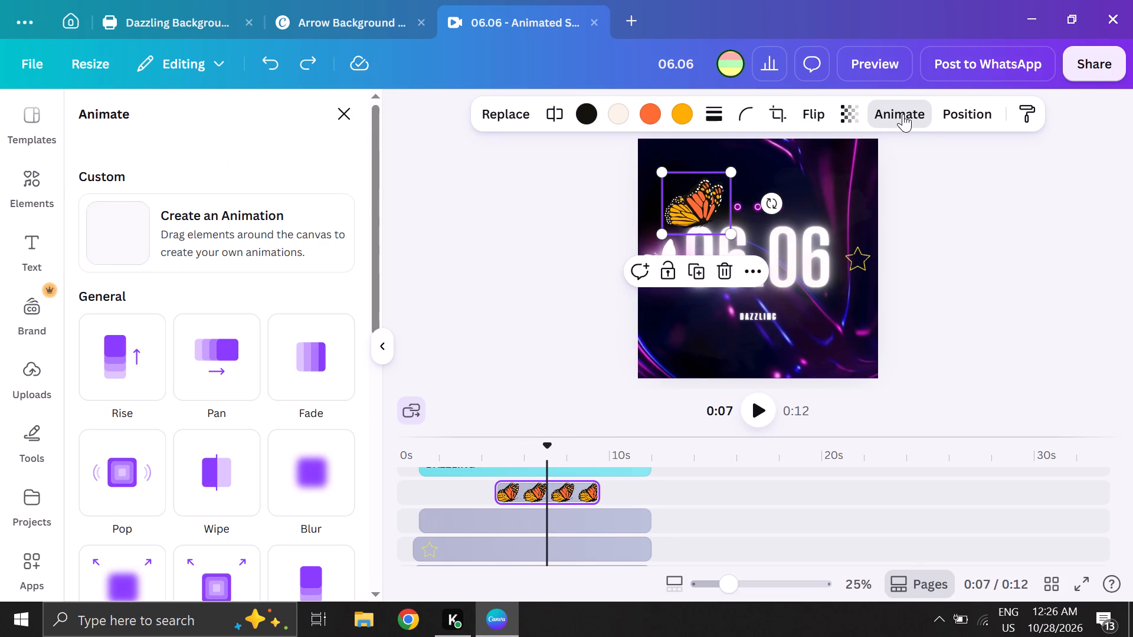
pyautogui.click(243, 368)
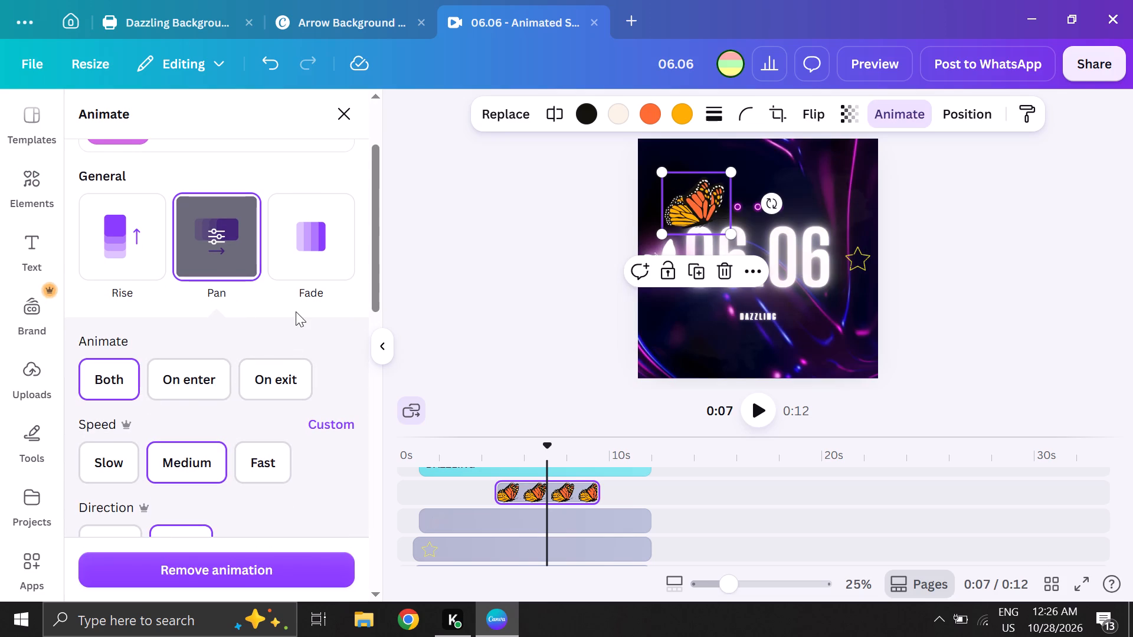
pyautogui.click(309, 257)
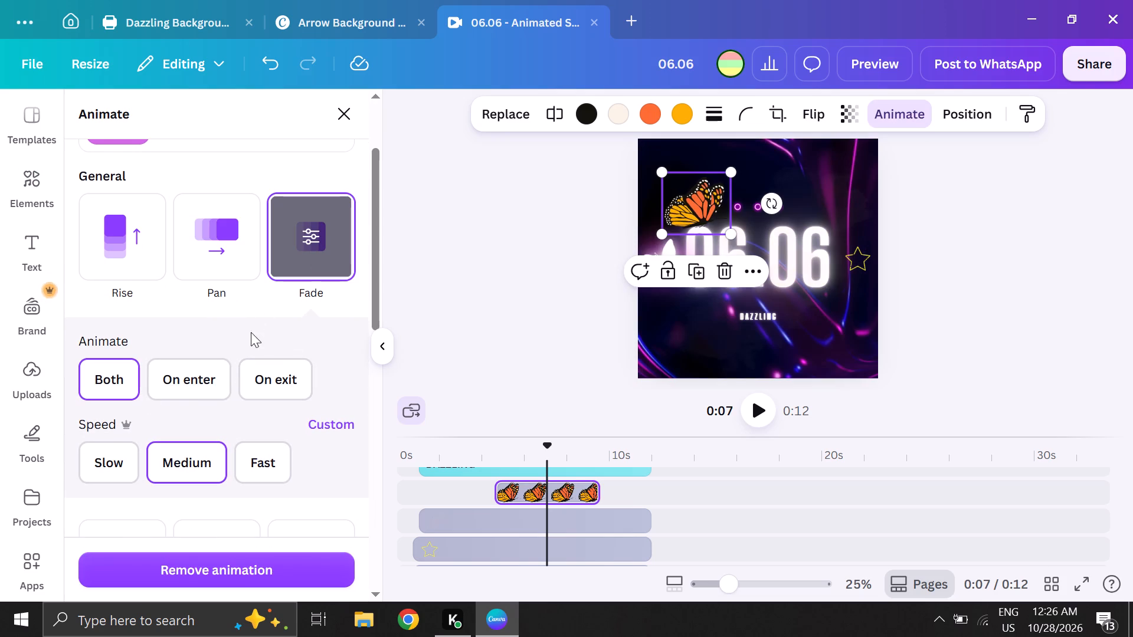
pyautogui.scroll(-1, 235, 352)
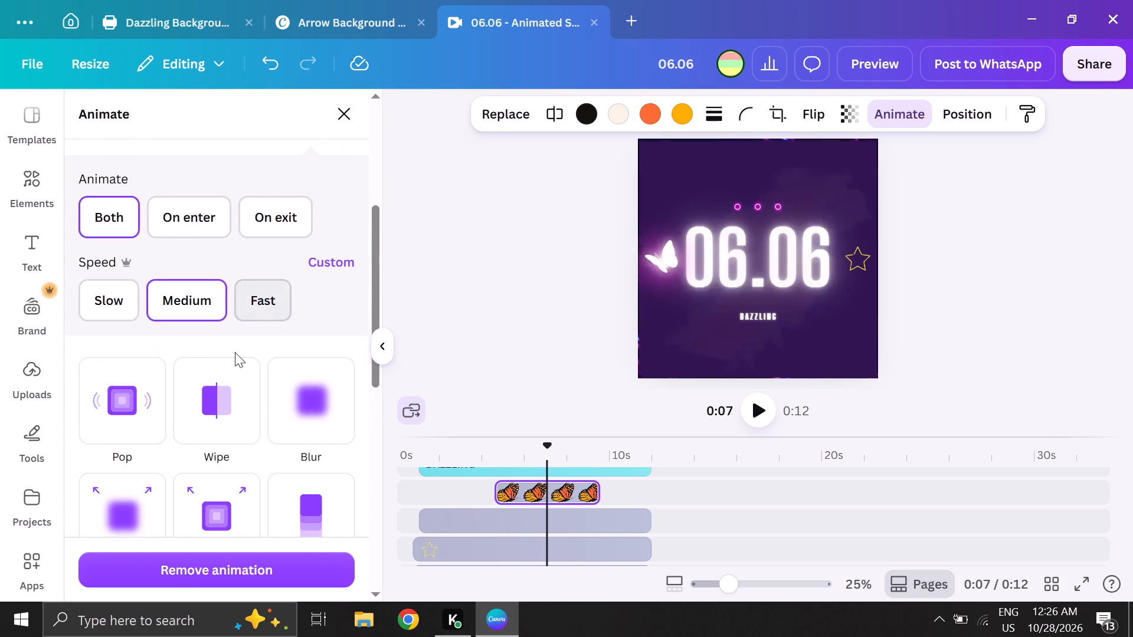
pyautogui.scroll(-3, 235, 352)
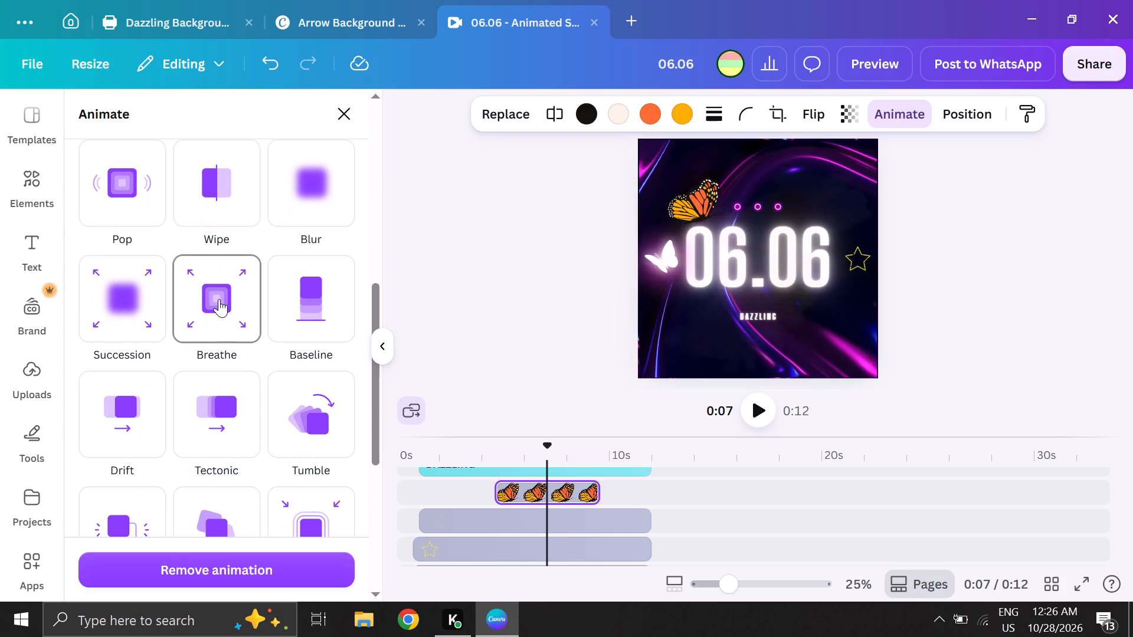
pyautogui.click(318, 335)
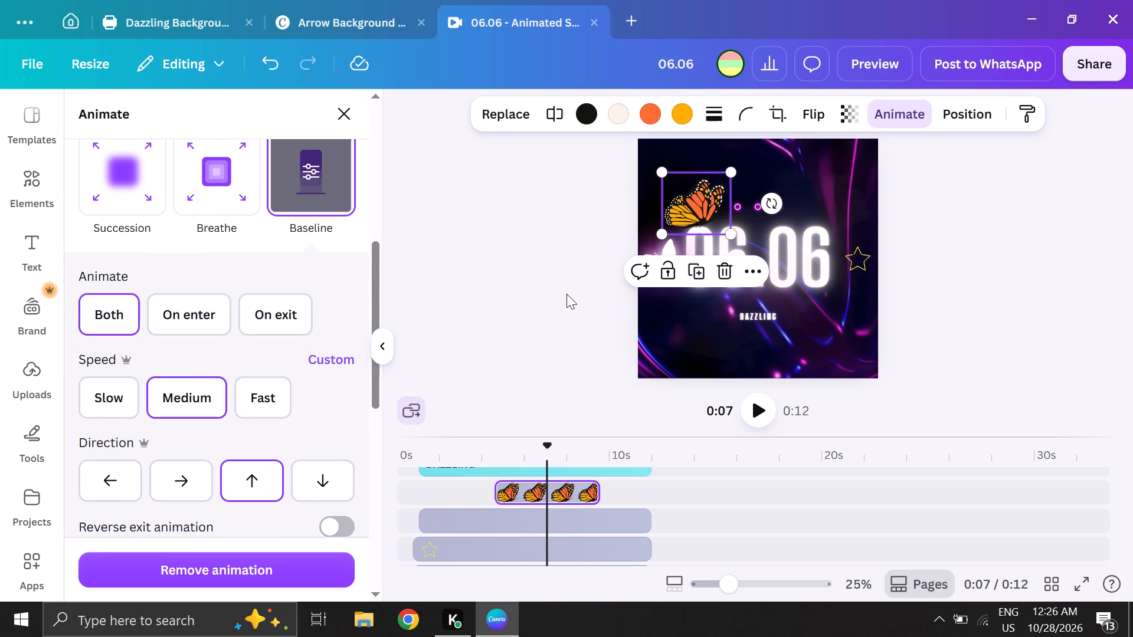
pyautogui.click(557, 370)
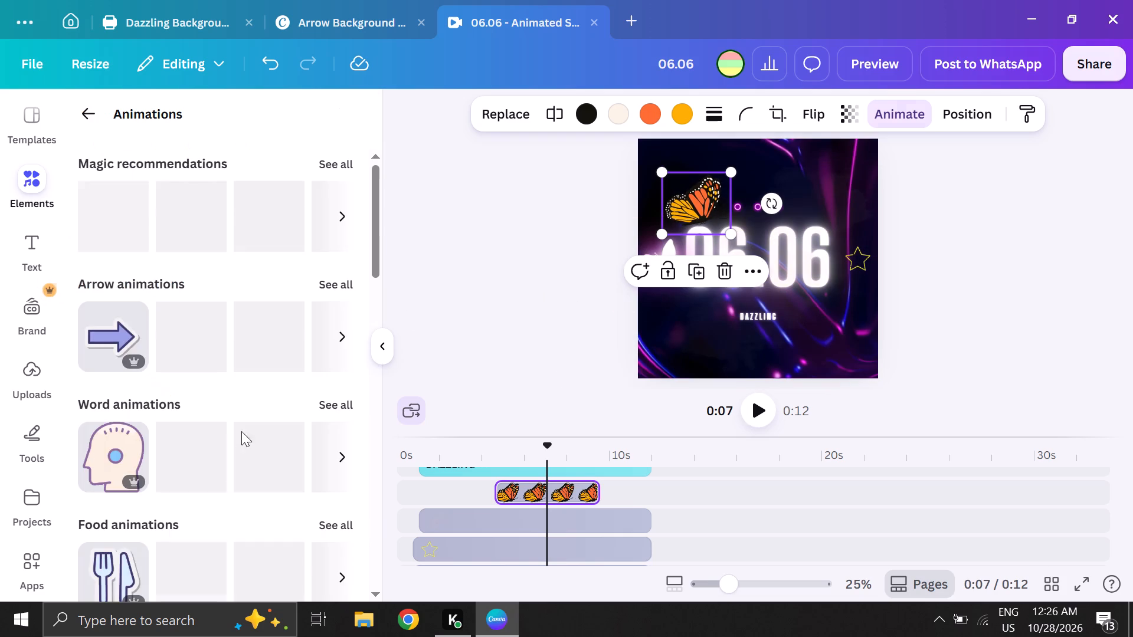
# Play the graphic to the end to review the orange butterfly's animation.
pyautogui.click(753, 420)
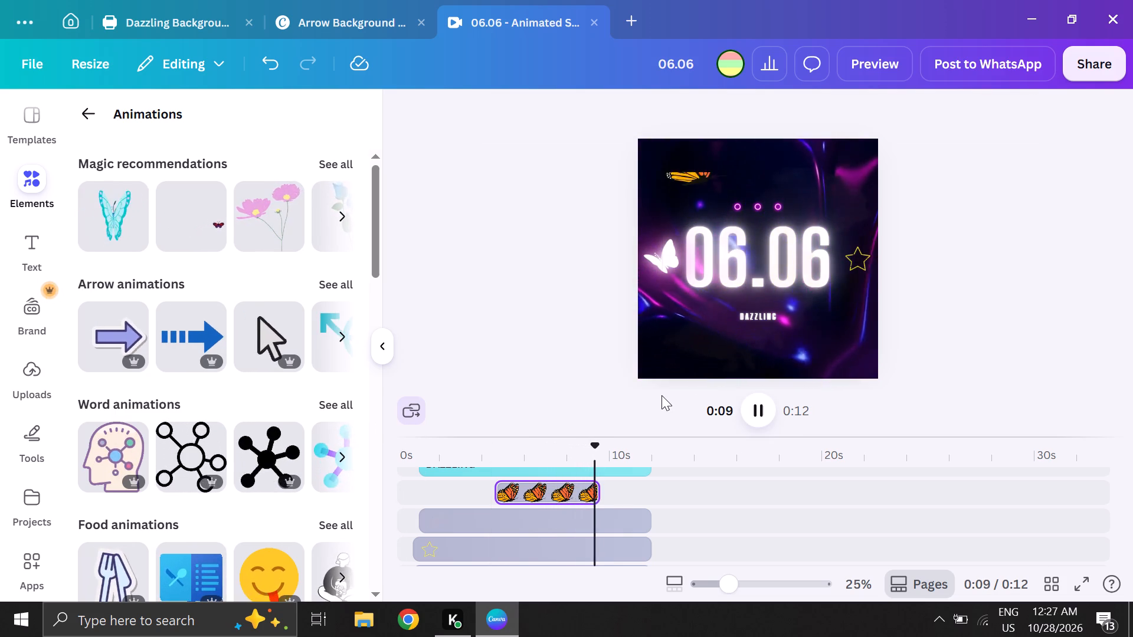
pyautogui.click(755, 400)
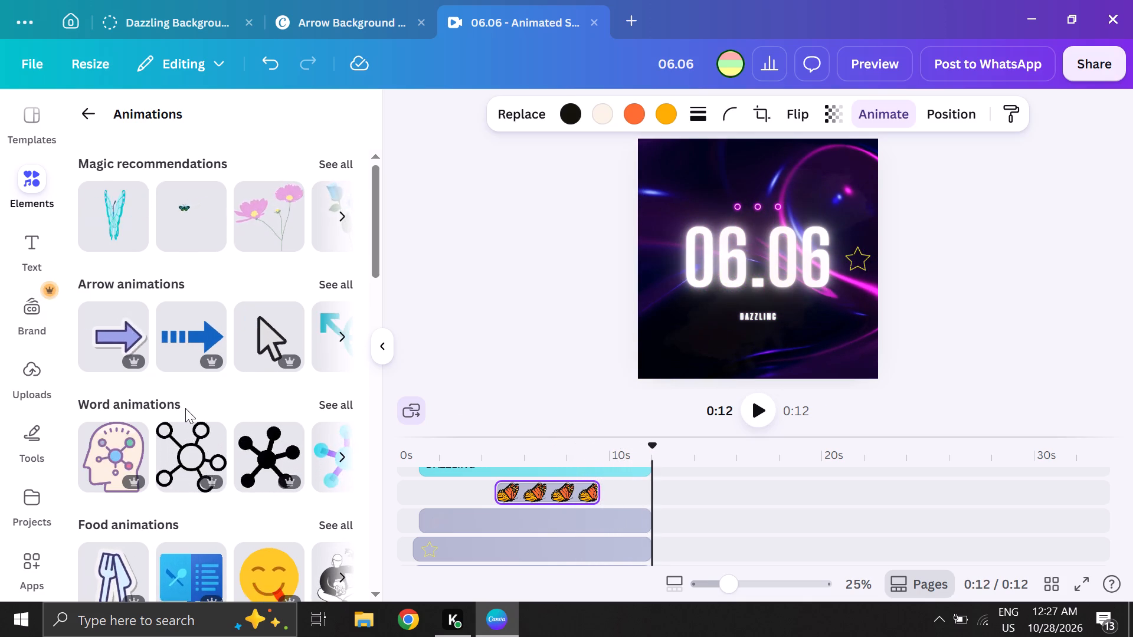
# Browse further through the Animations elements for more animated graphics to add to the design.
pyautogui.scroll(-5, 185, 408)
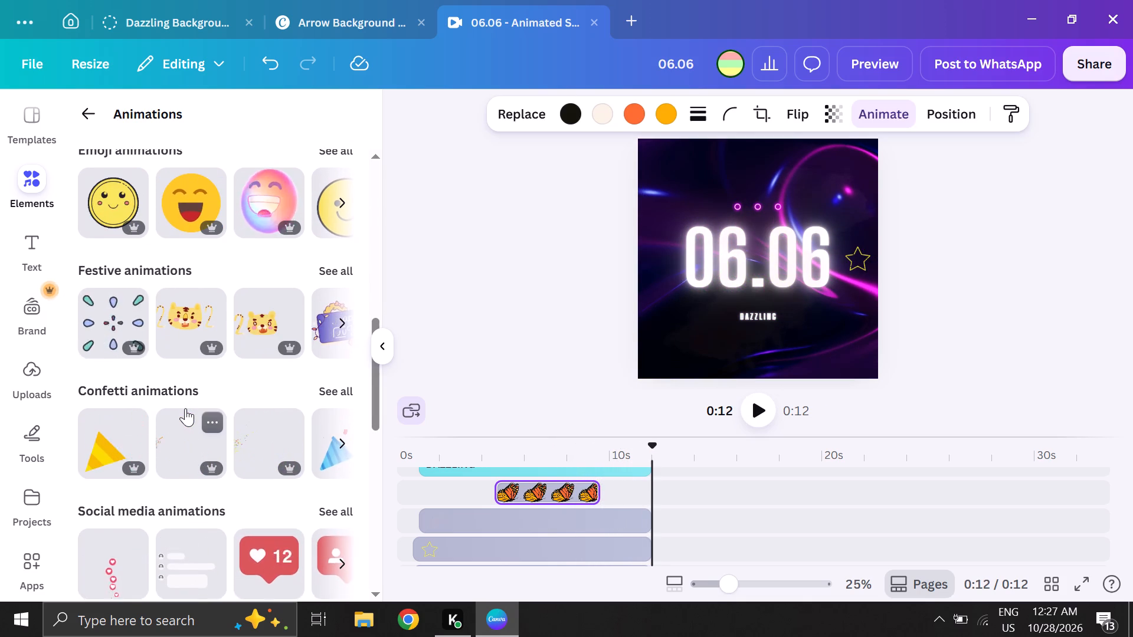
pyautogui.scroll(-6, 185, 408)
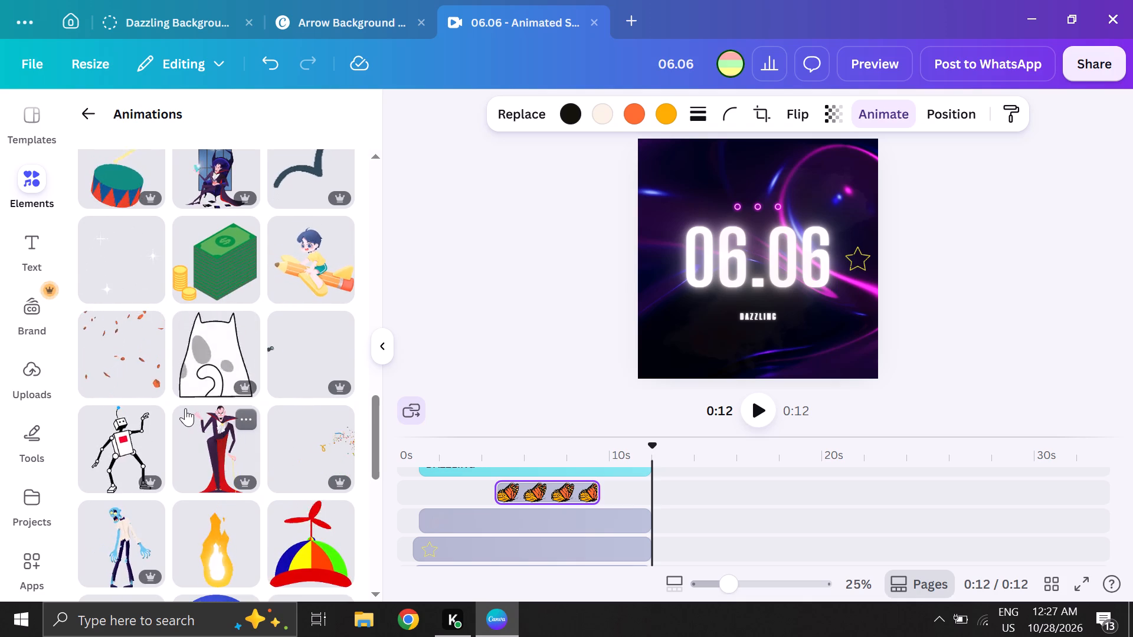
pyautogui.scroll(-2, 185, 408)
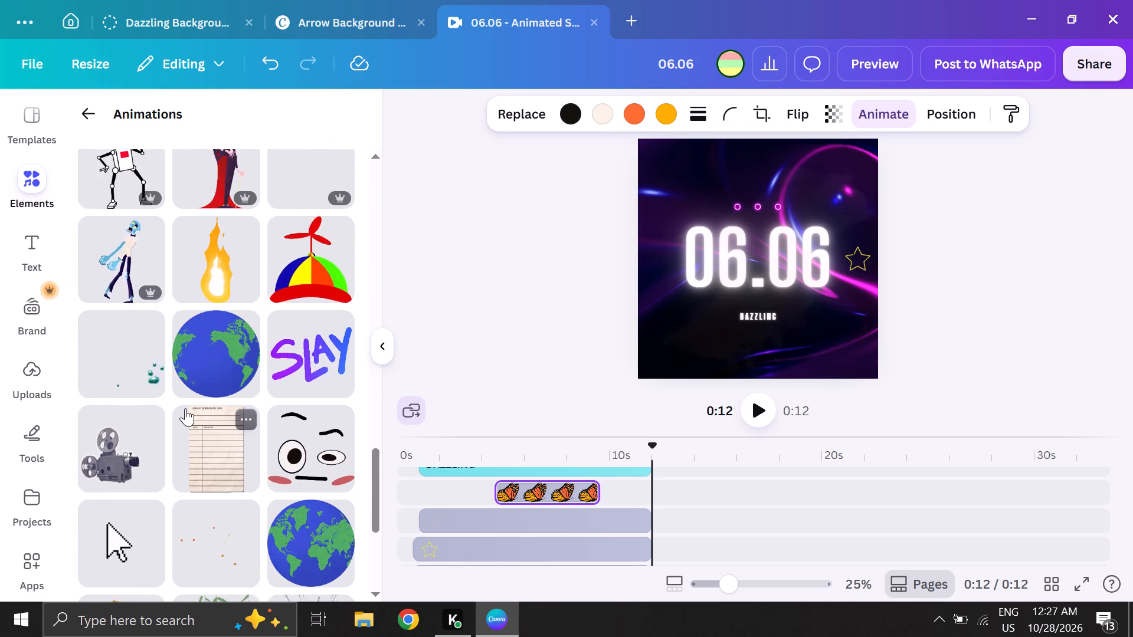
pyautogui.scroll(-3, 185, 408)
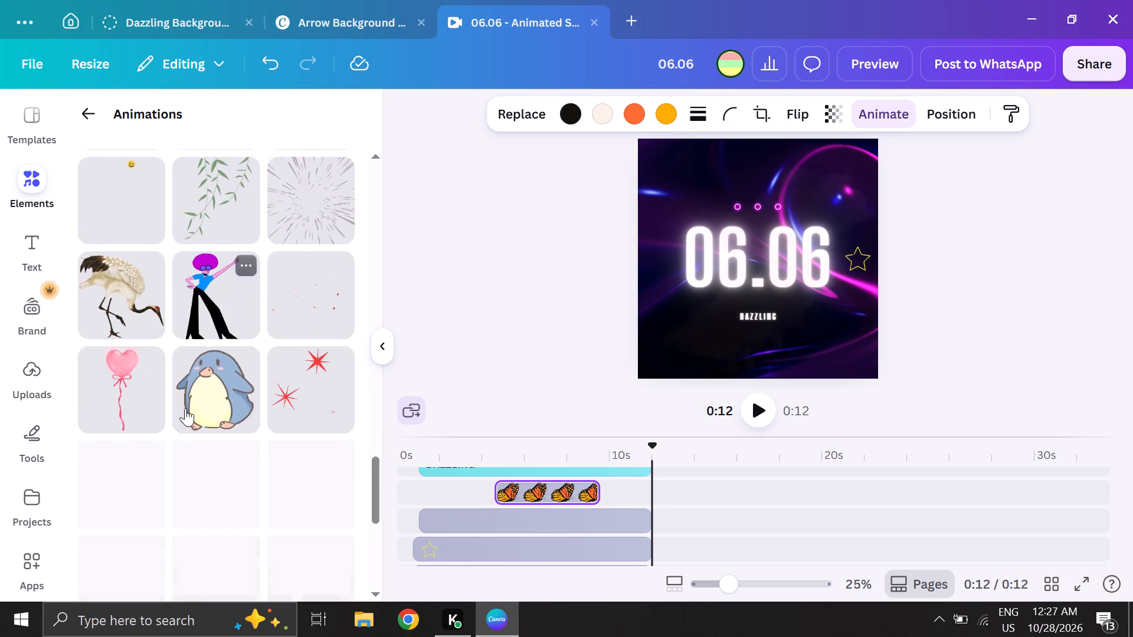
pyautogui.scroll(-1, 185, 408)
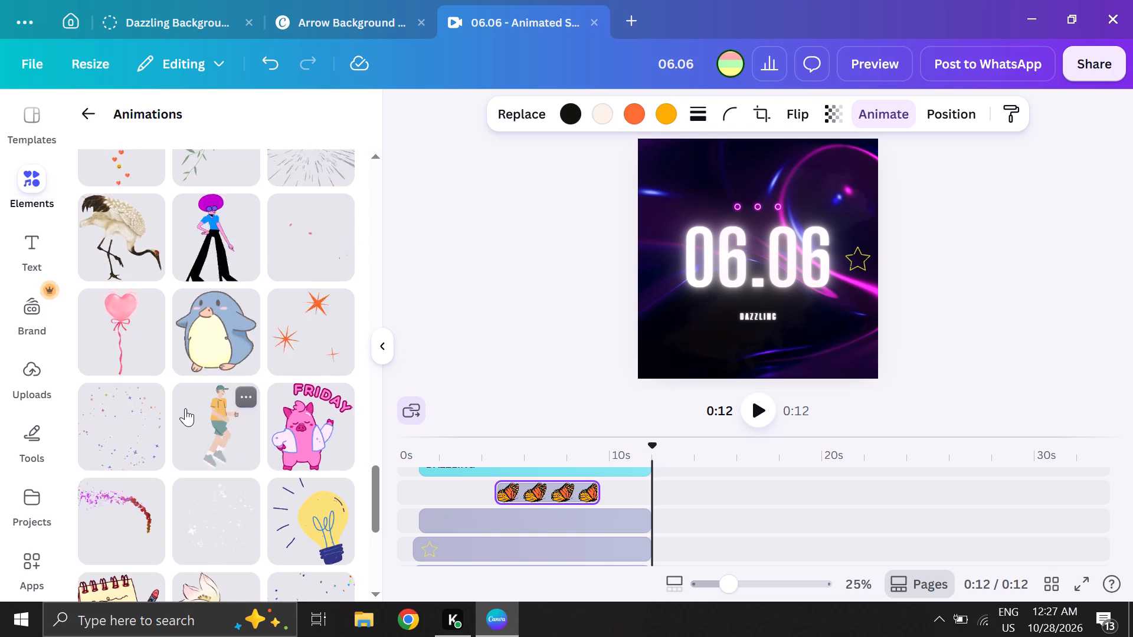
pyautogui.scroll(-2, 185, 408)
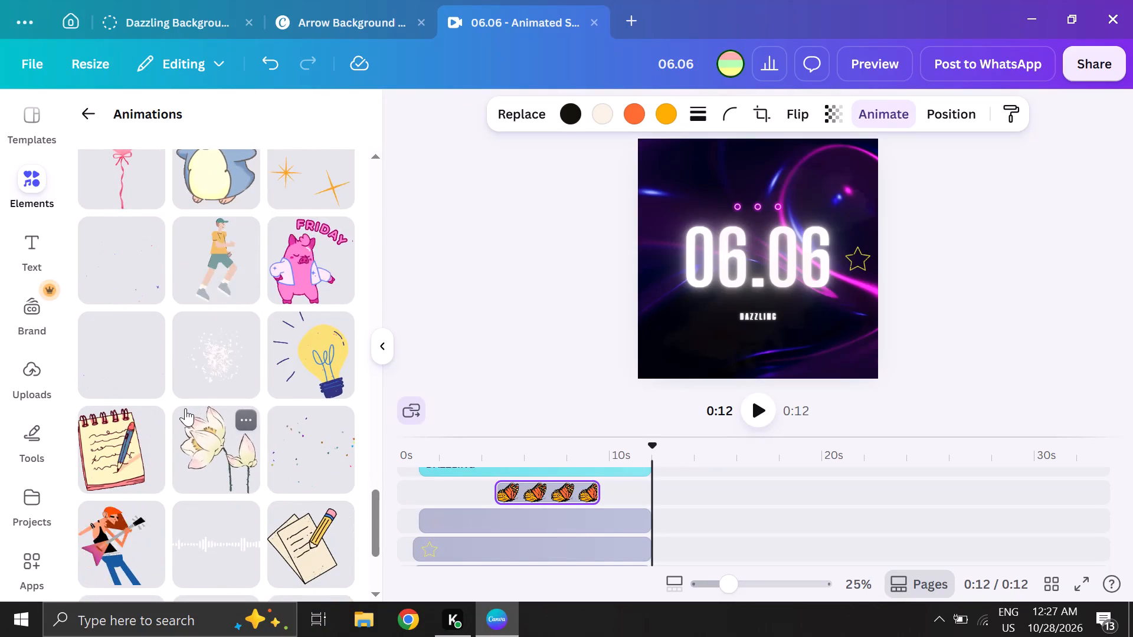
# Look through more of the Animations elements for another animated graphic that suits the design.
pyautogui.scroll(-4, 185, 408)
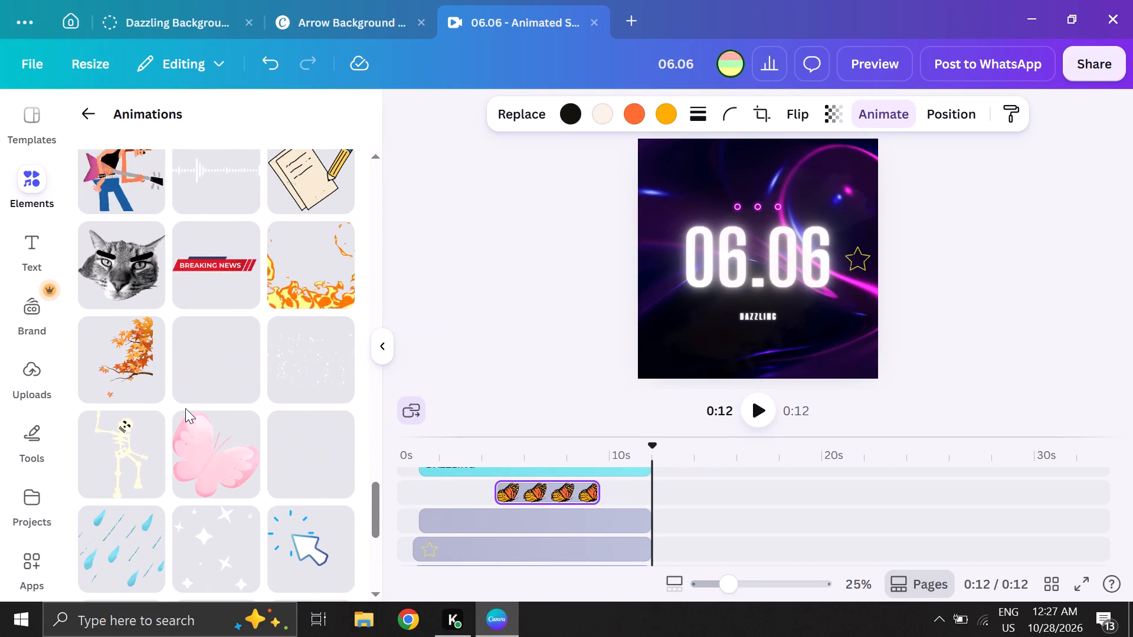
pyautogui.scroll(-2, 185, 408)
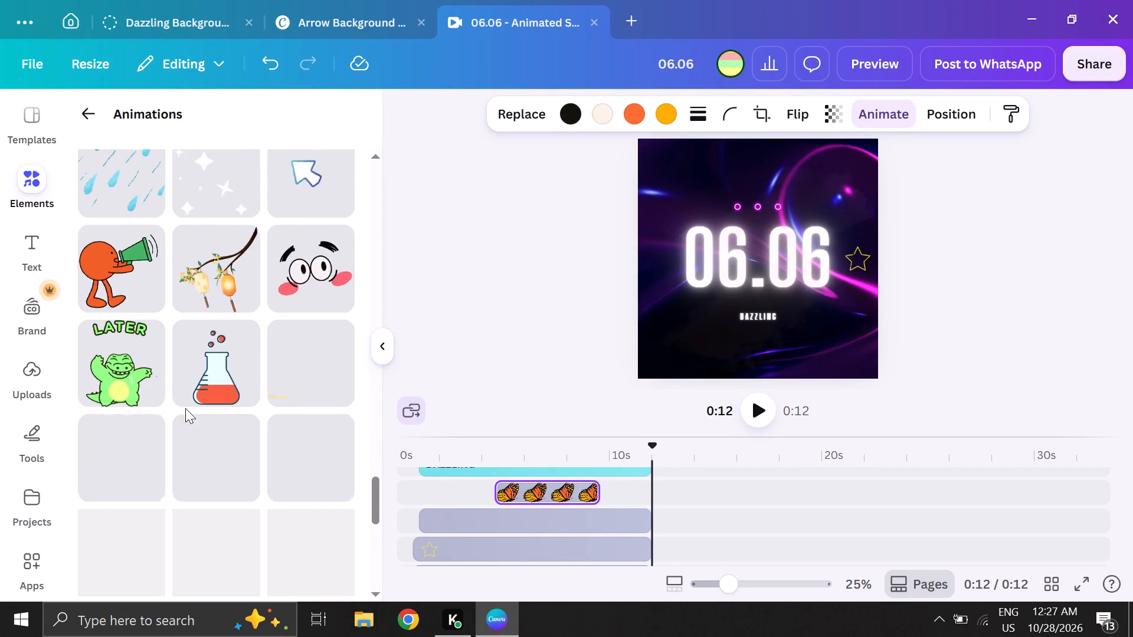
pyautogui.scroll(-2, 185, 408)
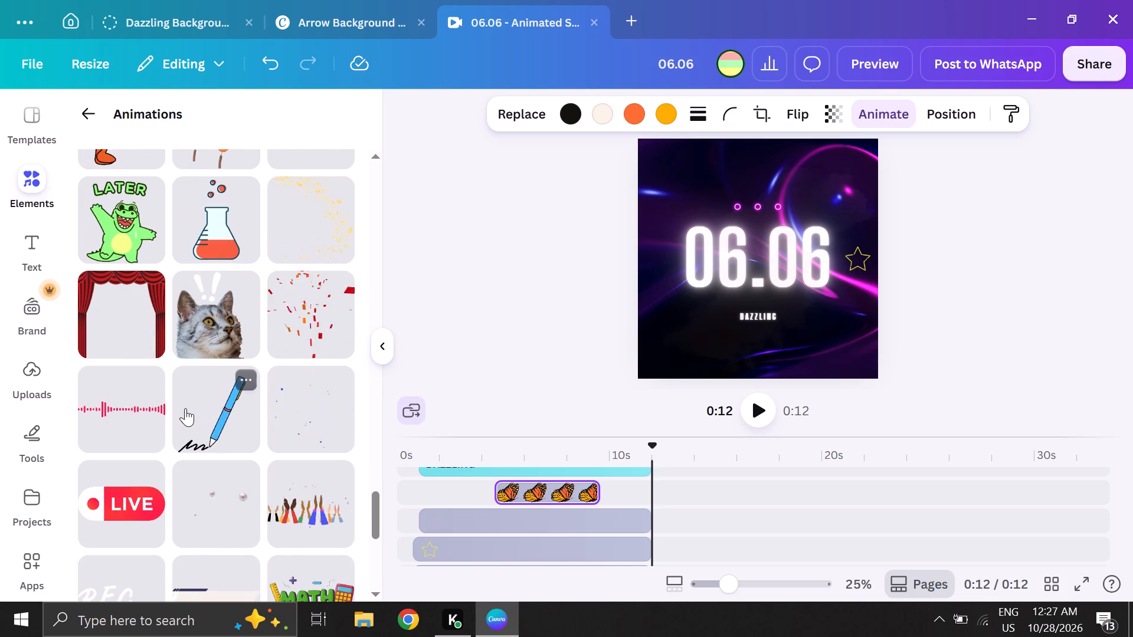
pyautogui.scroll(-2, 185, 408)
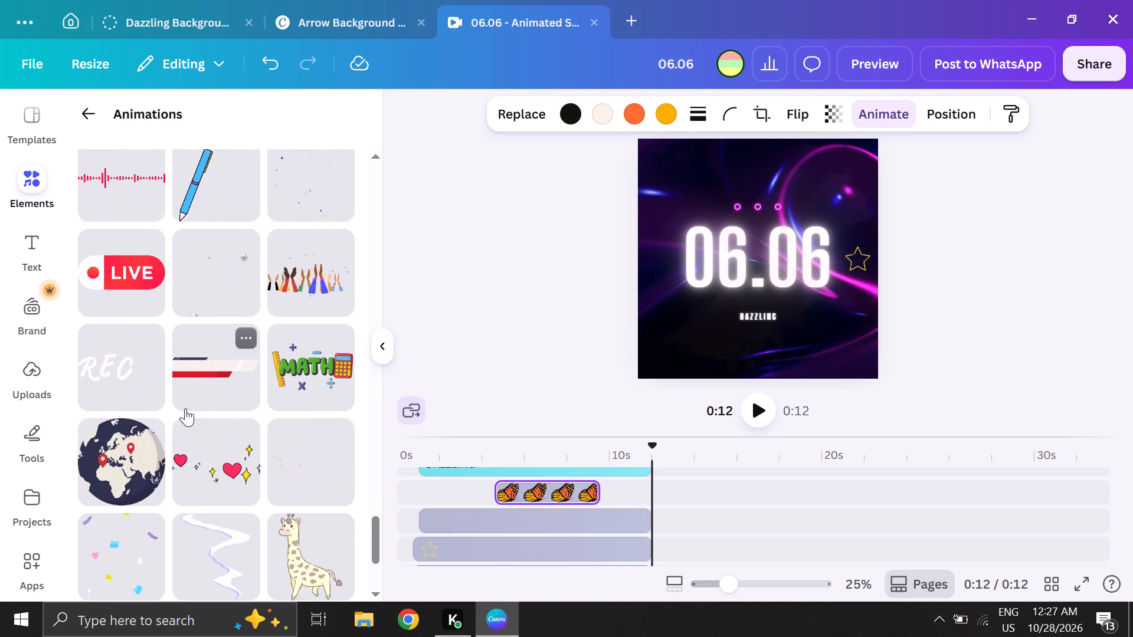
# Set up the graphic's download as an MP4 Video, trying 1440 x 1440 px quality before settling on 1080 x 1080 px.
pyautogui.click(1115, 58)
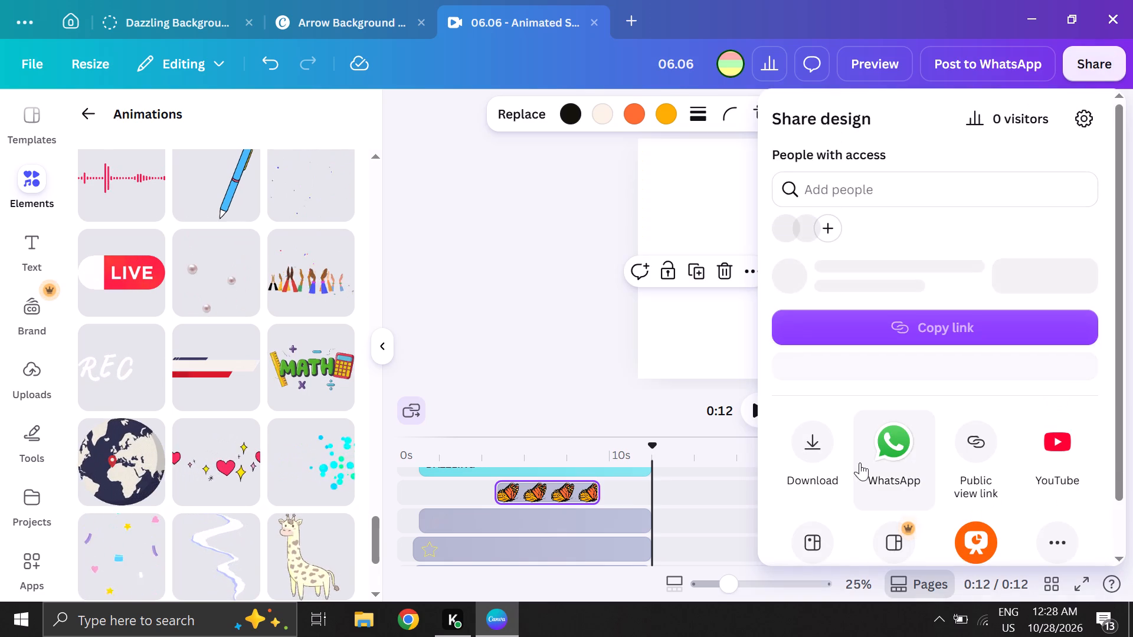
pyautogui.click(830, 455)
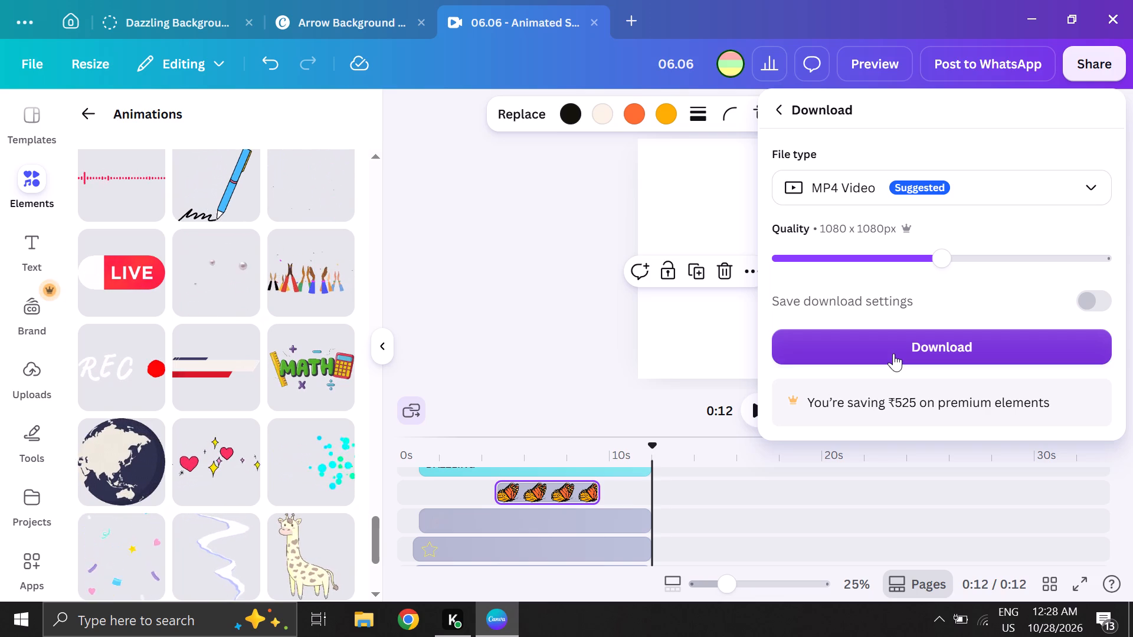
pyautogui.moveTo(939, 265); pyautogui.dragTo(1079, 252)
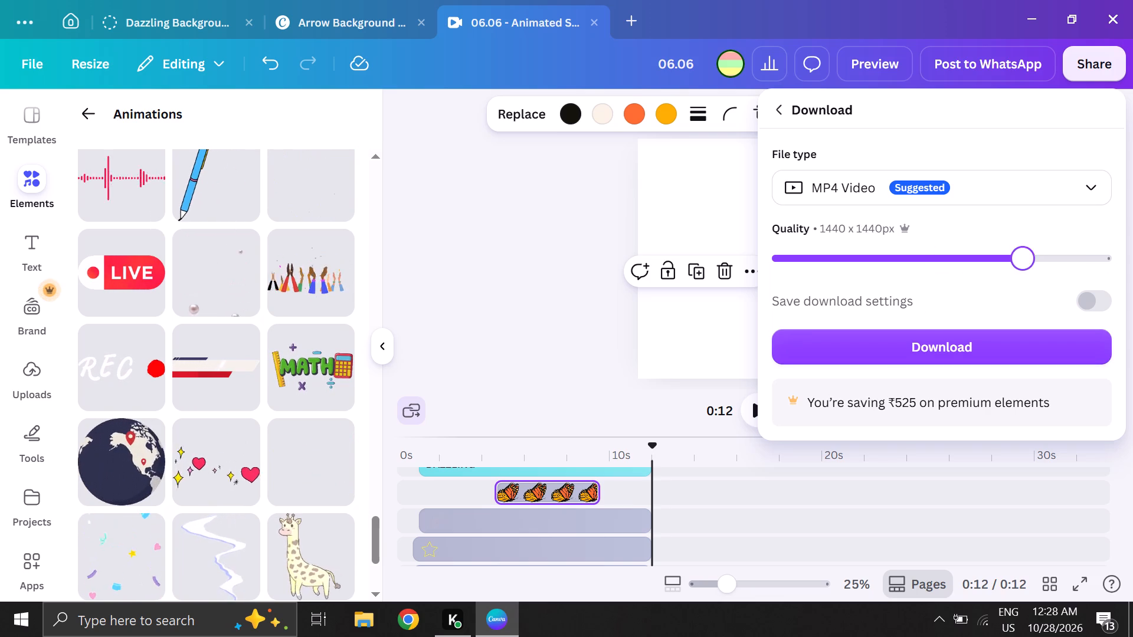
pyautogui.moveTo(1079, 252); pyautogui.dragTo(918, 264)
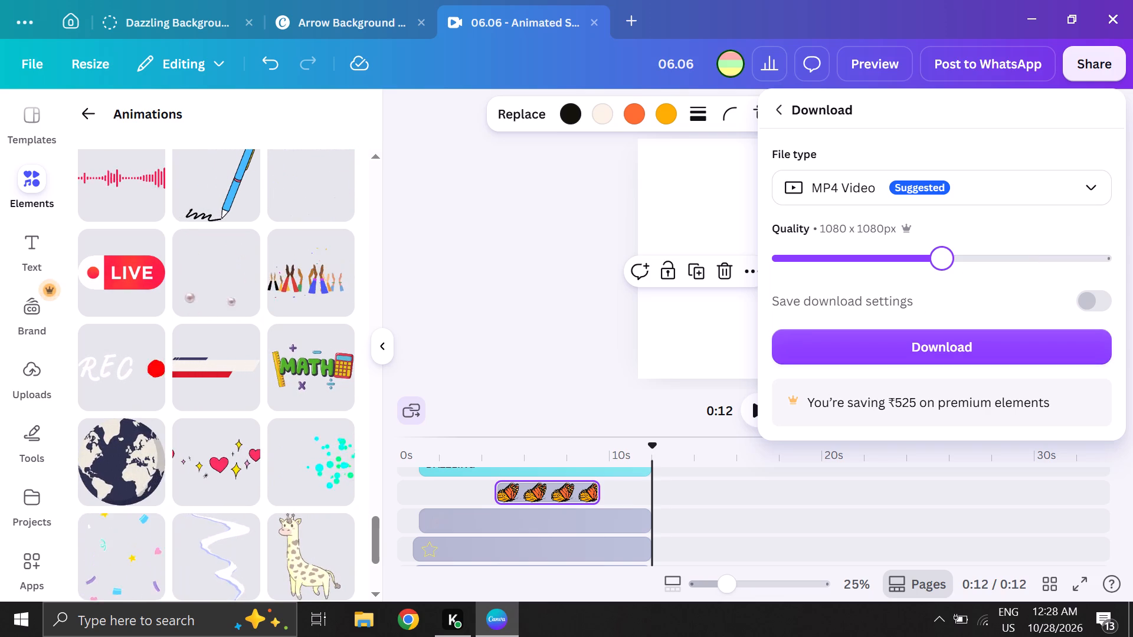
# Download the 06.06 graphic as an MP4 video at 1080 x 1080px quality.
pyautogui.moveTo(918, 264); pyautogui.dragTo(909, 257)
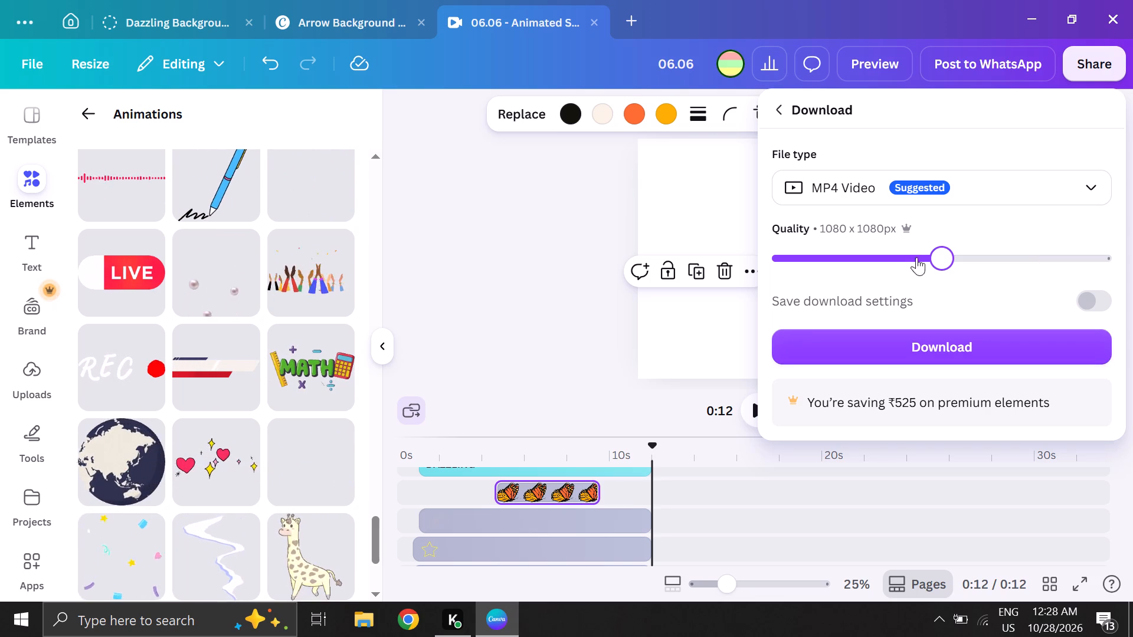
pyautogui.click(915, 257)
pyautogui.click(900, 350)
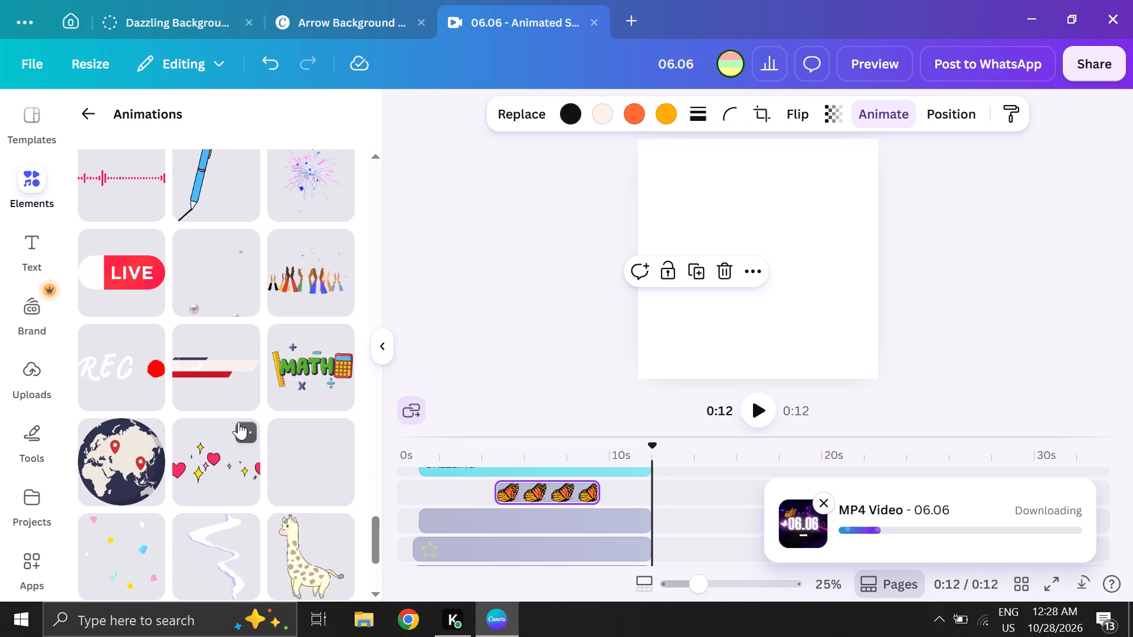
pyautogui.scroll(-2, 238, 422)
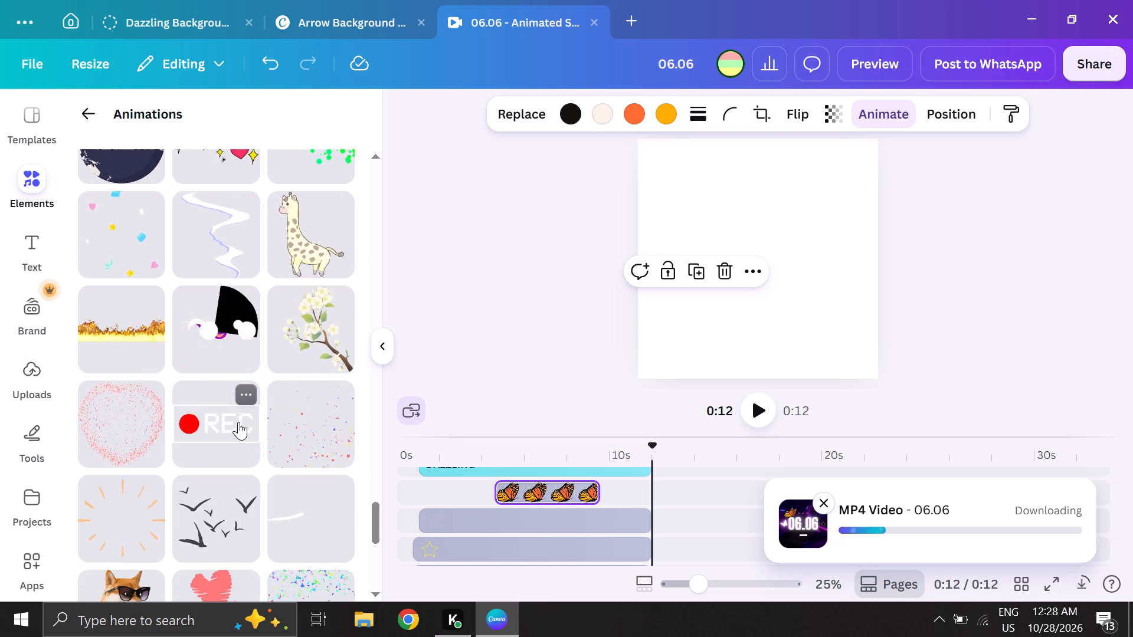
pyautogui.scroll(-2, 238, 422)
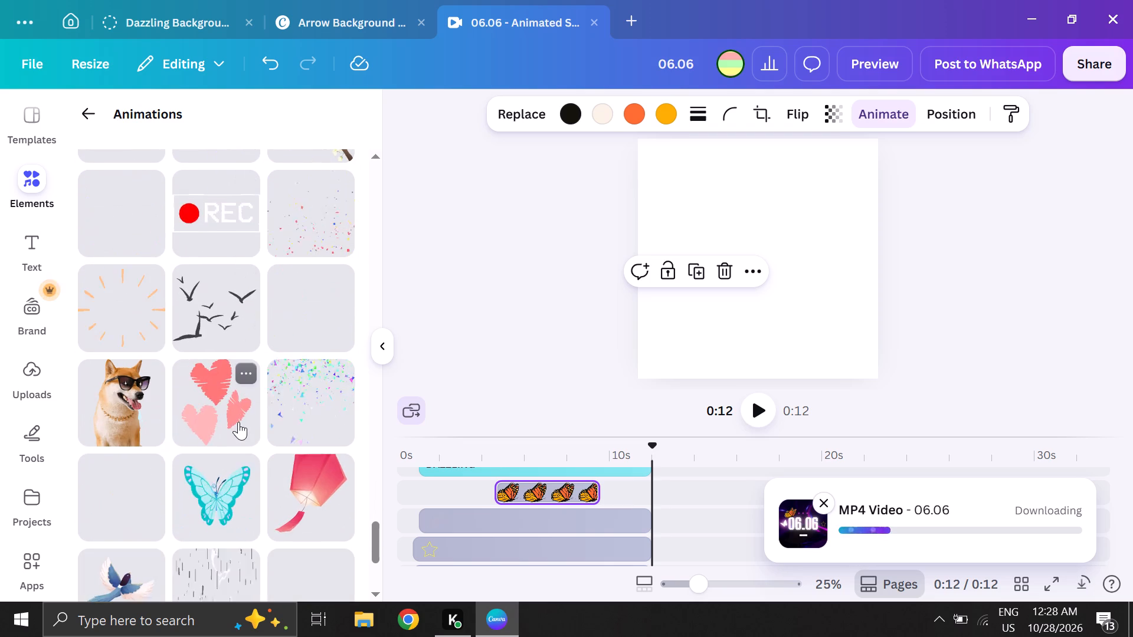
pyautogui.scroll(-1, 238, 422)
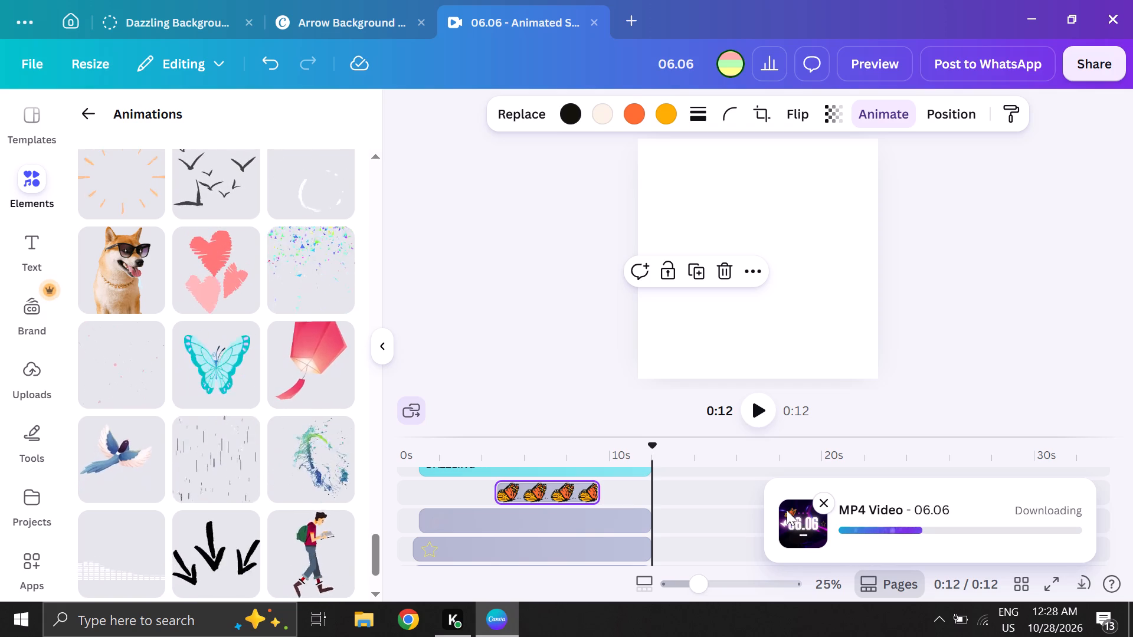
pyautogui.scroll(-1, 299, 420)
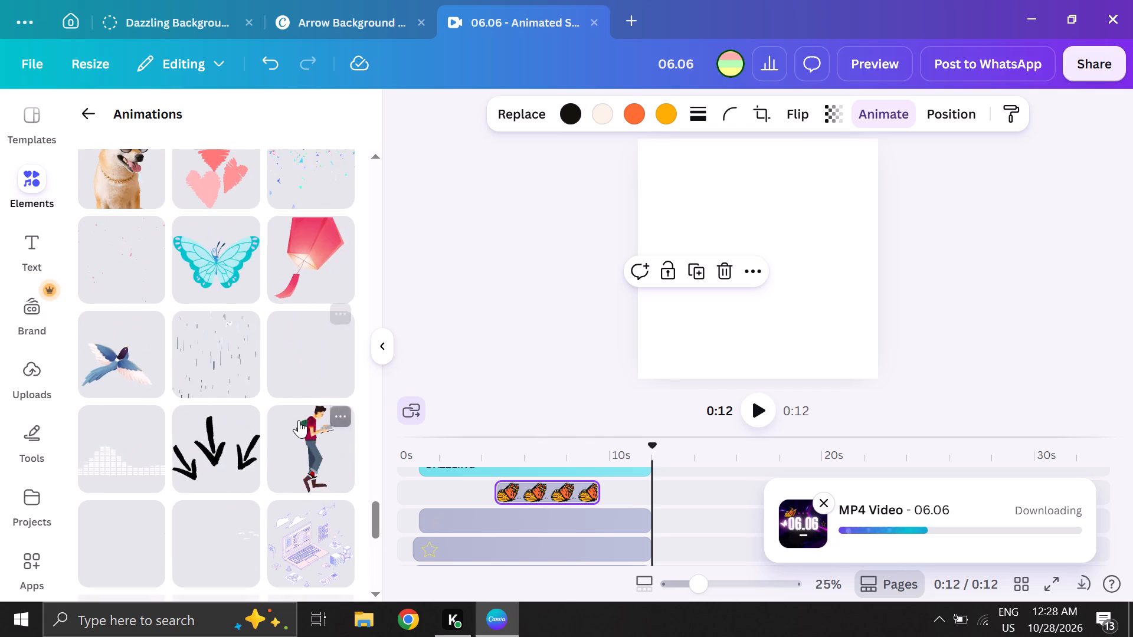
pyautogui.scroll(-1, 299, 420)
# Create a new blank Desktop Wallpaper design.
pyautogui.click(624, 9)
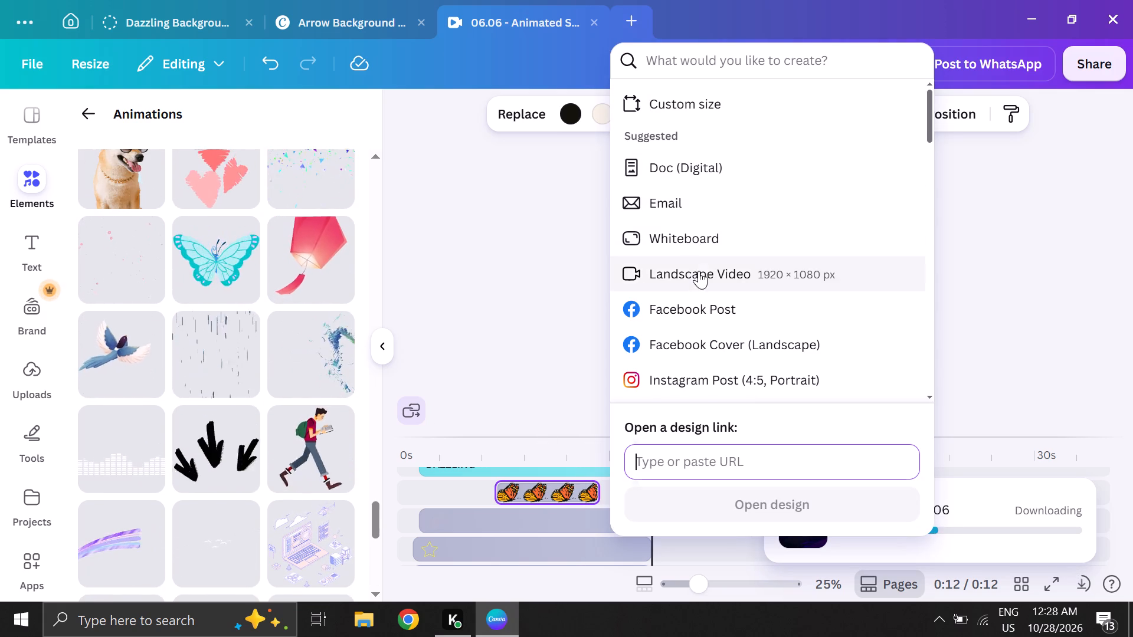
pyautogui.scroll(-4, 699, 271)
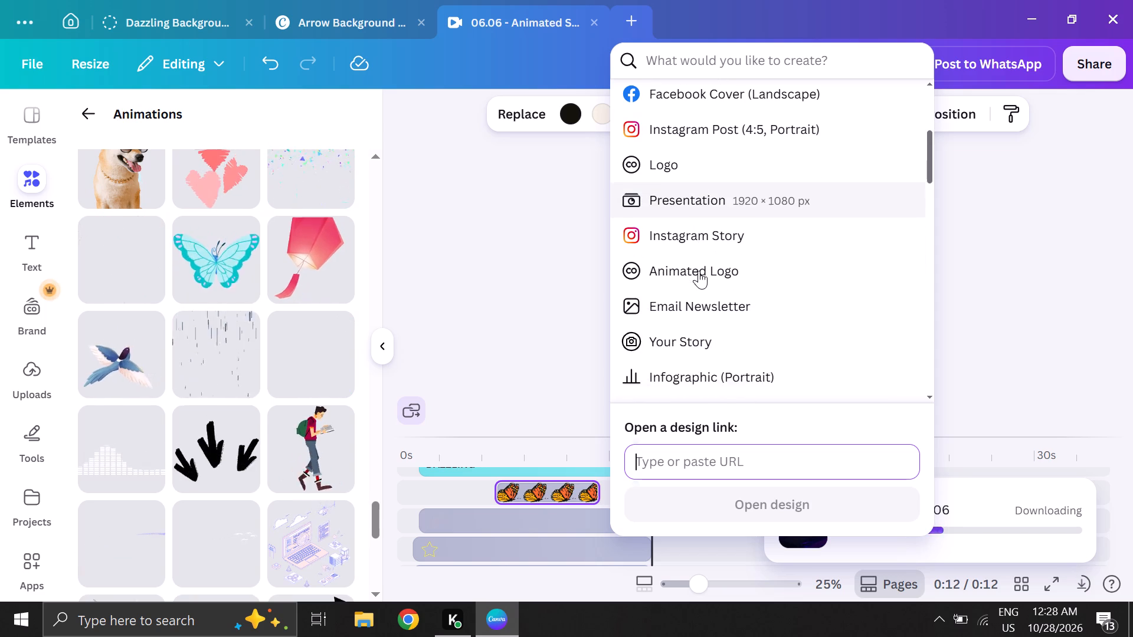
pyautogui.scroll(-2, 699, 271)
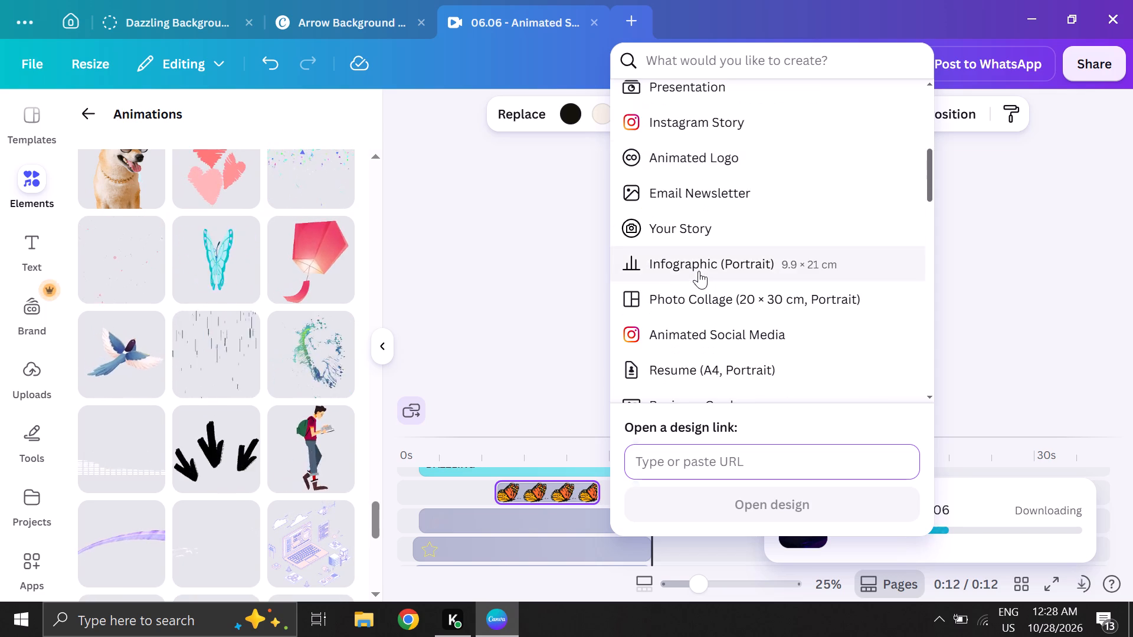
pyautogui.scroll(-4, 699, 271)
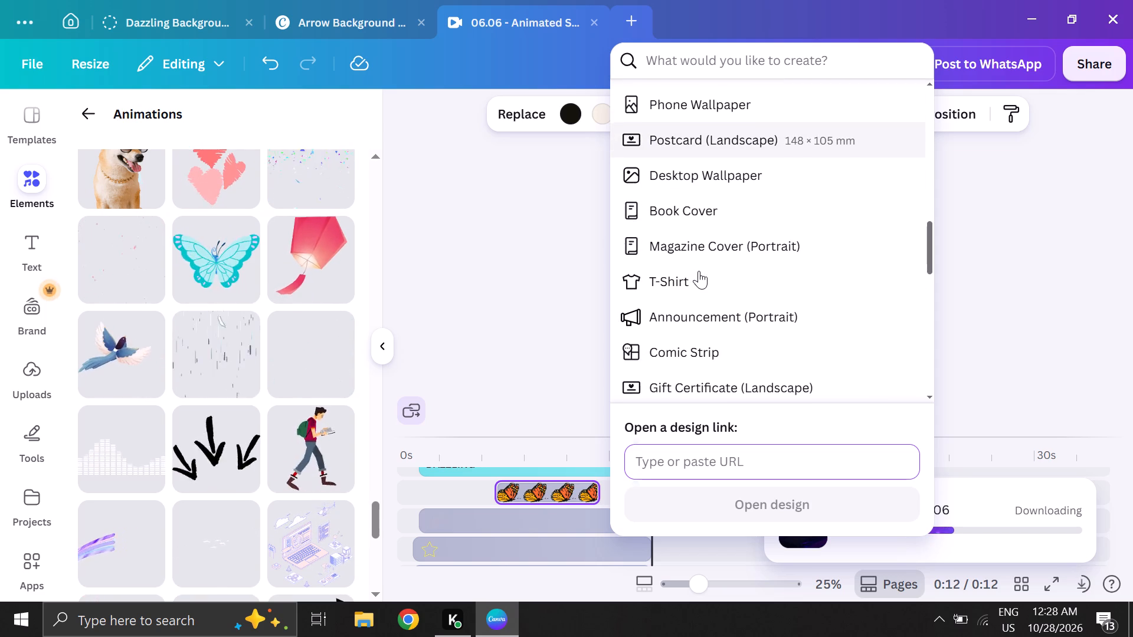
pyautogui.scroll(-1, 699, 271)
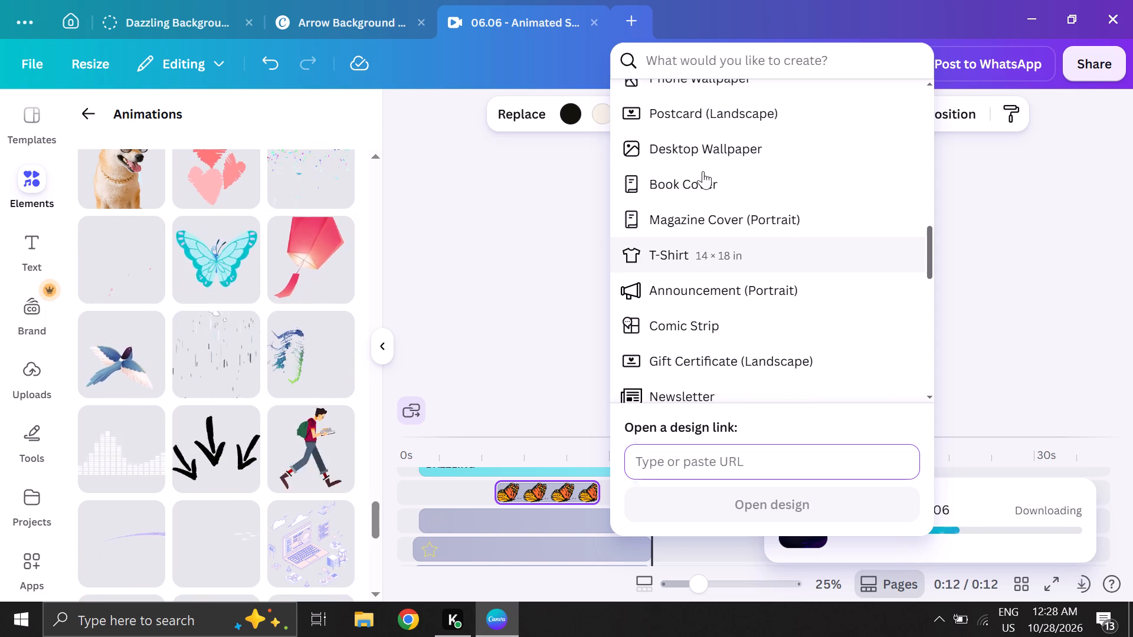
pyautogui.click(702, 152)
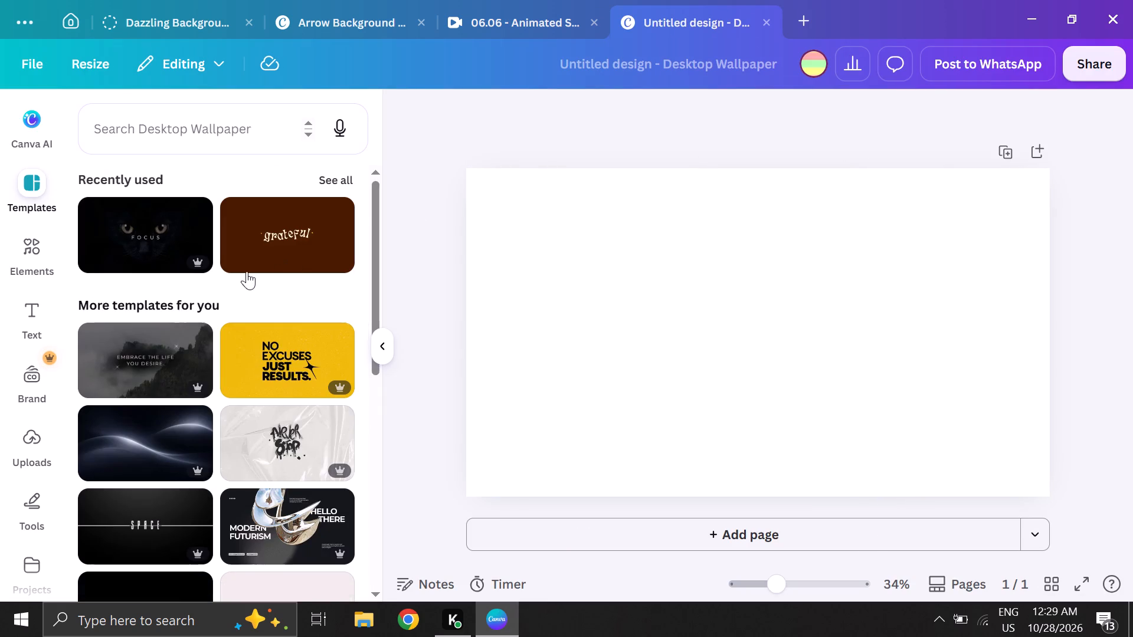
# Apply the dark template with glowing blue-white waves to the blank wallpaper page and look through the similar templates.
pyautogui.scroll(-1, 236, 275)
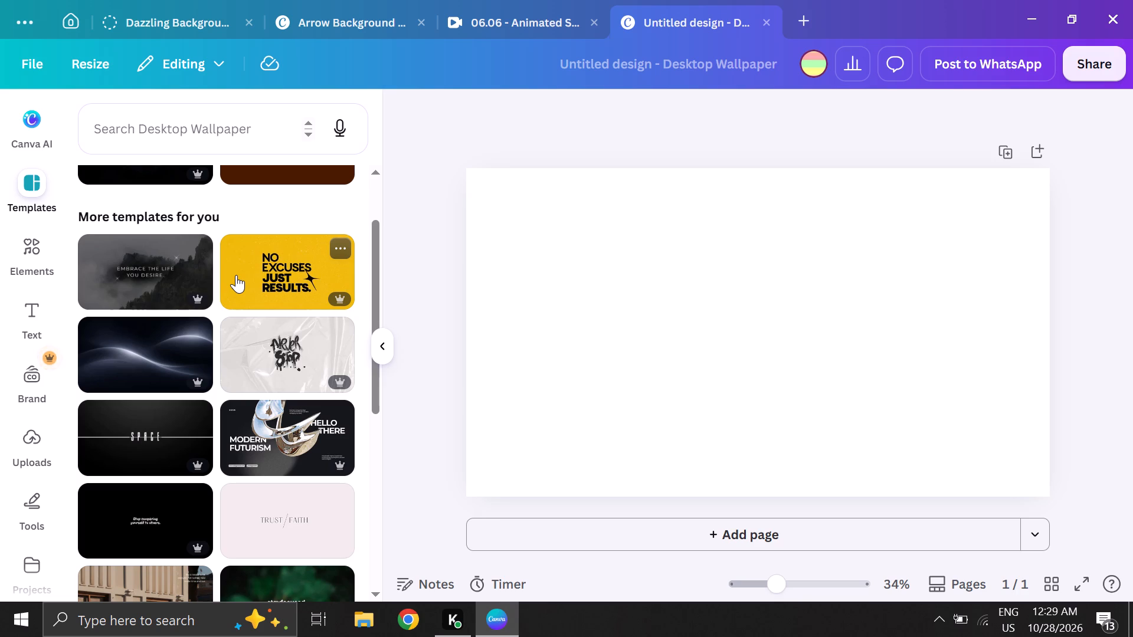
pyautogui.click(156, 336)
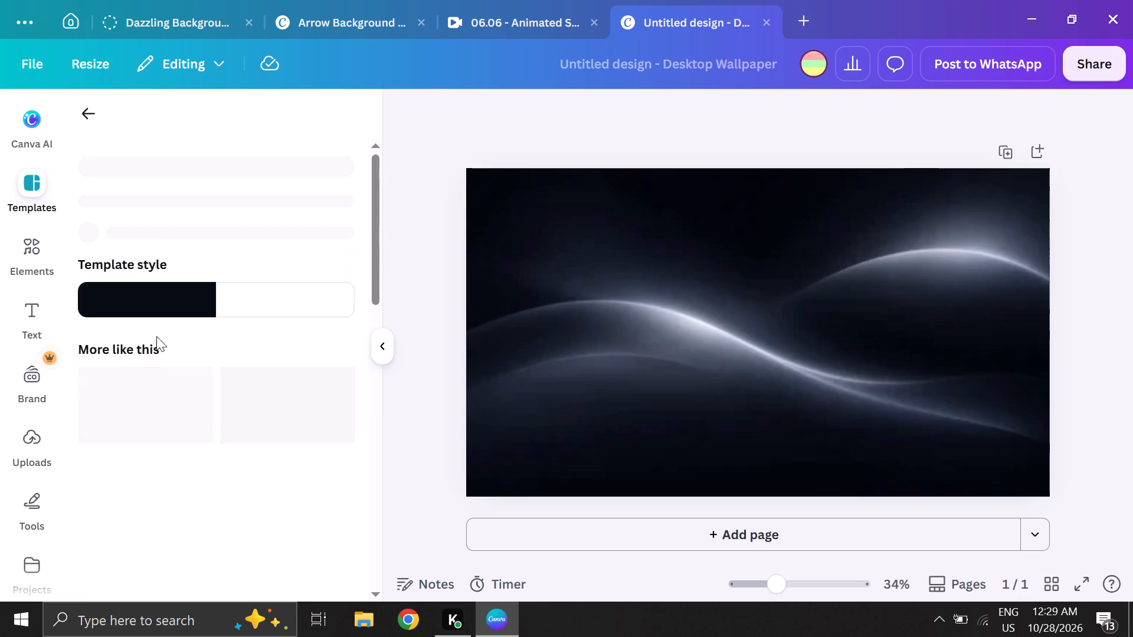
pyautogui.scroll(-1, 294, 405)
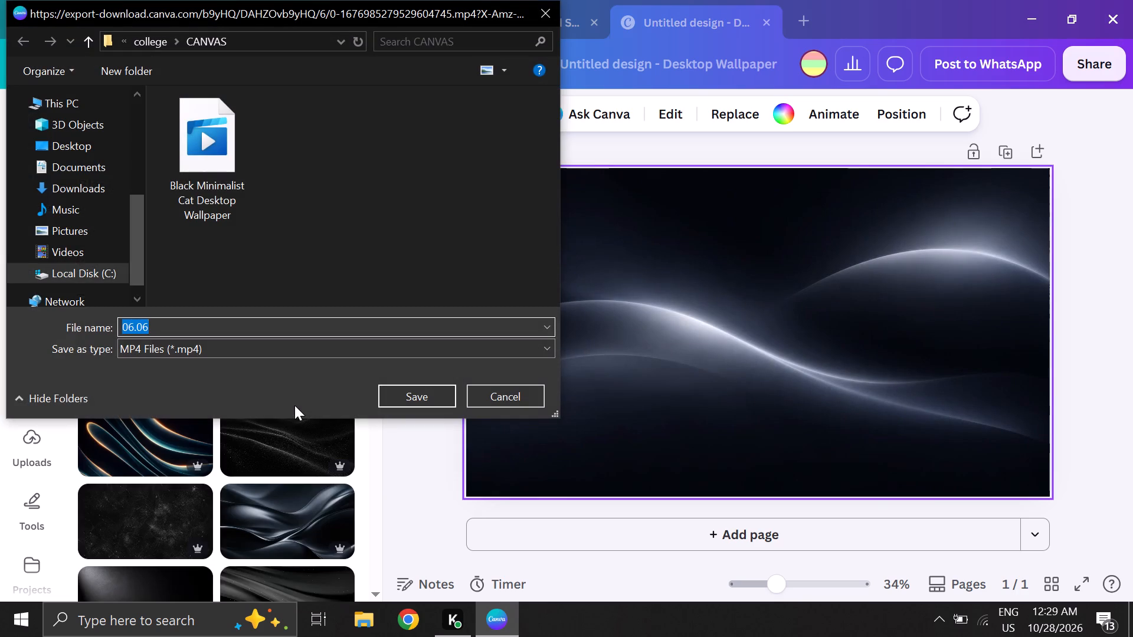
# Save the exported MP4 as 06.06 in the CANVAS folder inside college.
pyautogui.click(421, 388)
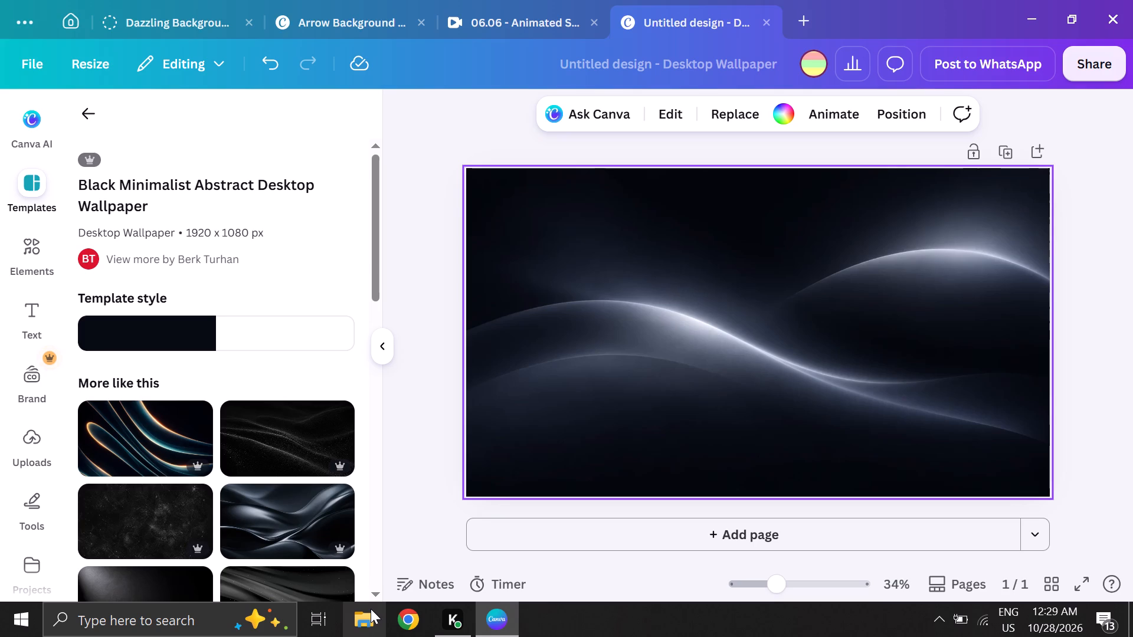
# Switch to File Explorer and play the exported 06.06 video from the college CANVAS folder, closing both windows when done.
pyautogui.doubleClick(371, 609)
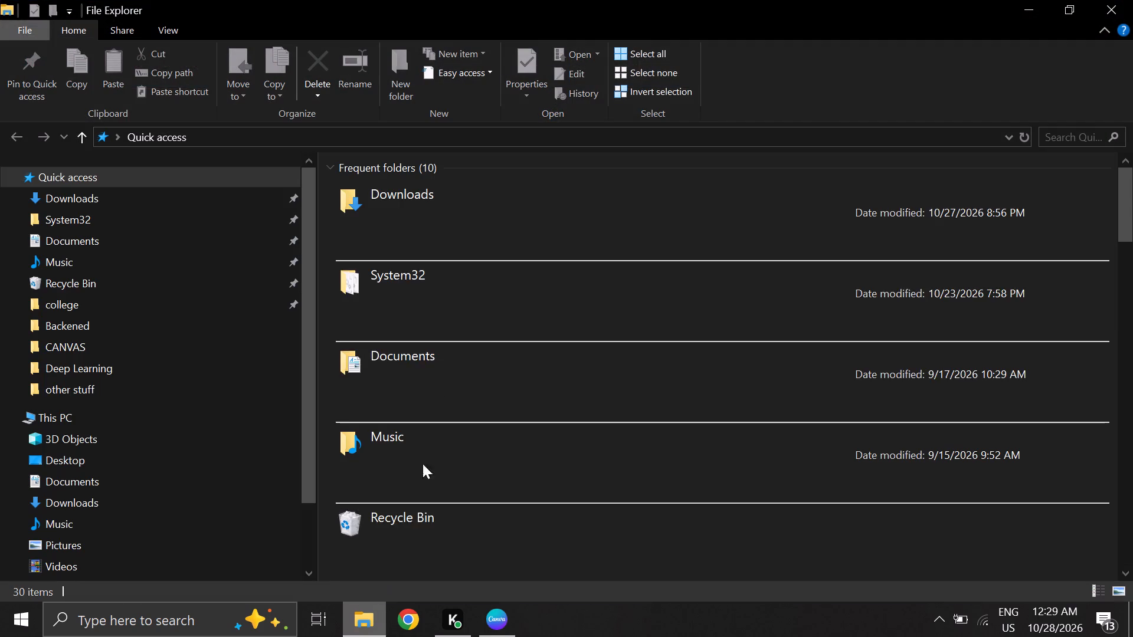
pyautogui.click(204, 197)
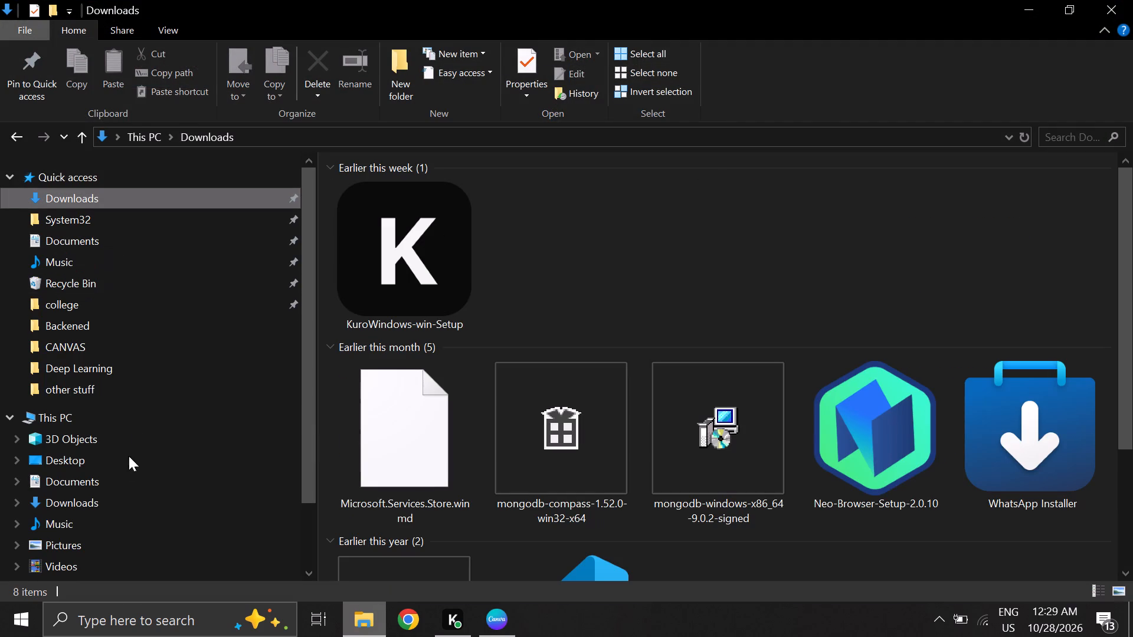
pyautogui.scroll(-2, 135, 360)
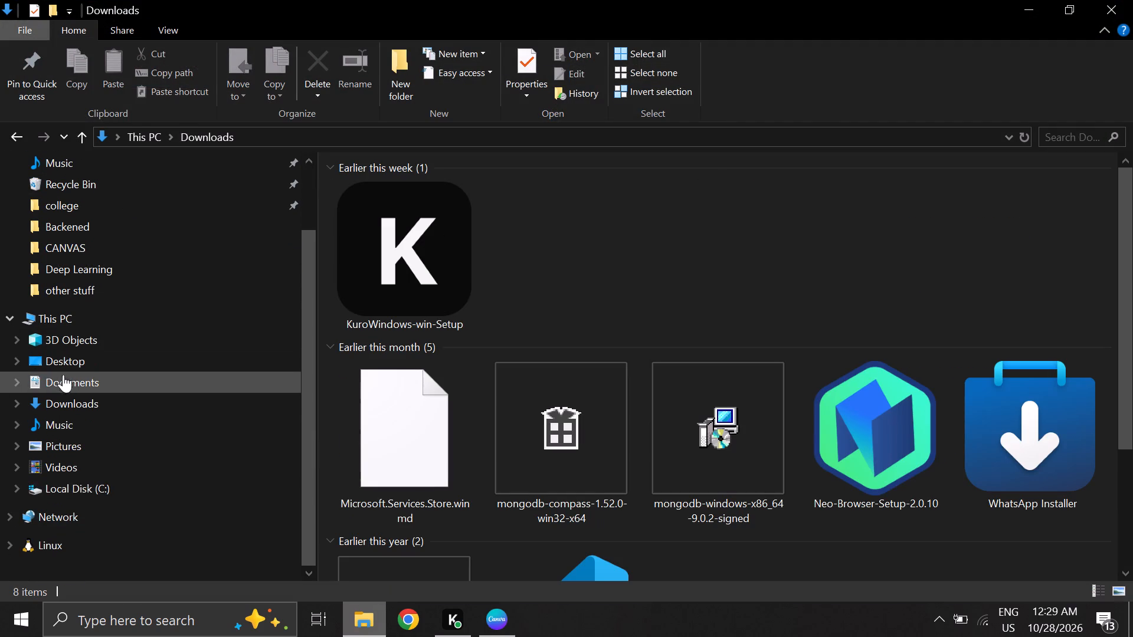
pyautogui.scroll(4, 87, 445)
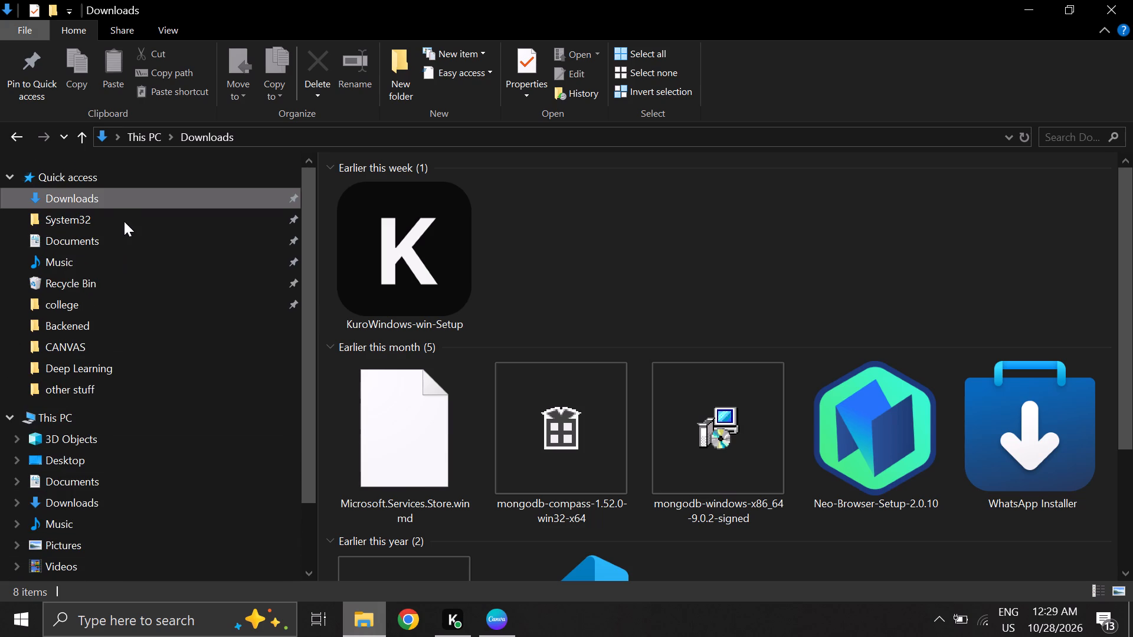
pyautogui.doubleClick(119, 299)
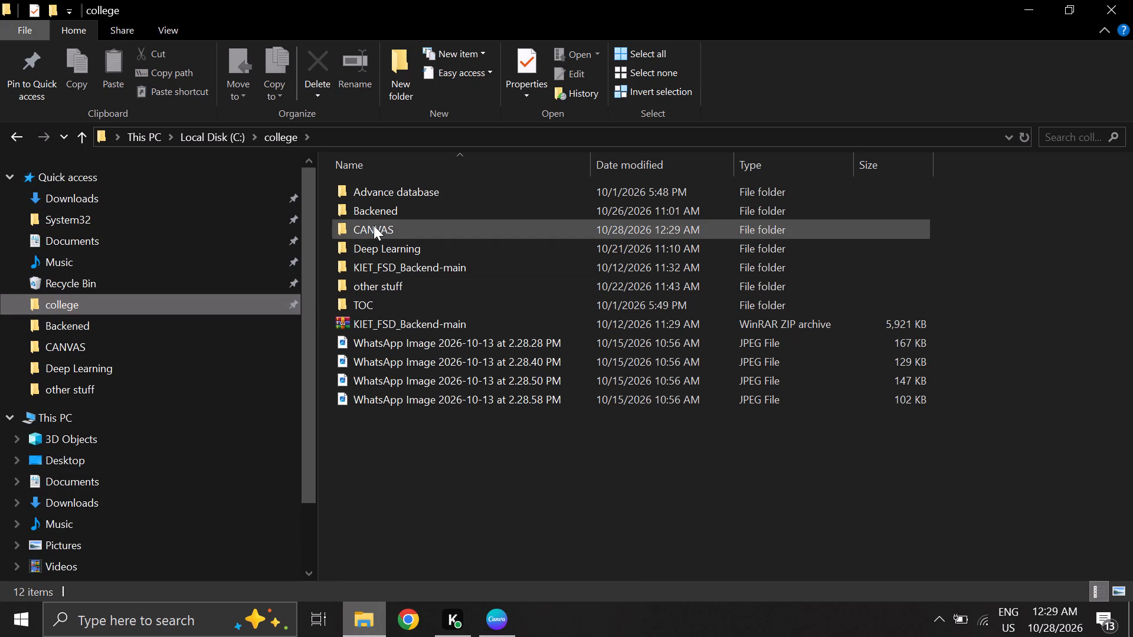
pyautogui.doubleClick(373, 225)
pyautogui.doubleClick(414, 241)
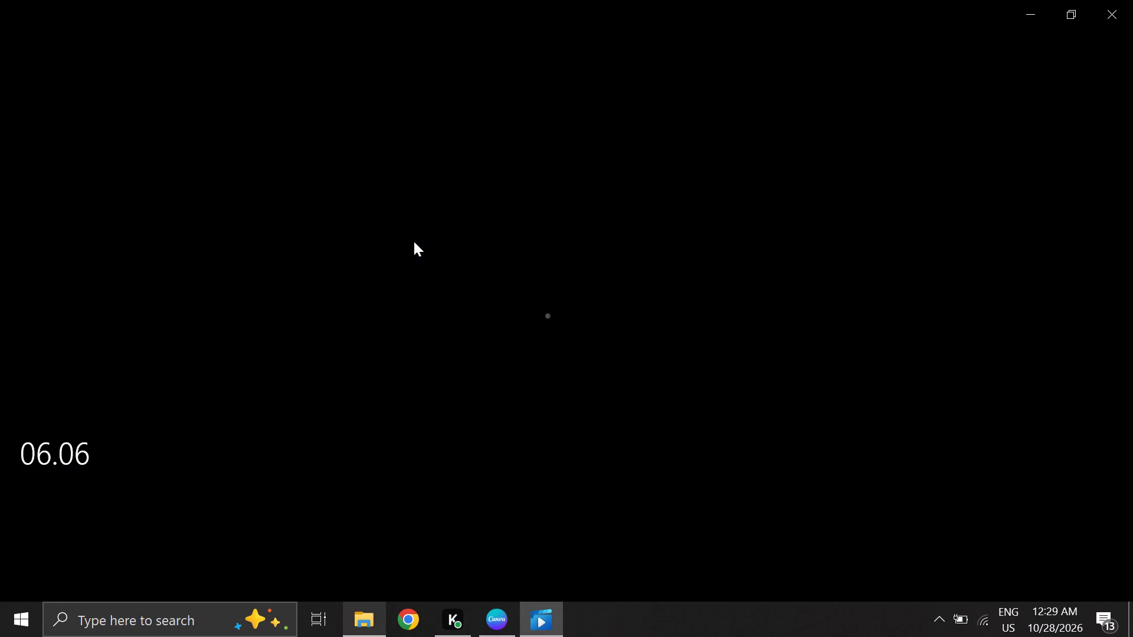
pyautogui.click(414, 241)
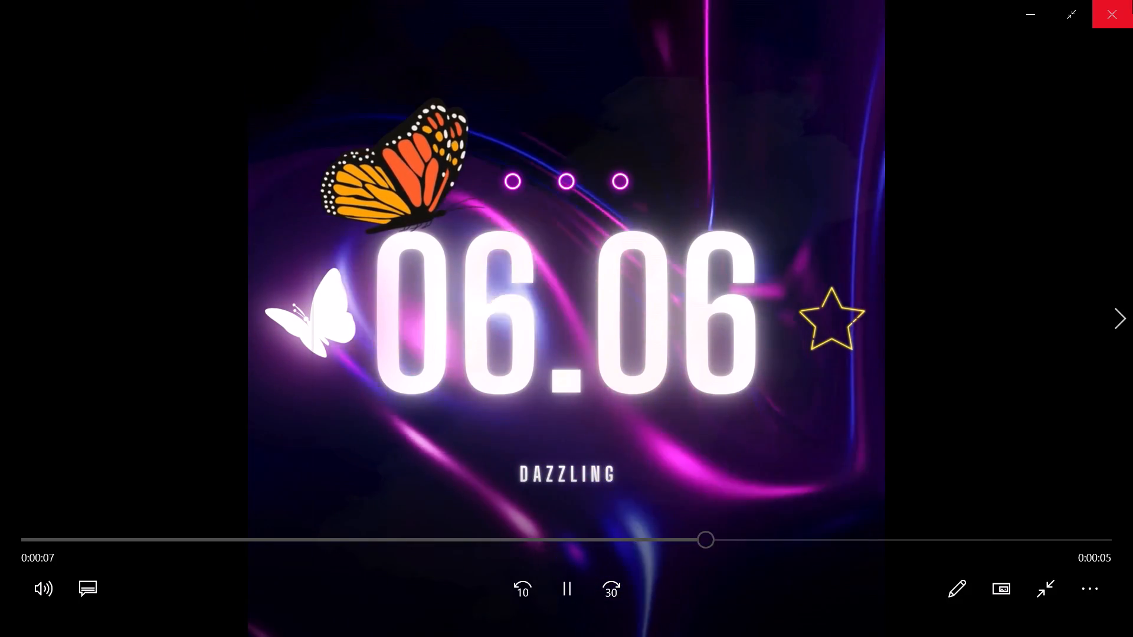
pyautogui.click(1132, 0)
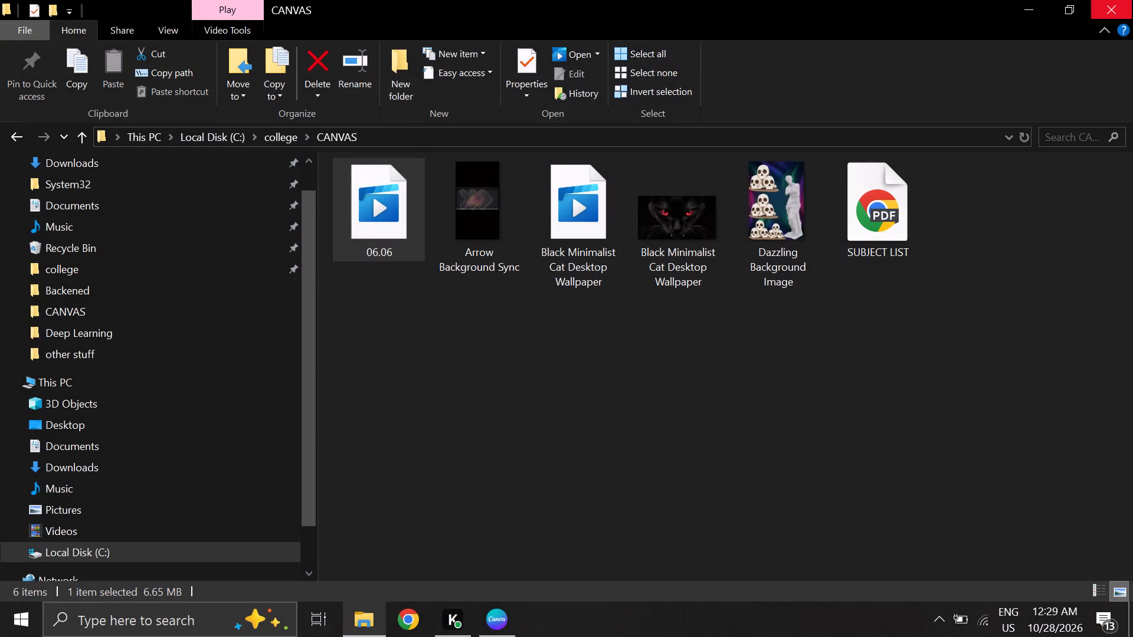
pyautogui.click(1132, 0)
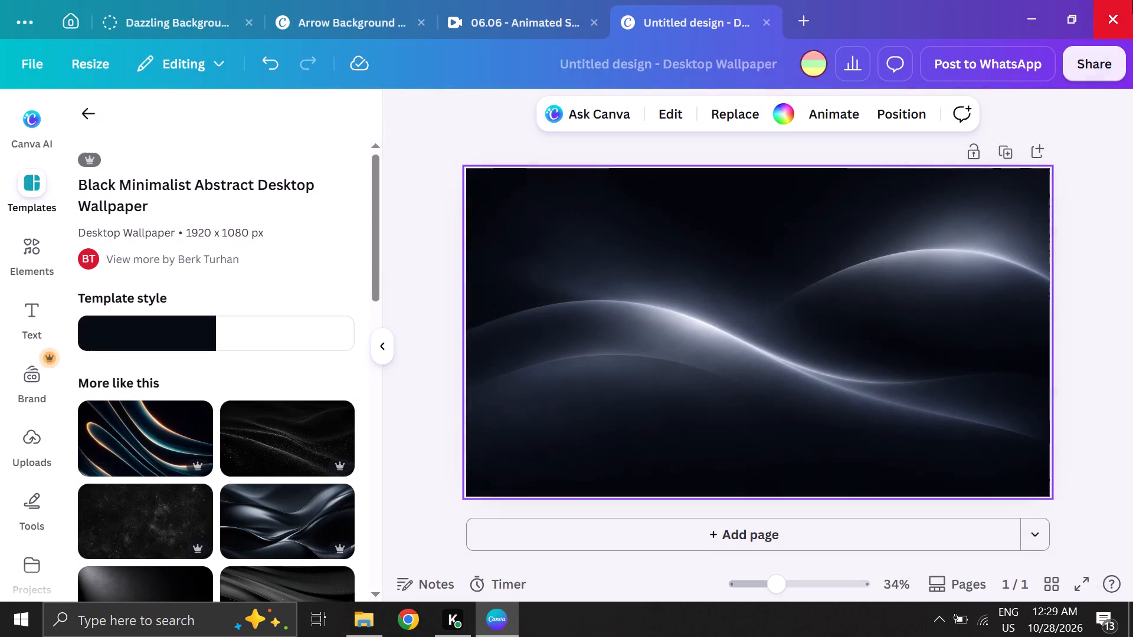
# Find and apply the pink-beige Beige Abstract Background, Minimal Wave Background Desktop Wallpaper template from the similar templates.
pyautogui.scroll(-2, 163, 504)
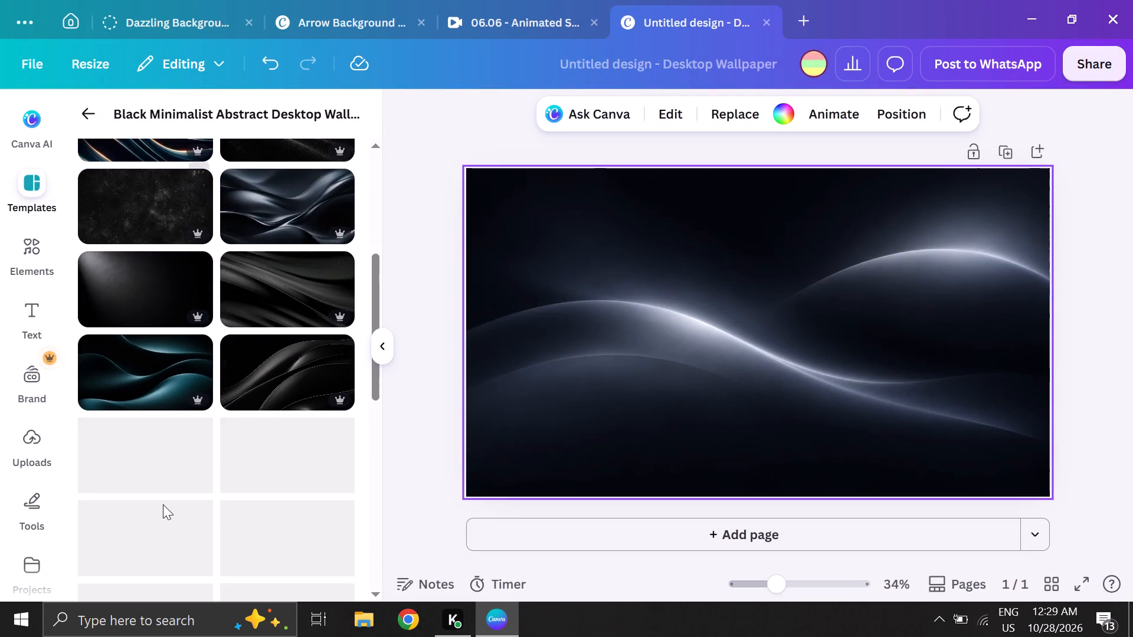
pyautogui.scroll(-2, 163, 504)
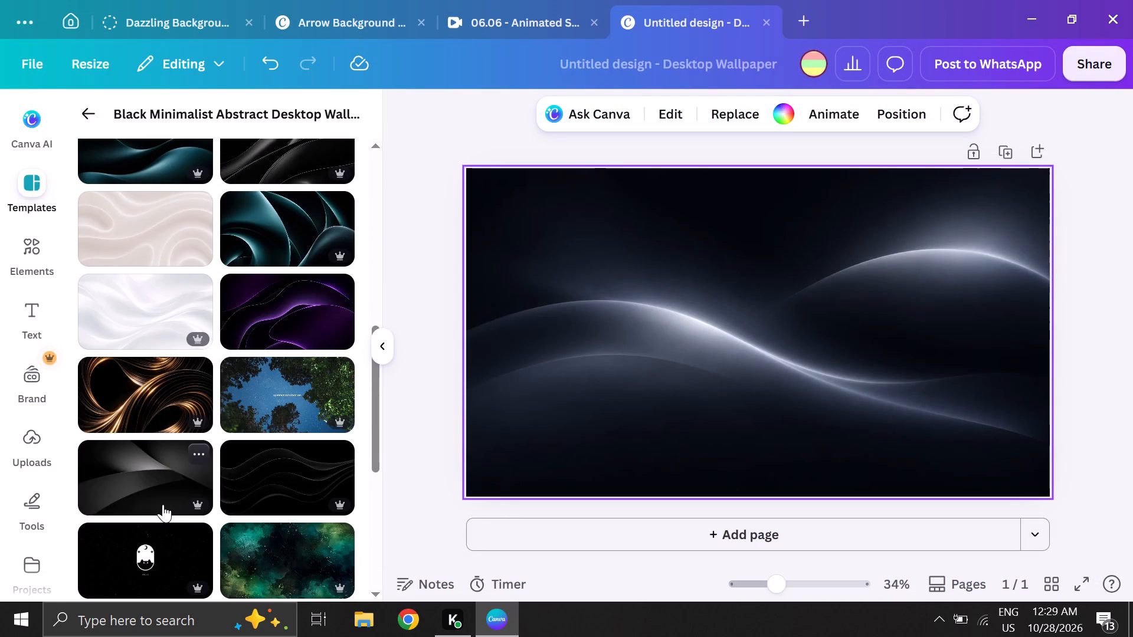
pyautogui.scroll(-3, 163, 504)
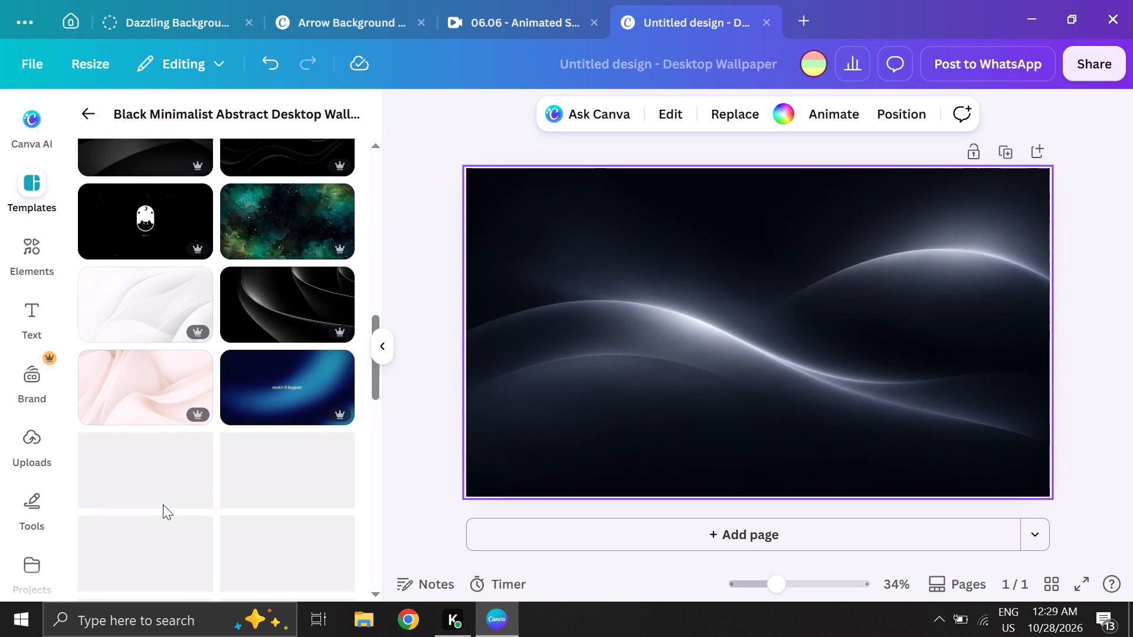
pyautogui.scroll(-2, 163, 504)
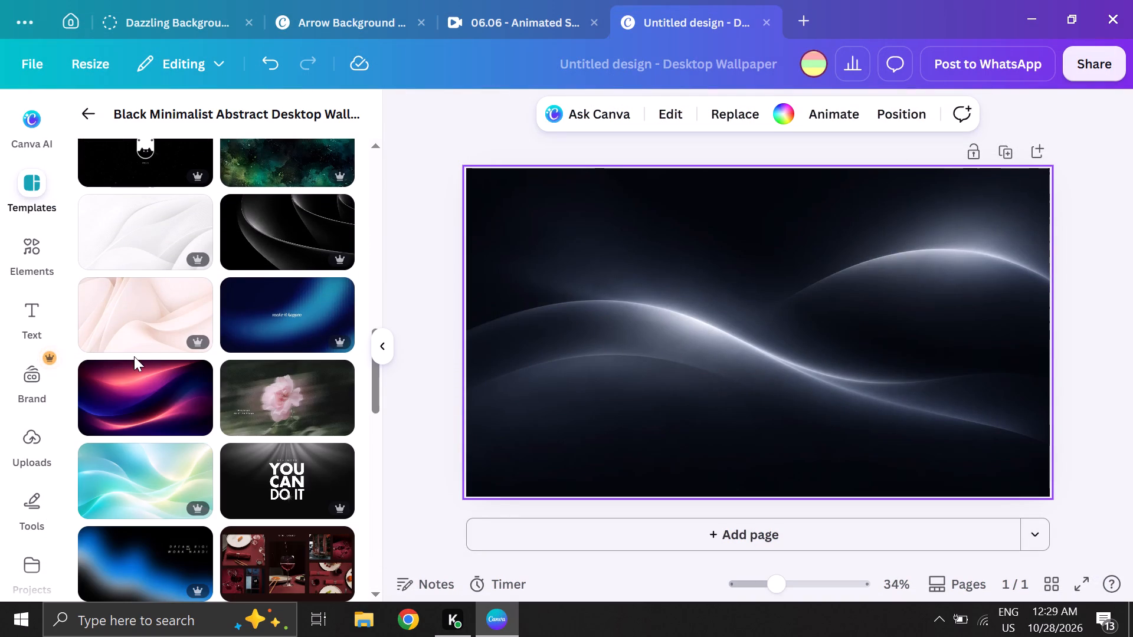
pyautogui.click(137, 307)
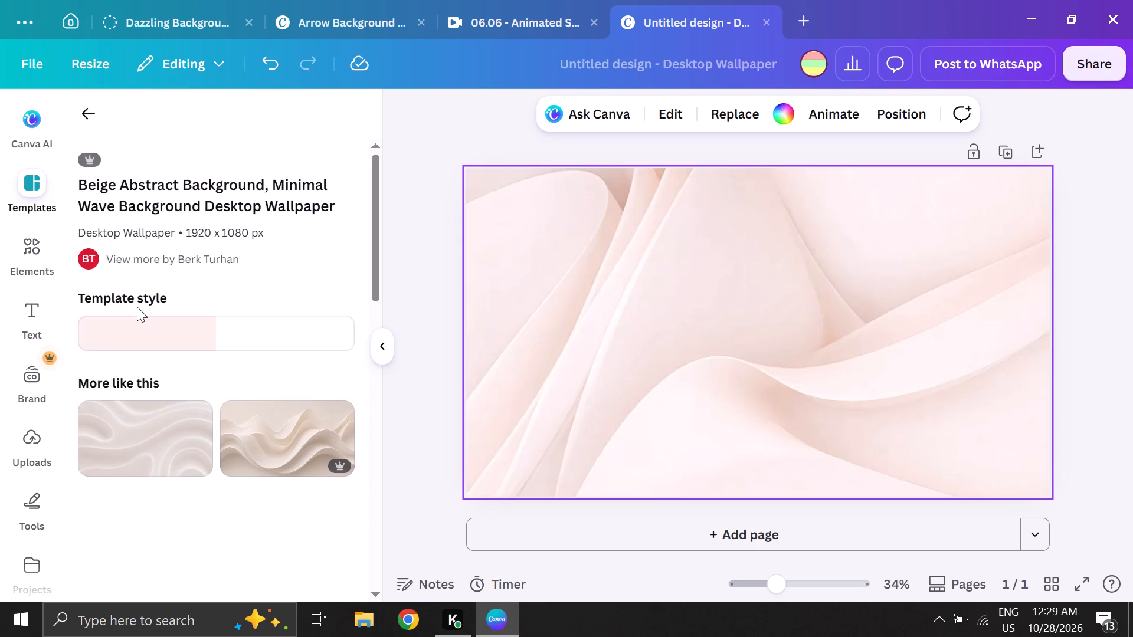
# Apply the Minimal Blue Soft Wave Background, Clean Smooth Gradient Desktop Wallpaper template to the page.
pyautogui.scroll(-3, 182, 519)
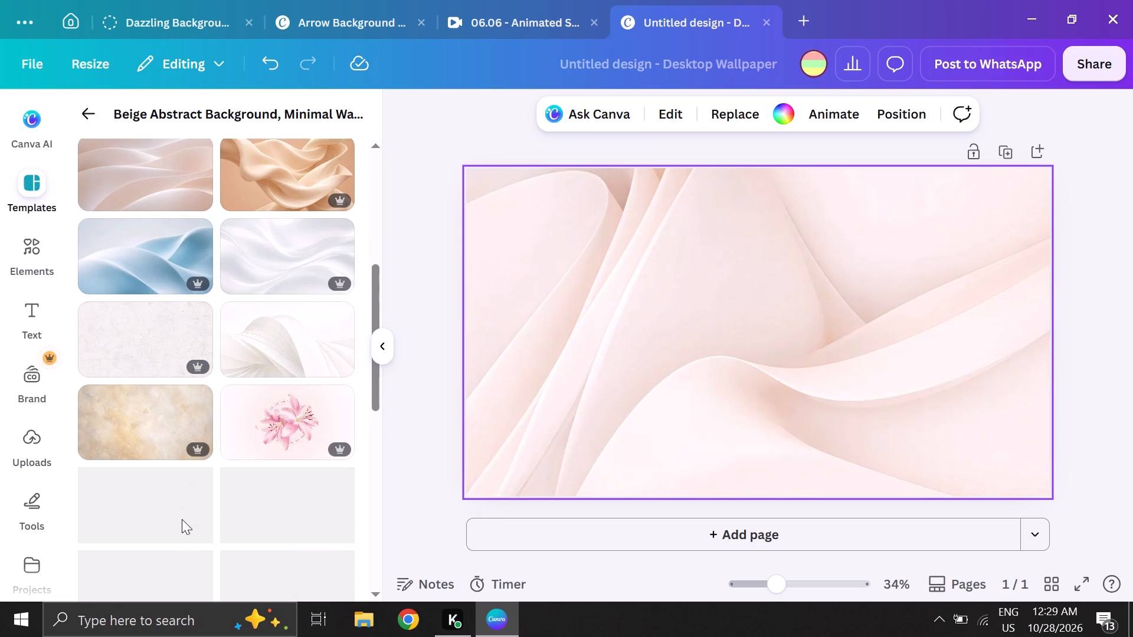
pyautogui.scroll(-1, 182, 519)
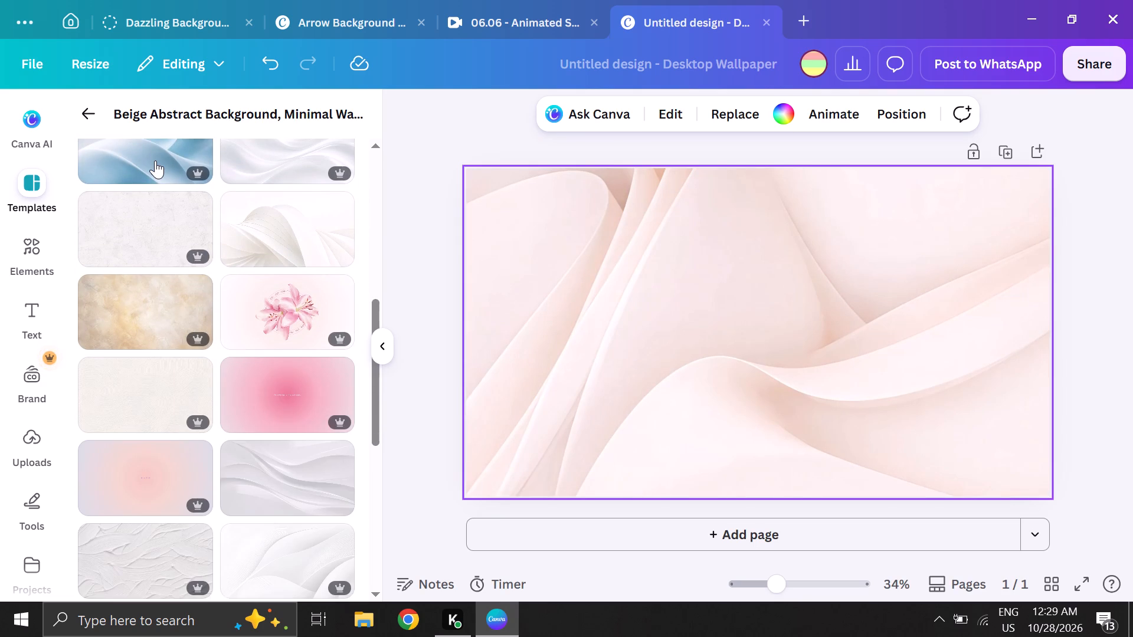
pyautogui.click(155, 160)
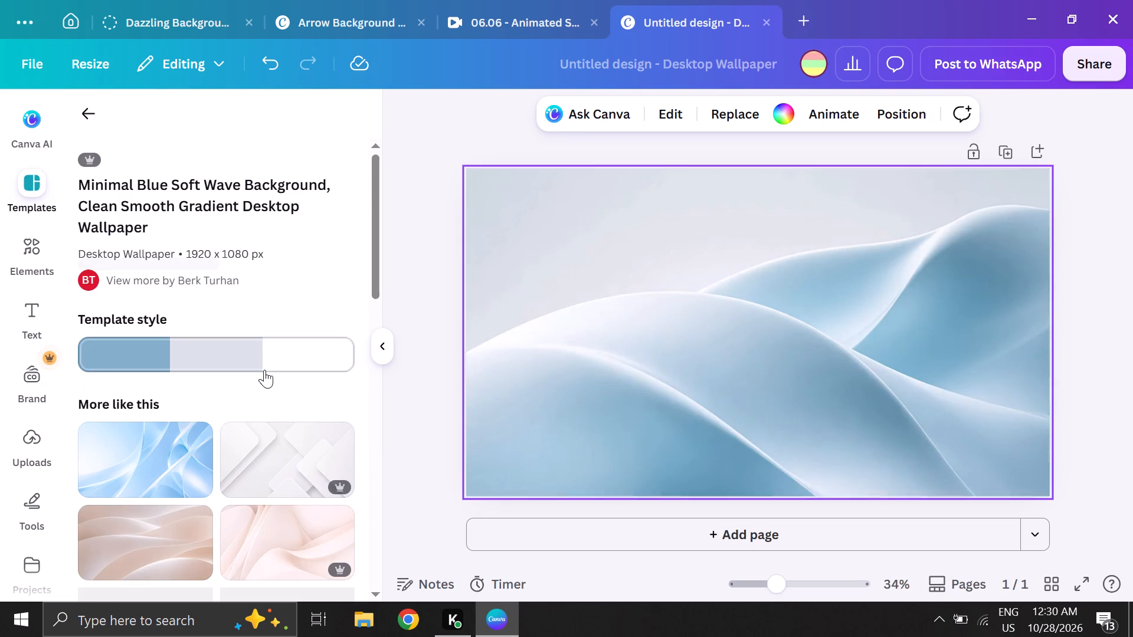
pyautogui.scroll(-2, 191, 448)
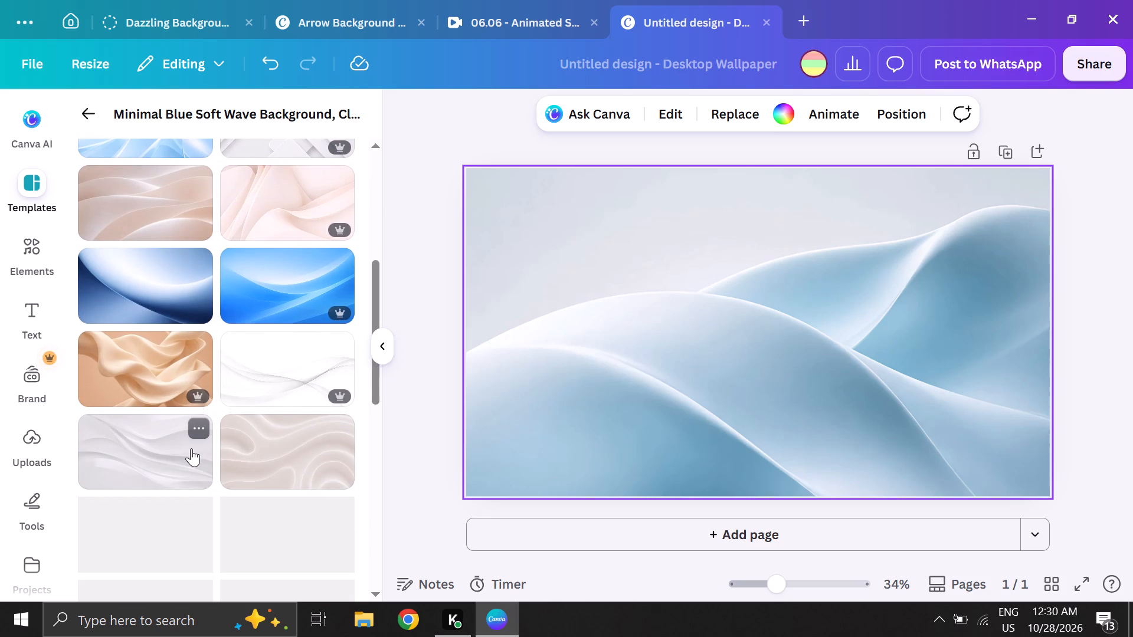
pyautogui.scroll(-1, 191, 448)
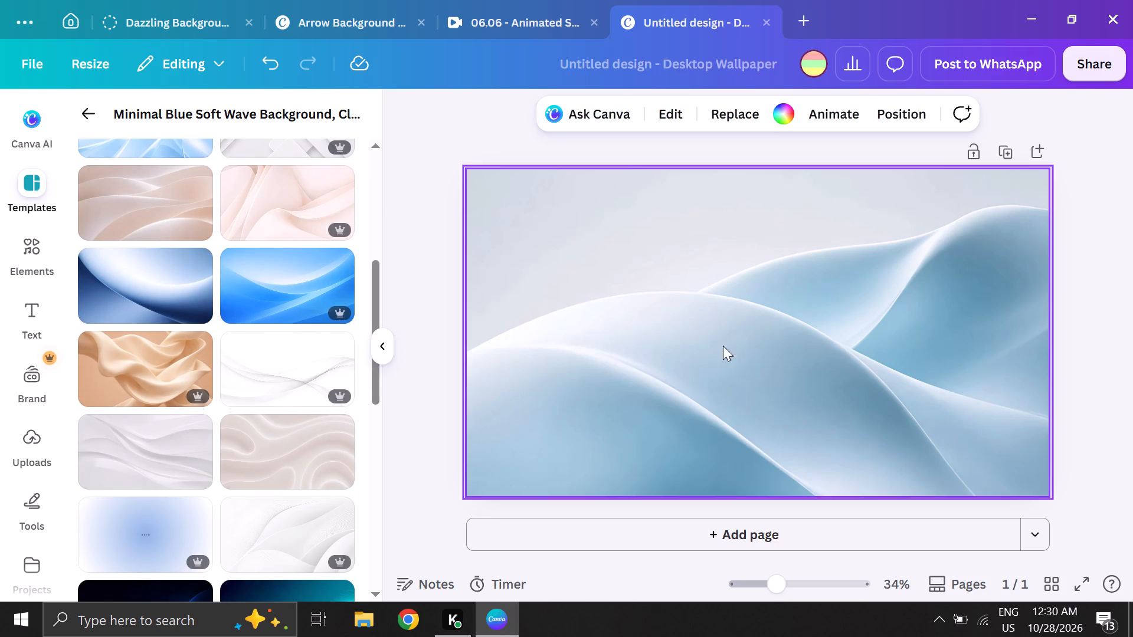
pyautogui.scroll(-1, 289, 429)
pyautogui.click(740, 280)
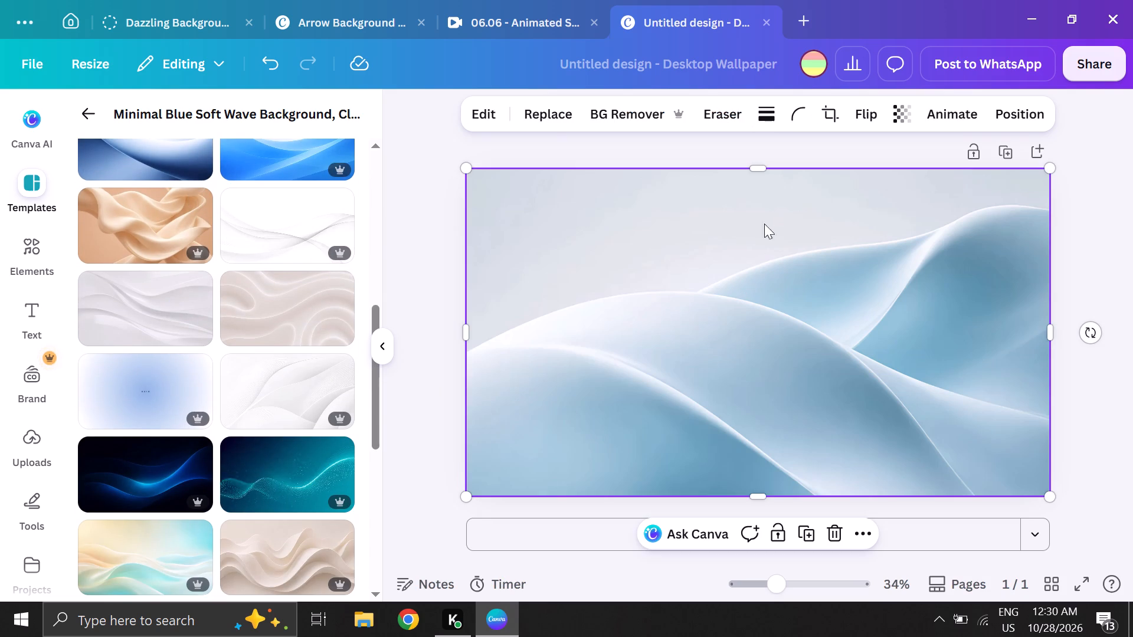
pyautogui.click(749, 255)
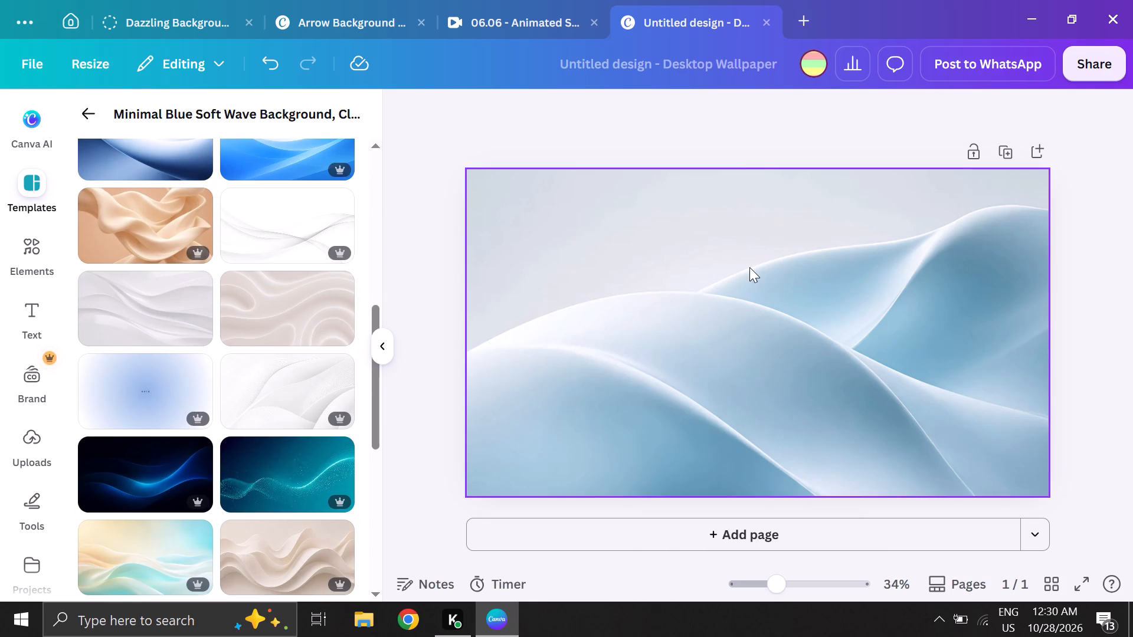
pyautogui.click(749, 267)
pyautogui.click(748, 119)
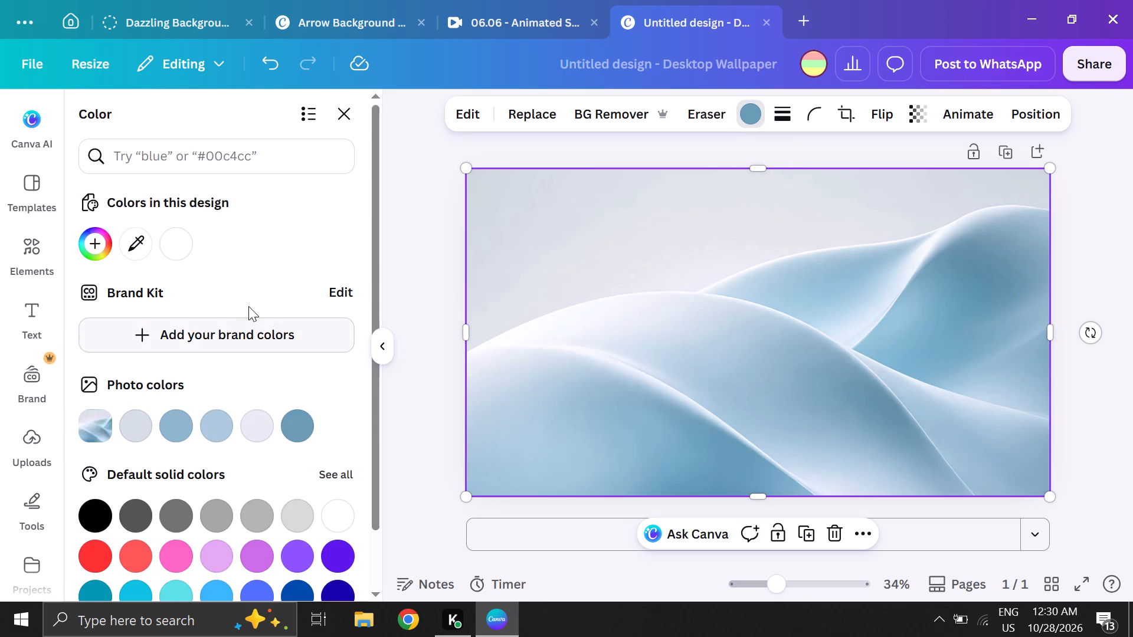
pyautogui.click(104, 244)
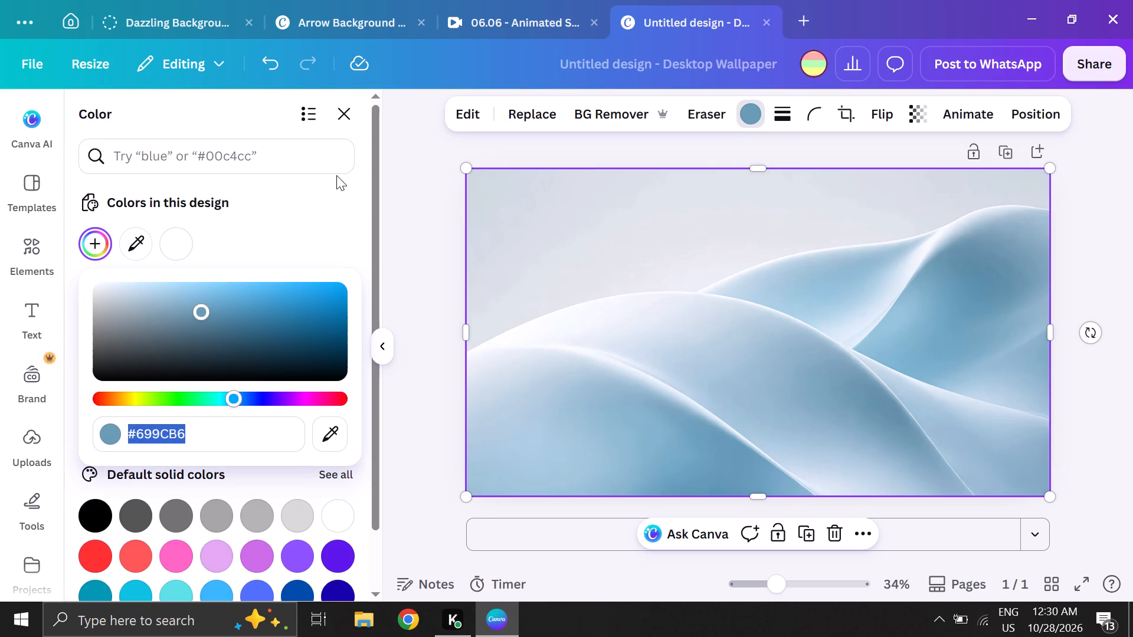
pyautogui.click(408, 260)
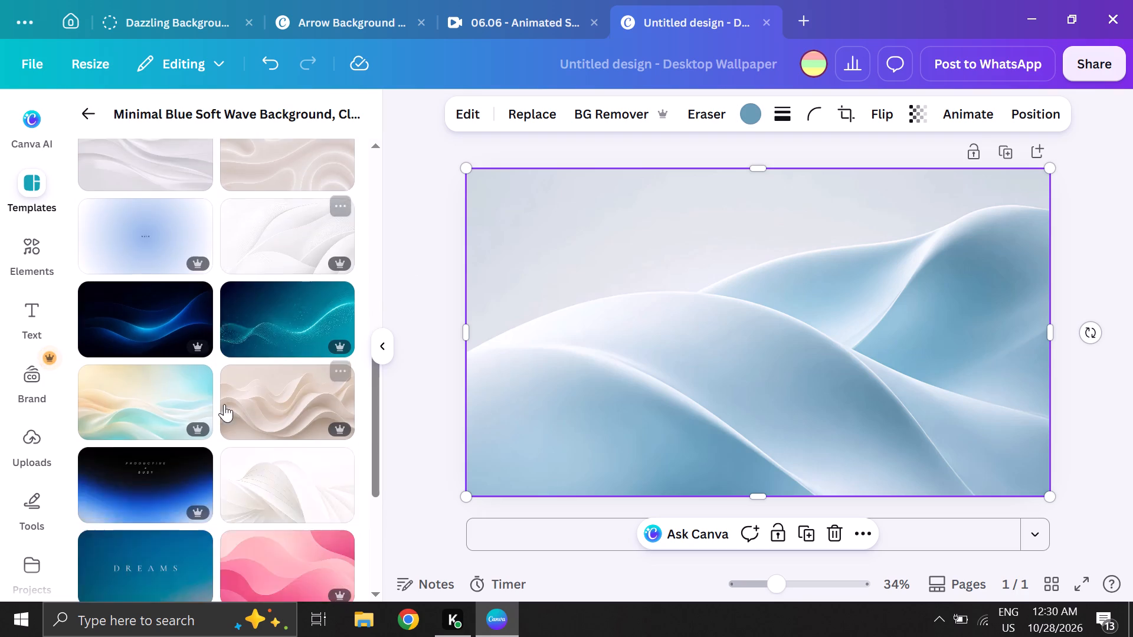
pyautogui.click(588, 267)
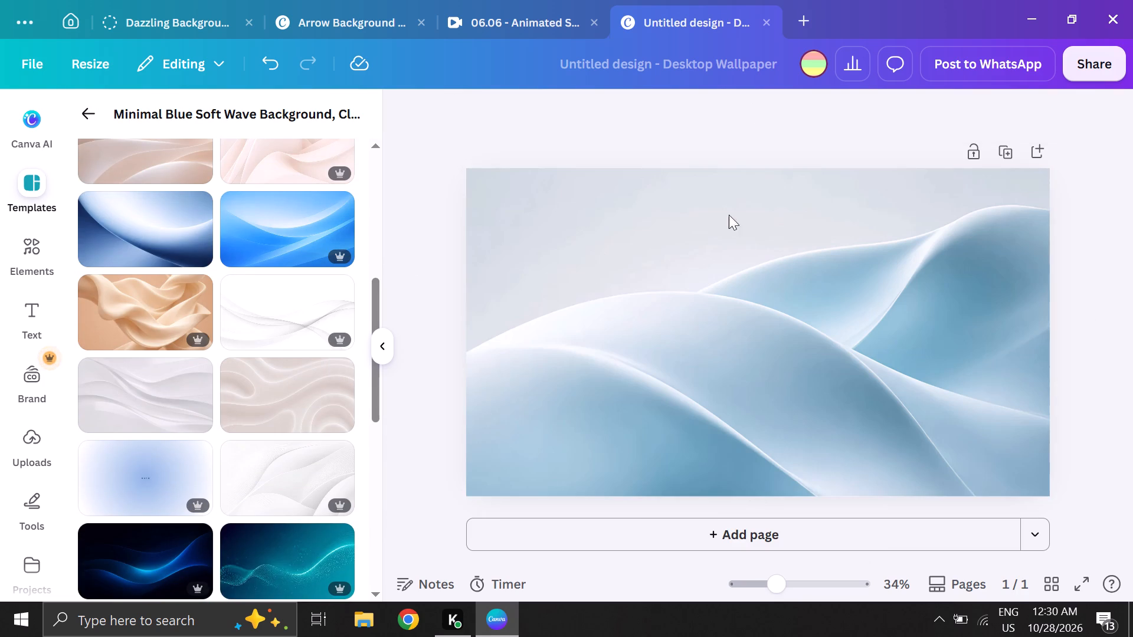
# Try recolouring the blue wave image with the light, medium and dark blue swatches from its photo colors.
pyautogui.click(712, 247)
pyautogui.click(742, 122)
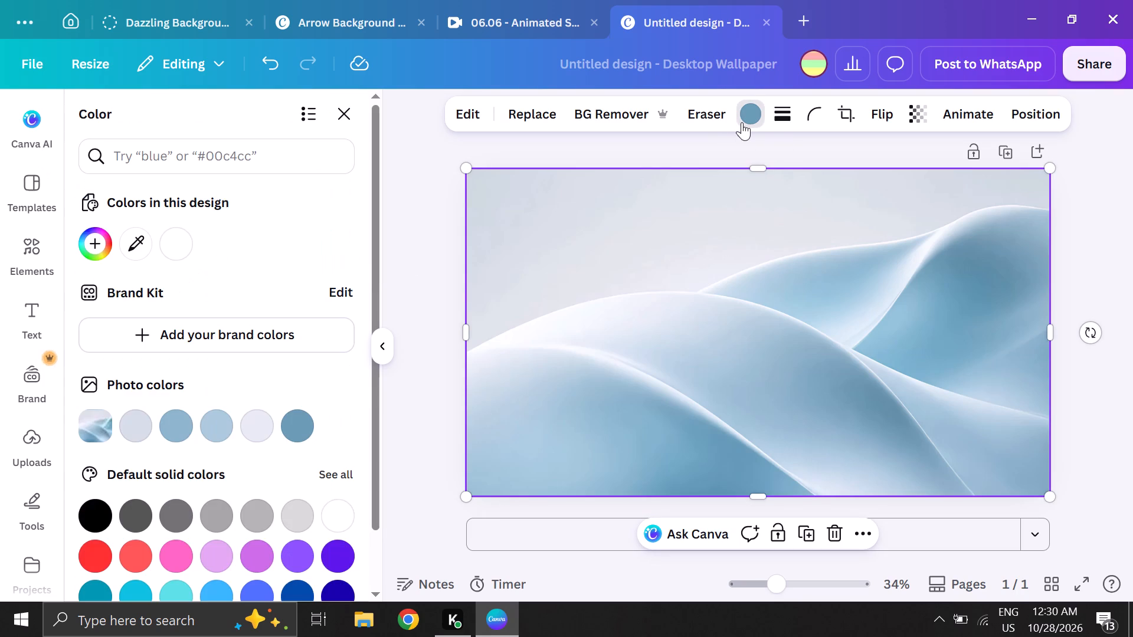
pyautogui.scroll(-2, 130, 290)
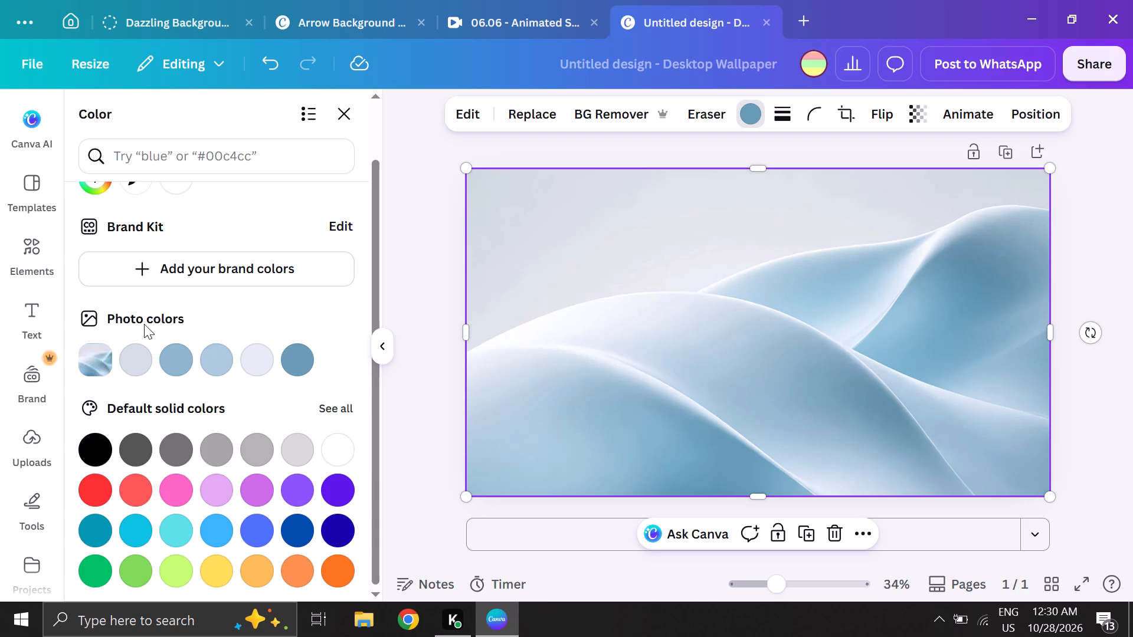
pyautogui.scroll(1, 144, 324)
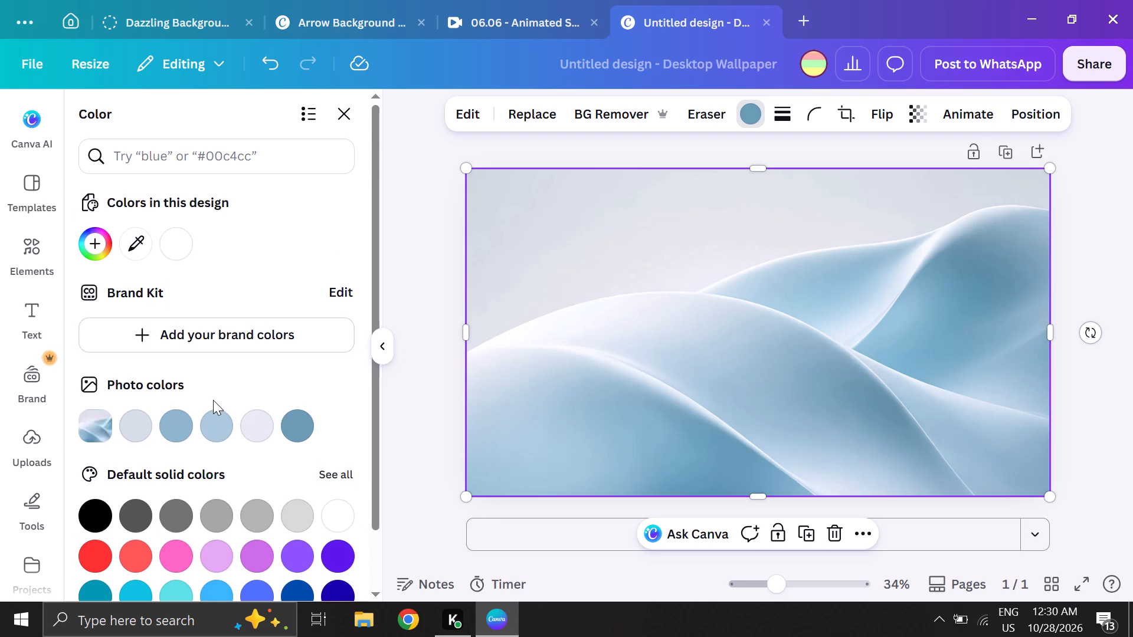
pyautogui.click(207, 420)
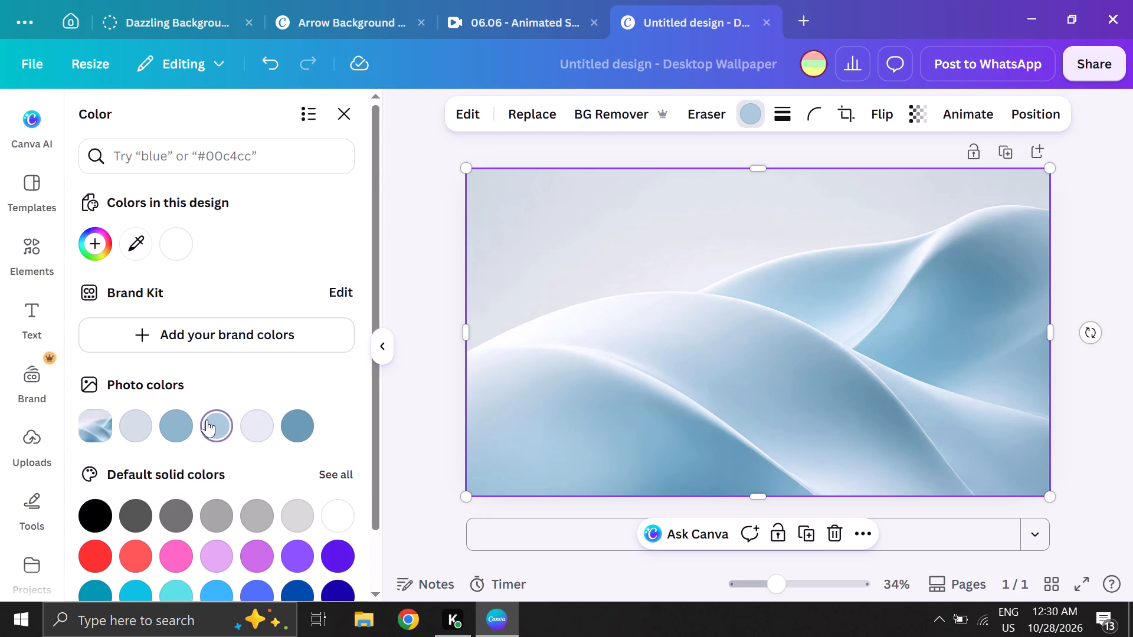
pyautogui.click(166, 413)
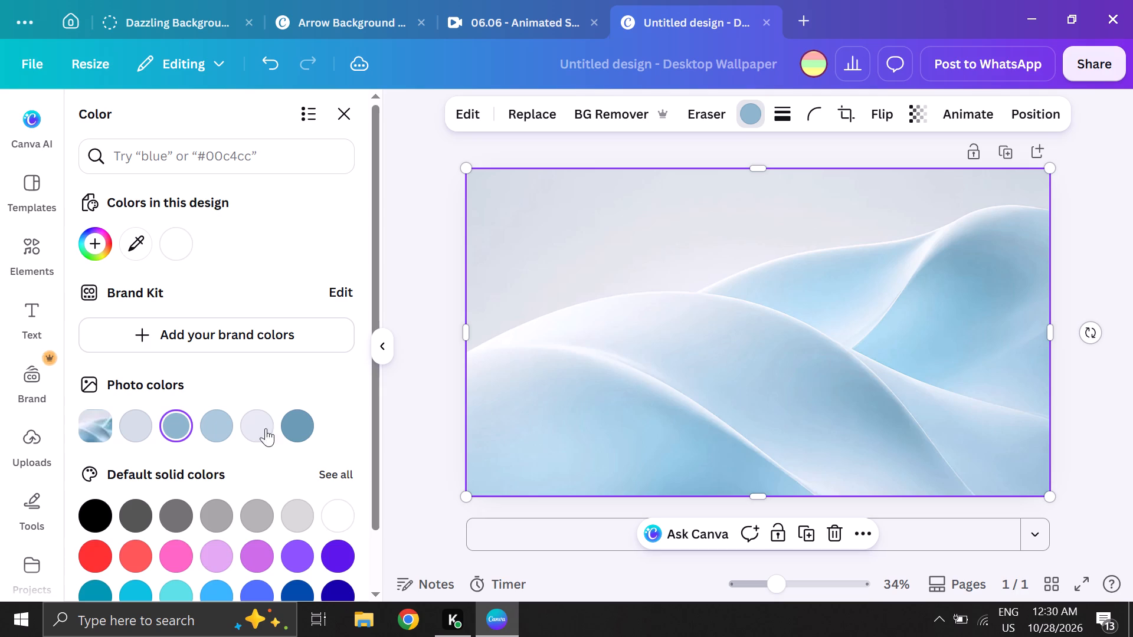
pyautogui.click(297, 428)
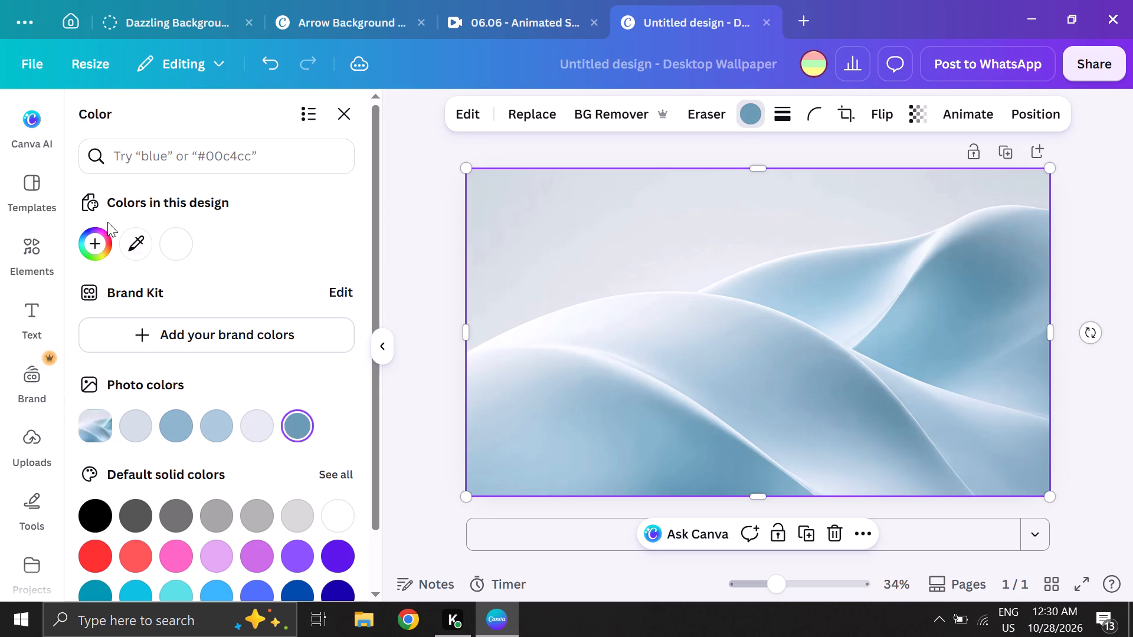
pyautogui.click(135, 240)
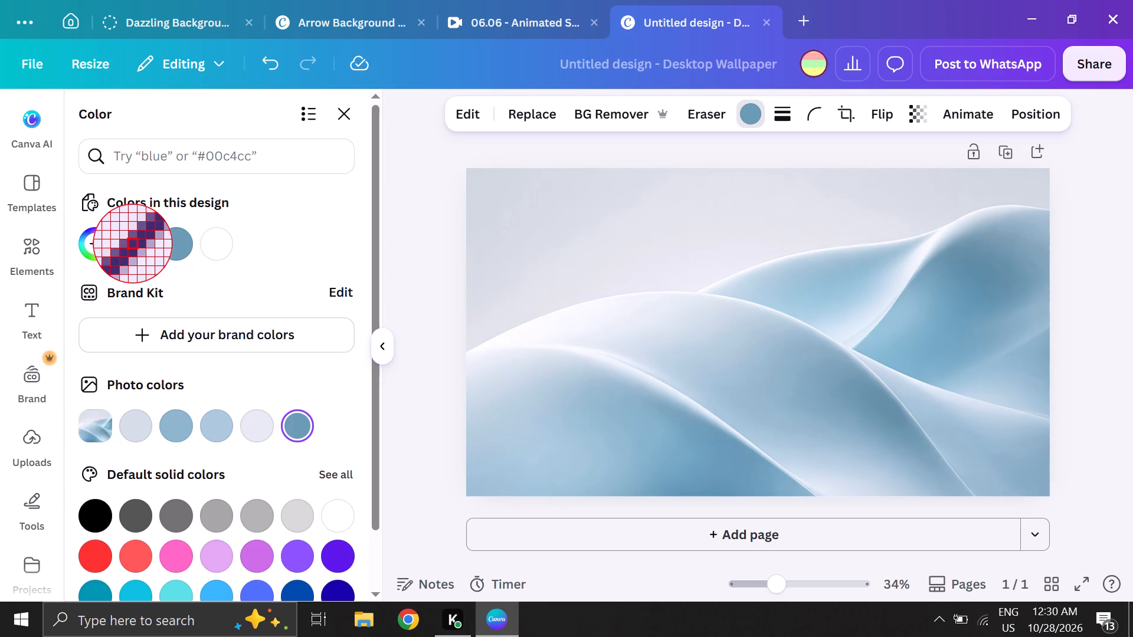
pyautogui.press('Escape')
# Recolour the wave image with a custom deep blue, #0778B3, and close the colour options.
pyautogui.click(104, 238)
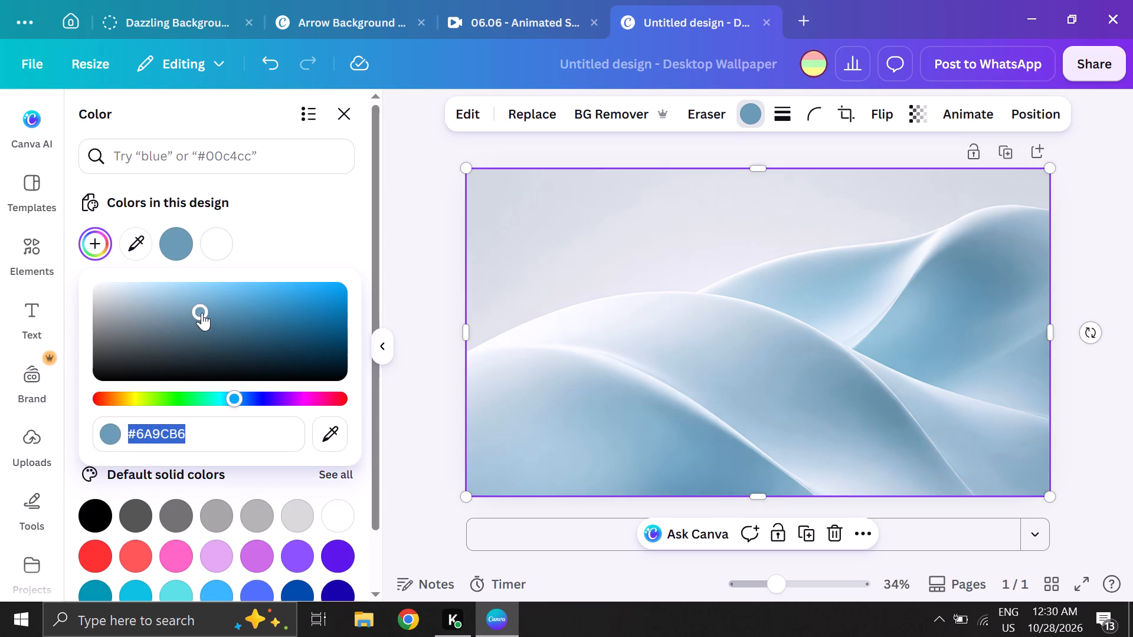
pyautogui.moveTo(202, 313); pyautogui.dragTo(320, 374)
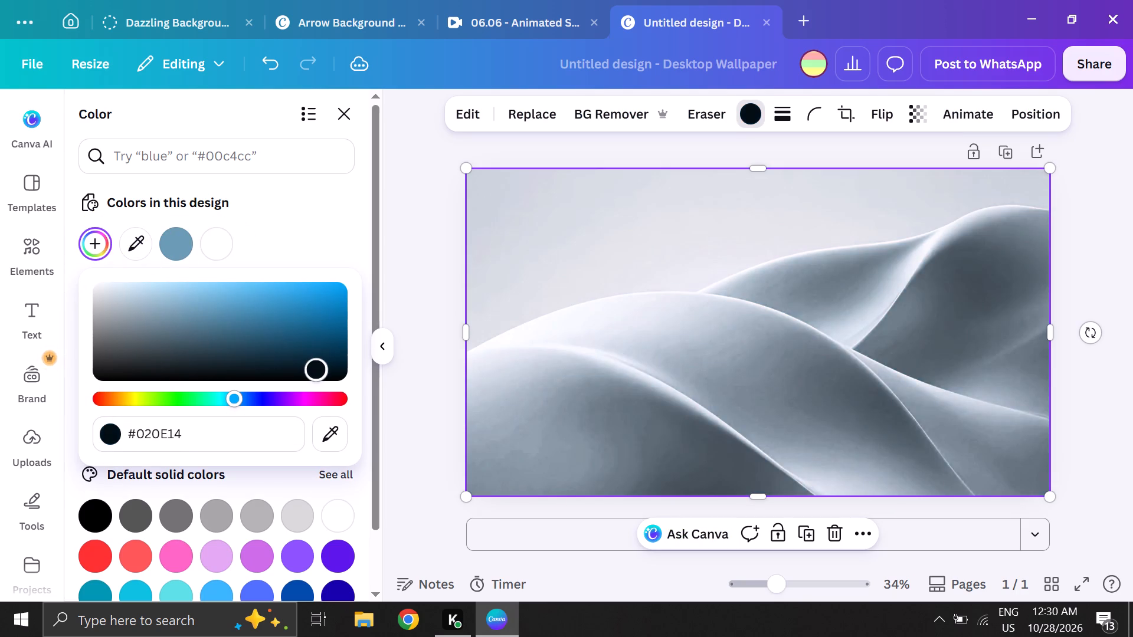
pyautogui.moveTo(320, 374); pyautogui.dragTo(193, 320)
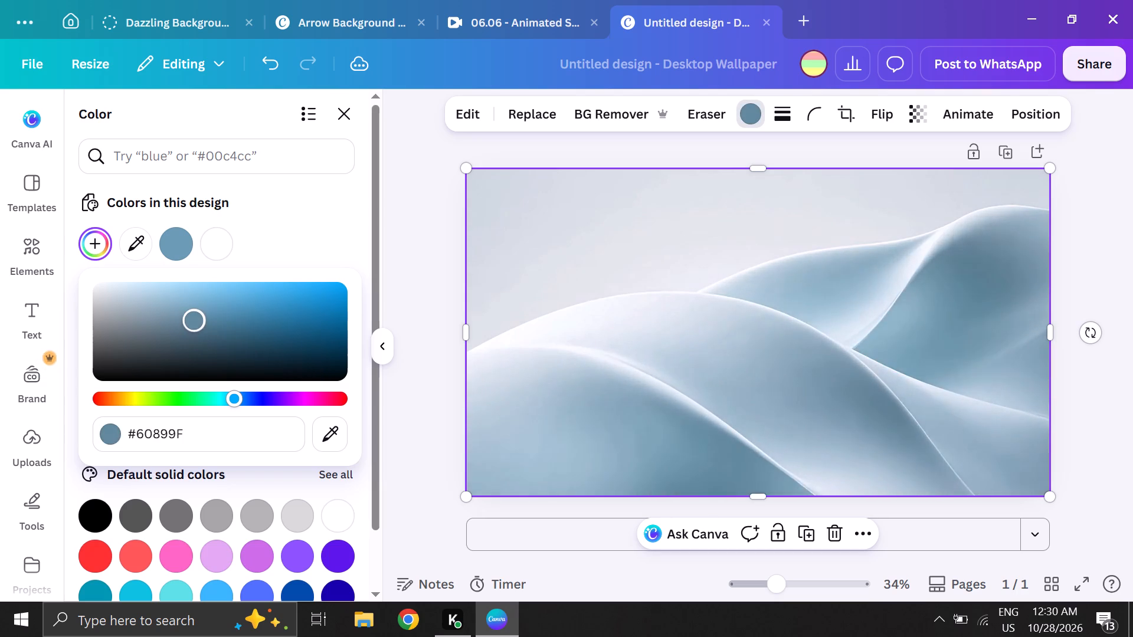
pyautogui.moveTo(193, 320); pyautogui.dragTo(220, 295)
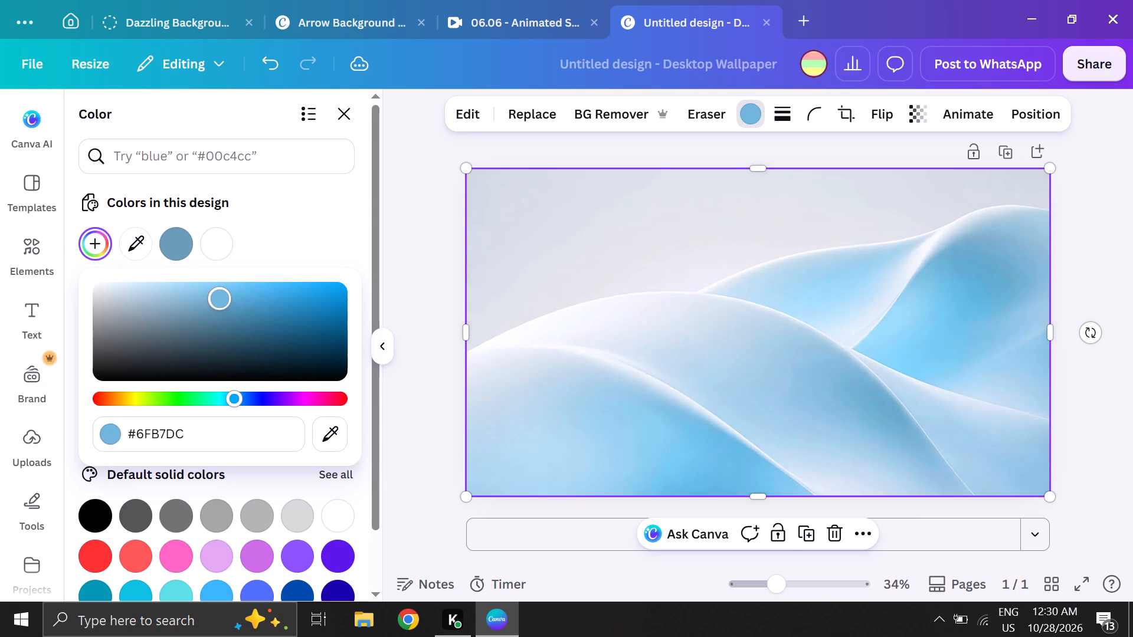
pyautogui.moveTo(220, 295); pyautogui.dragTo(353, 318)
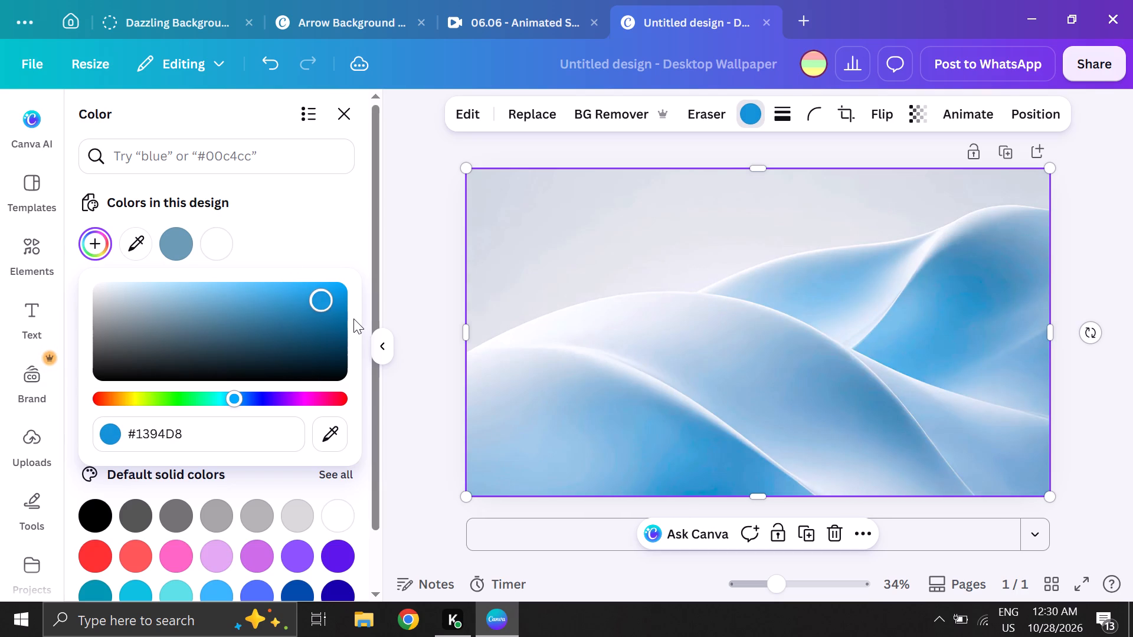
pyautogui.moveTo(353, 318); pyautogui.dragTo(339, 311)
pyautogui.click(339, 311)
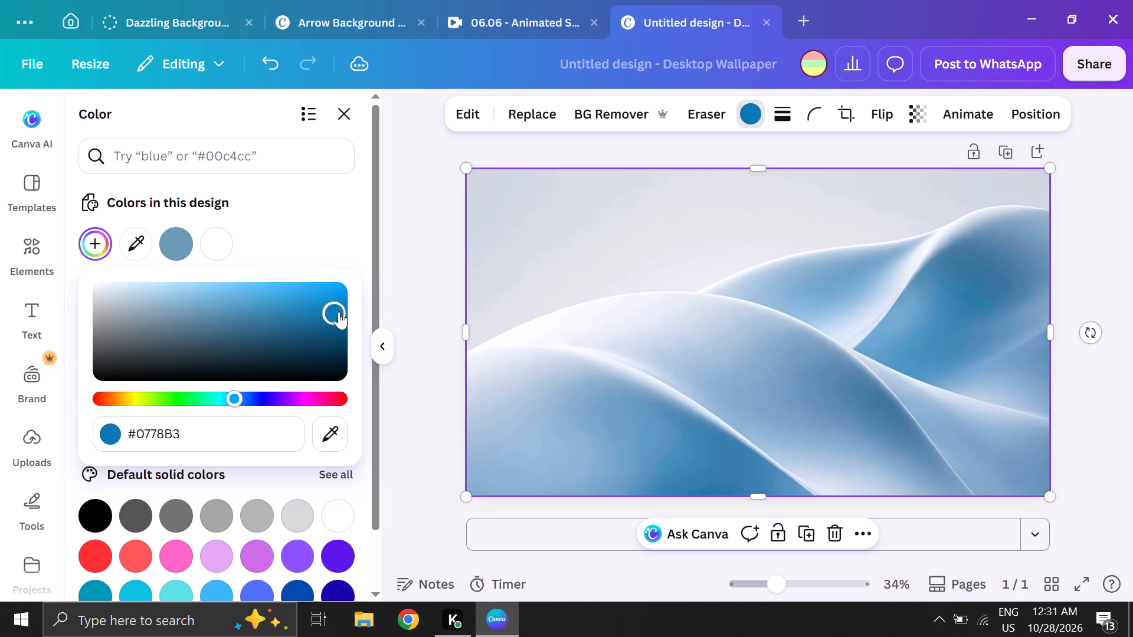
pyautogui.click(332, 190)
pyautogui.scroll(-1, 234, 471)
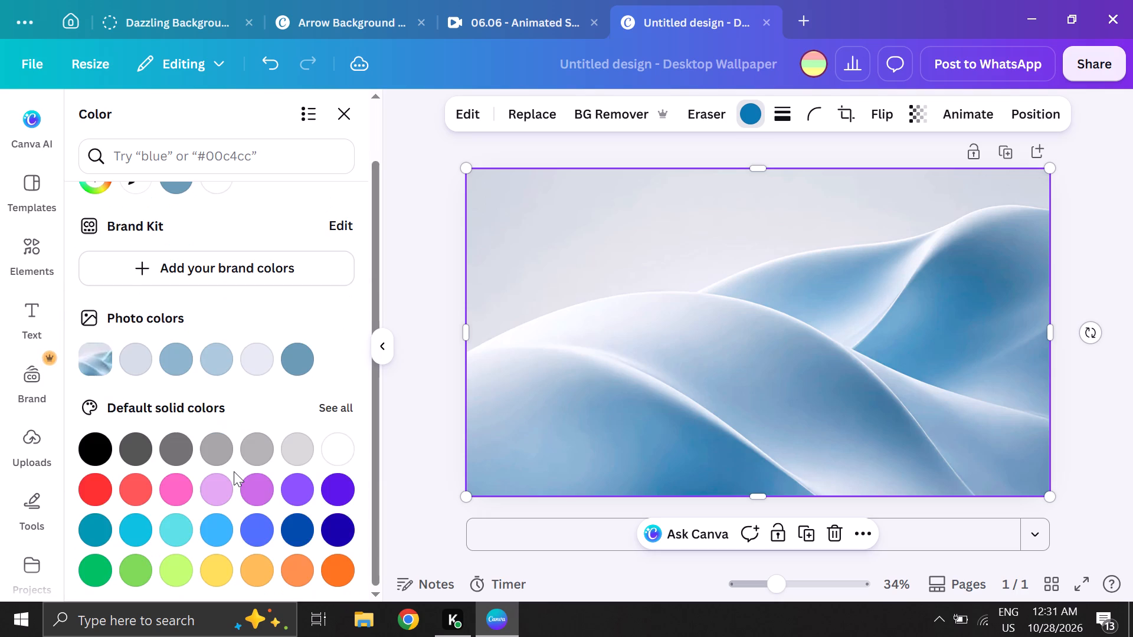
pyautogui.scroll(-3, 234, 471)
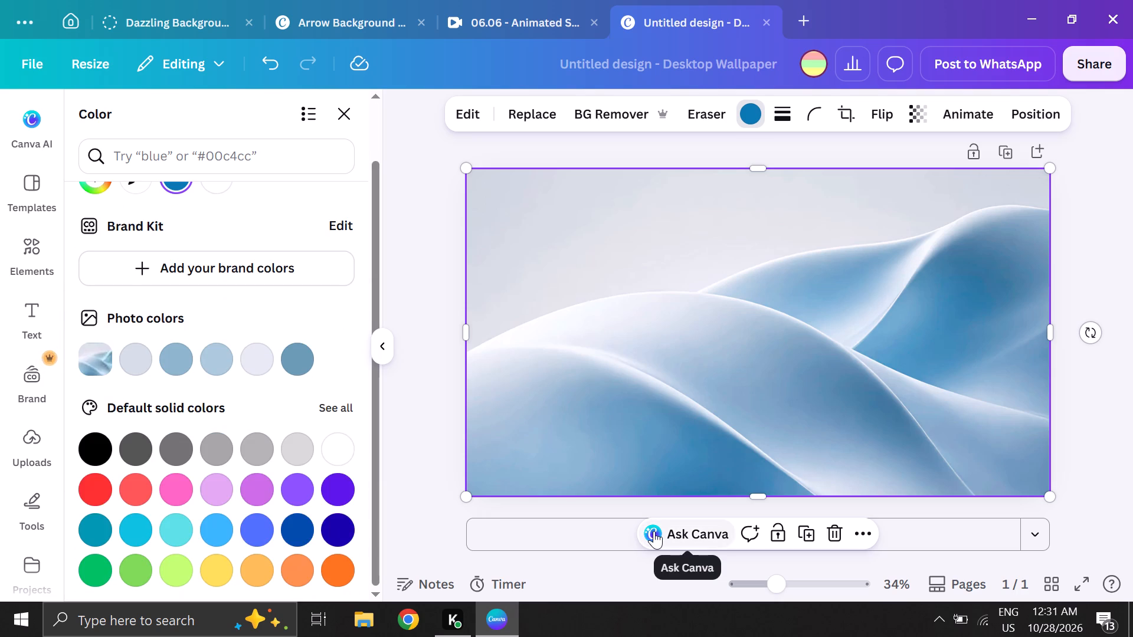
pyautogui.click(438, 290)
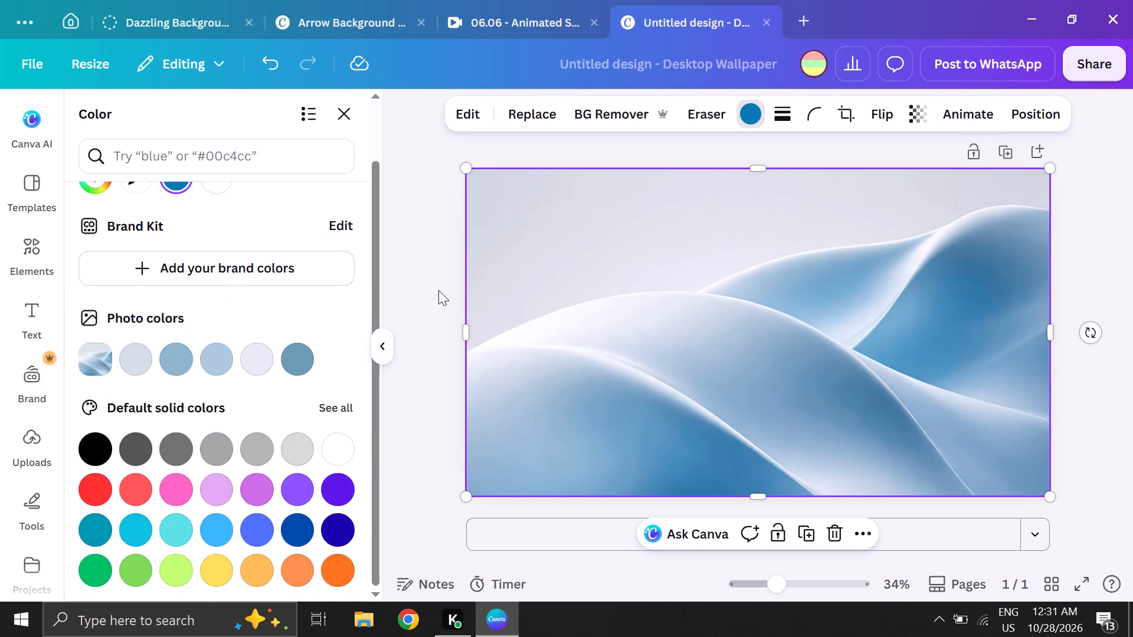
pyautogui.scroll(4, 208, 275)
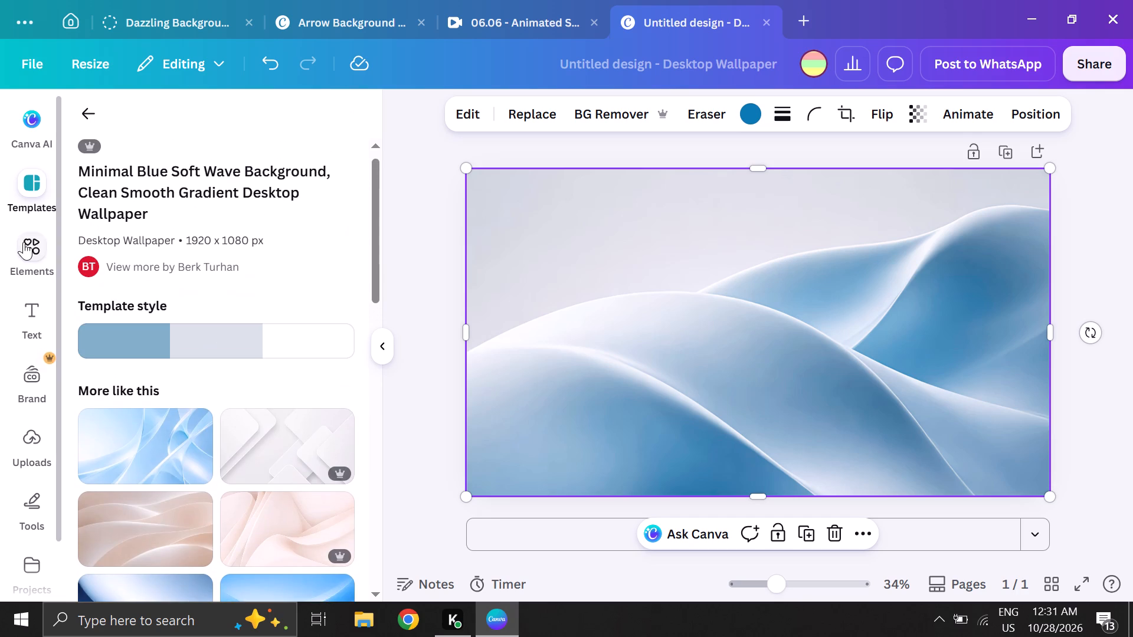
# Look through the recently used elements, and search the elements library for BIRDS.
pyautogui.click(24, 242)
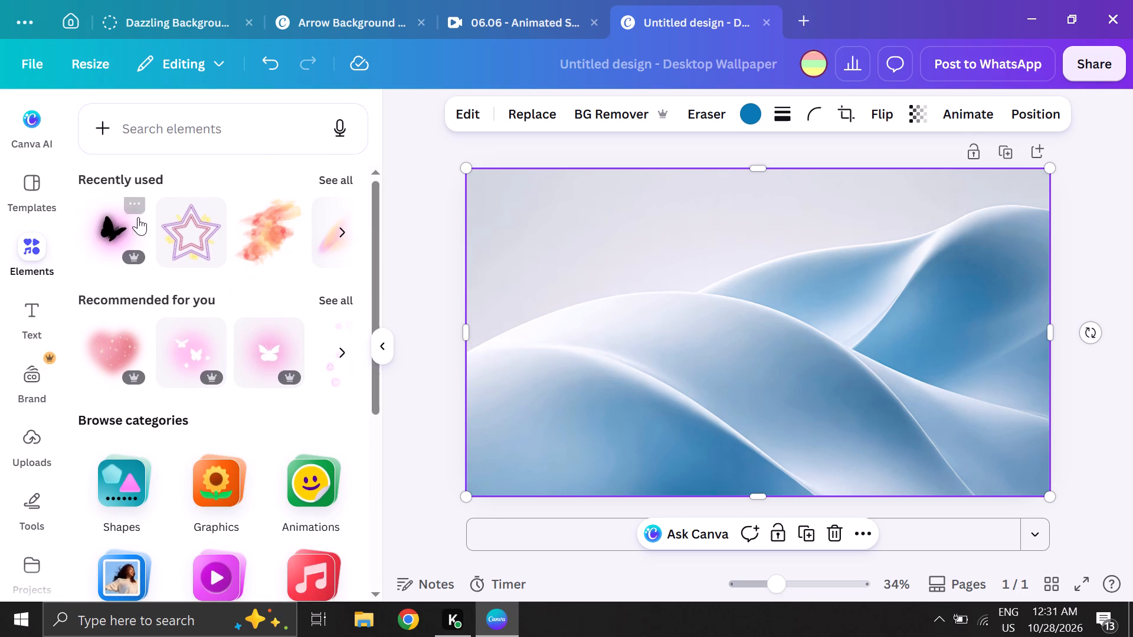
pyautogui.click(338, 233)
pyautogui.click(338, 233)
pyautogui.click(338, 233)
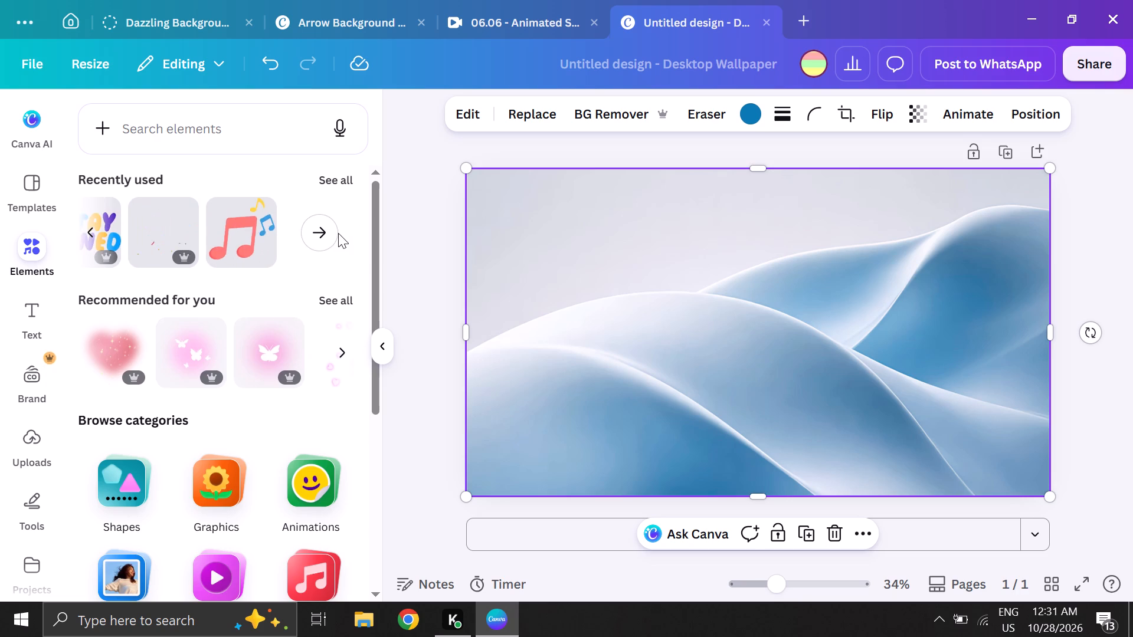
pyautogui.click(338, 233)
pyautogui.click(274, 121)
pyautogui.write('BIRDS')
pyautogui.press('space')
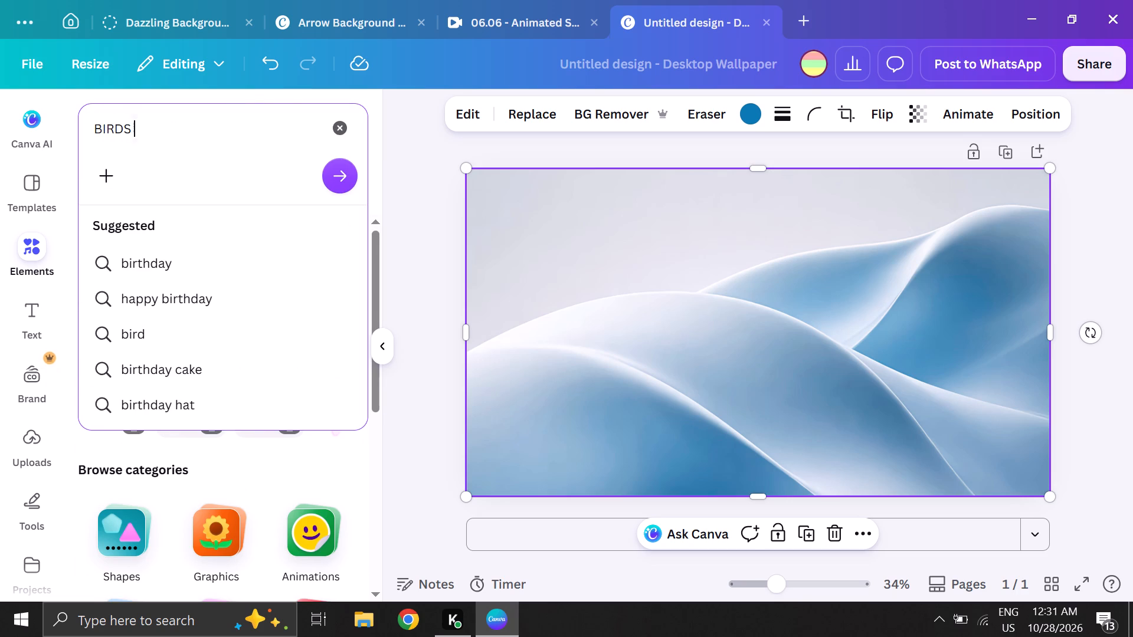
pyautogui.press('Return')
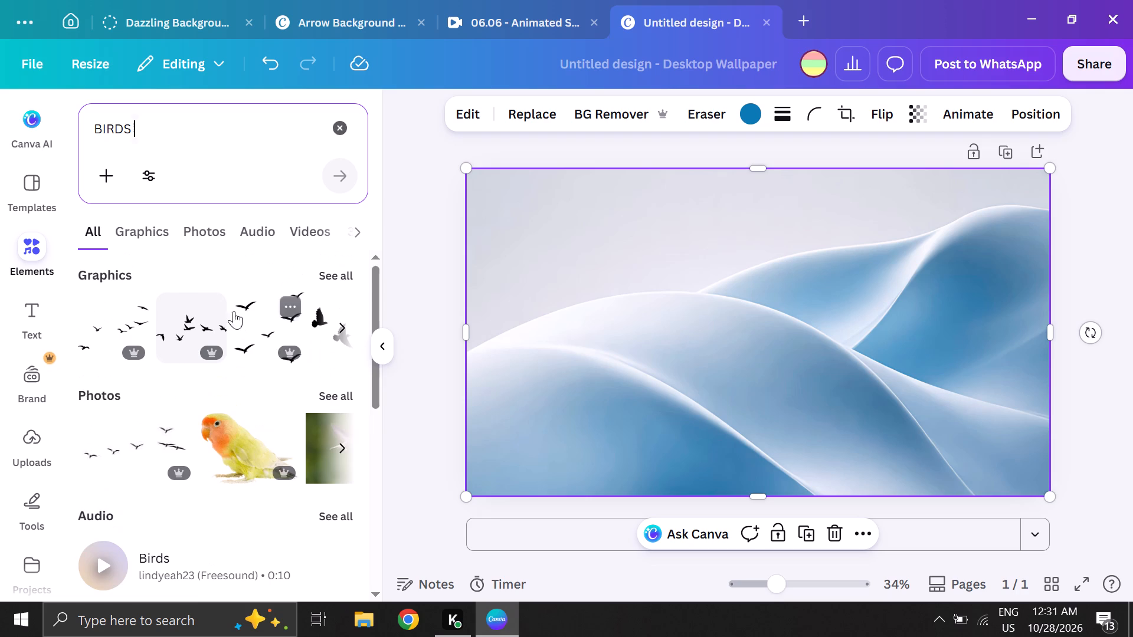
# Browse the bird graphics and the other available result categories for an element that suits the blue wave wallpaper.
pyautogui.click(138, 222)
pyautogui.scroll(-2, 195, 399)
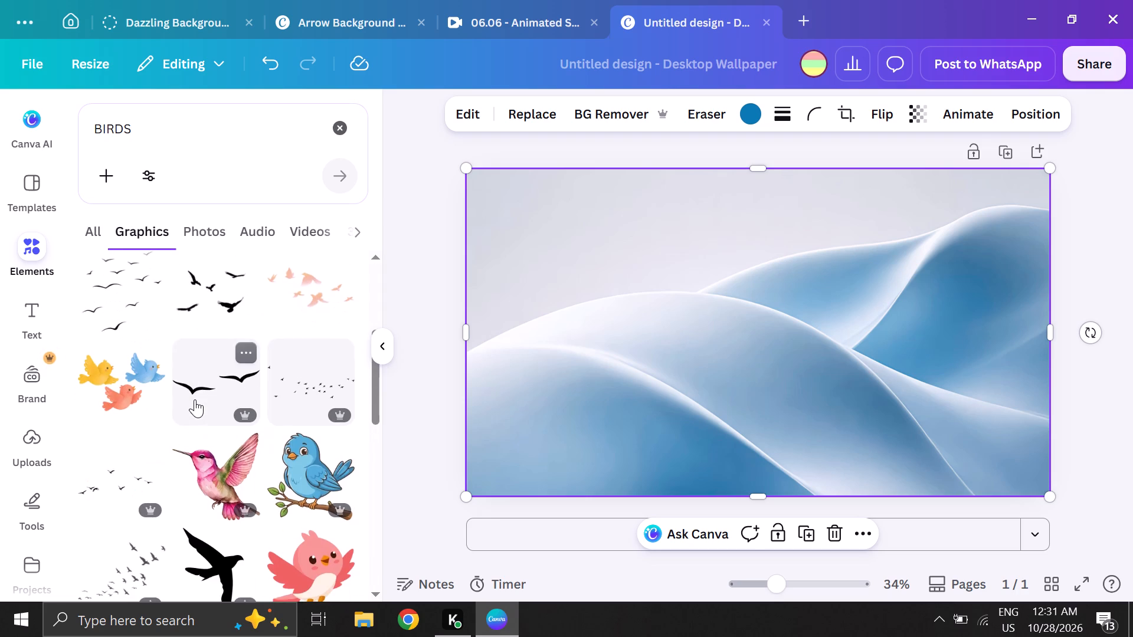
pyautogui.scroll(-1, 195, 399)
pyautogui.hscroll(-1, 220, 222)
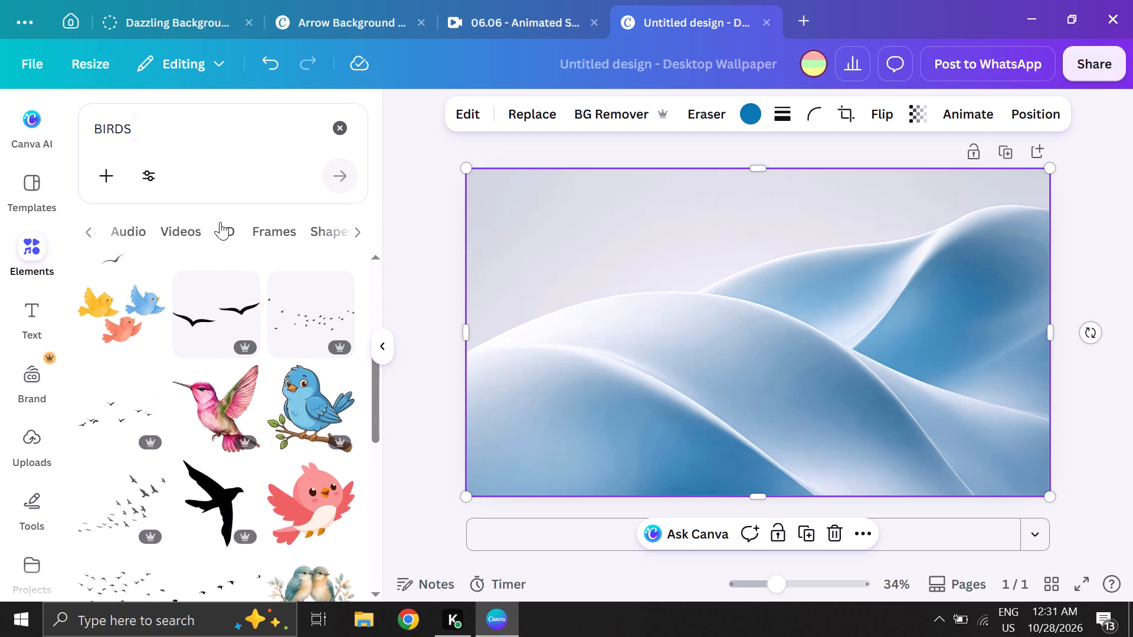
pyautogui.hscroll(-1, 220, 222)
pyautogui.hscroll(1, 179, 232)
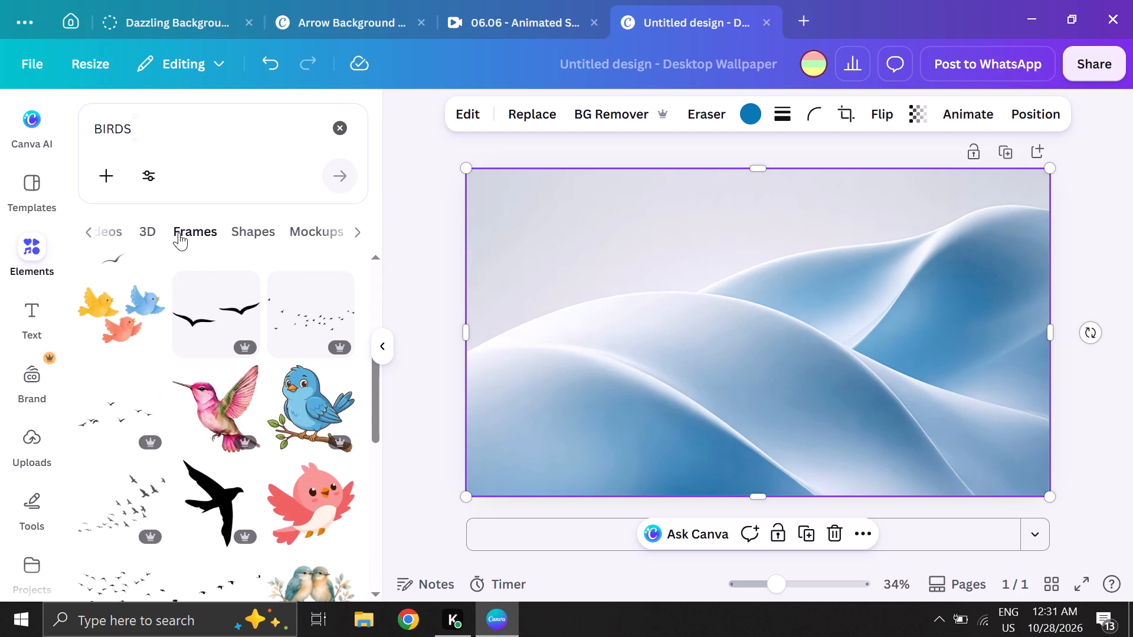
pyautogui.hscroll(4, 179, 232)
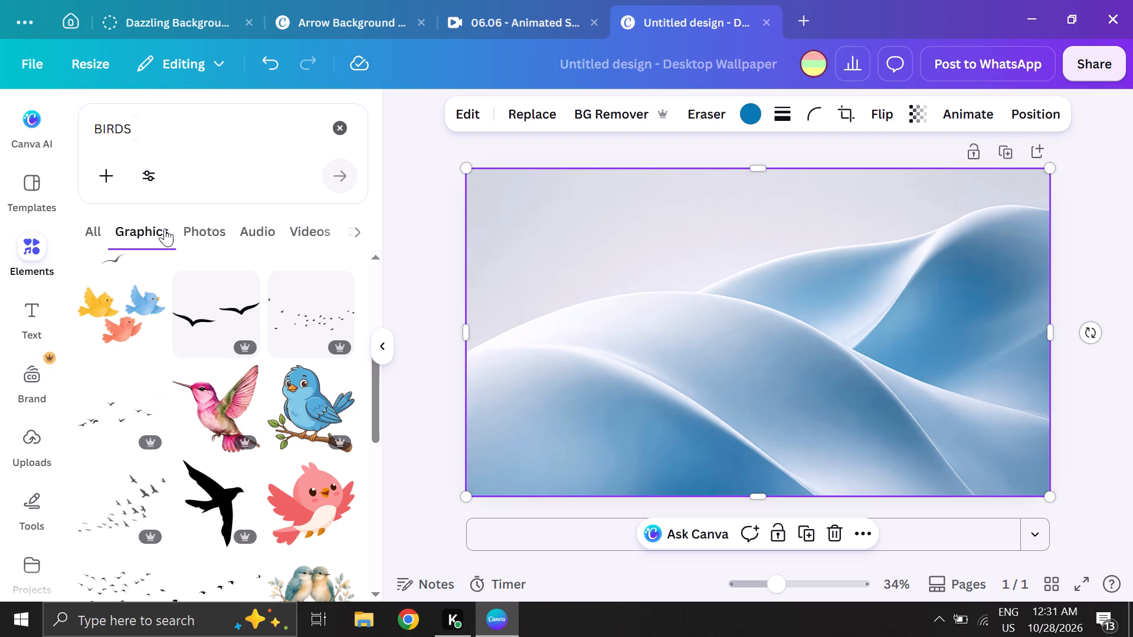
pyautogui.hscroll(-4, 342, 221)
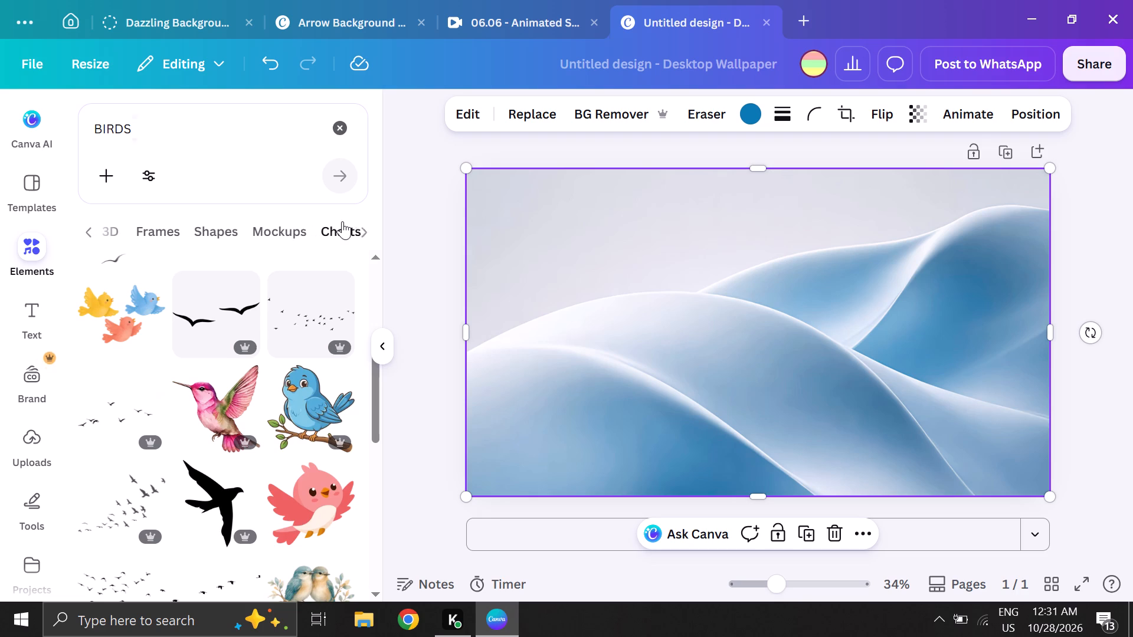
pyautogui.hscroll(-1, 342, 221)
pyautogui.hscroll(-1, 279, 225)
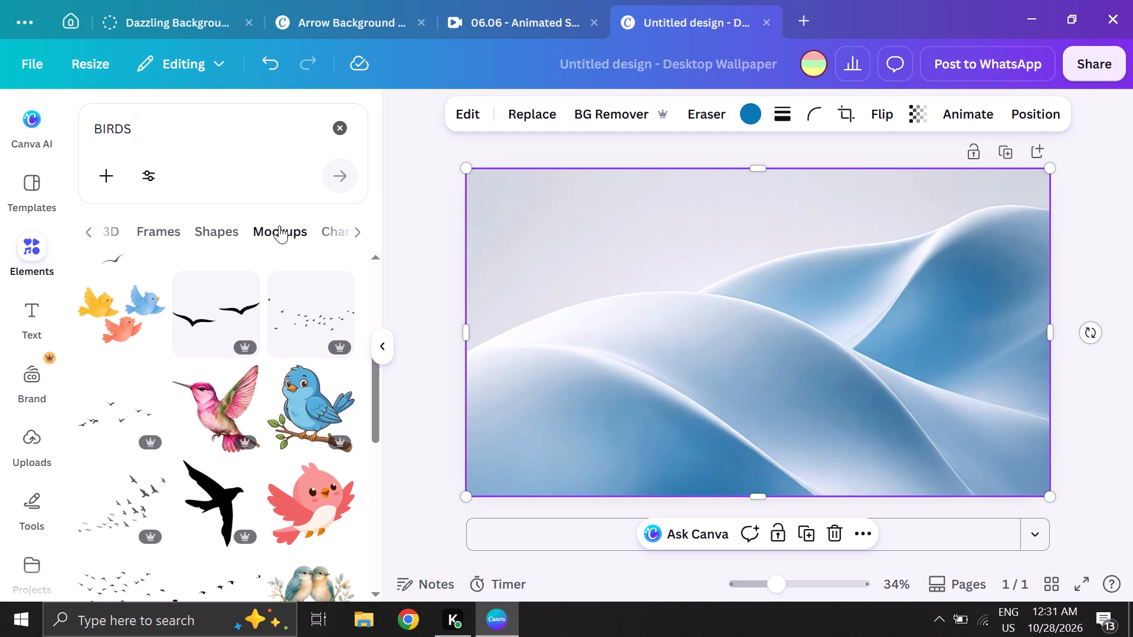
pyautogui.hscroll(-1, 279, 225)
pyautogui.hscroll(2, 279, 225)
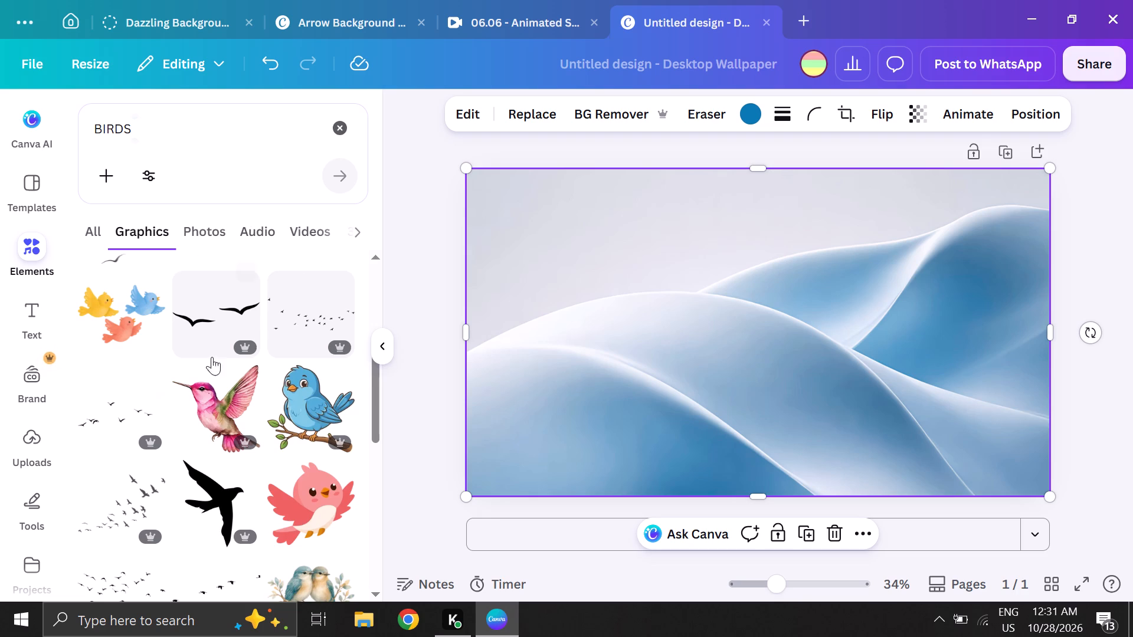
pyautogui.scroll(-3, 212, 365)
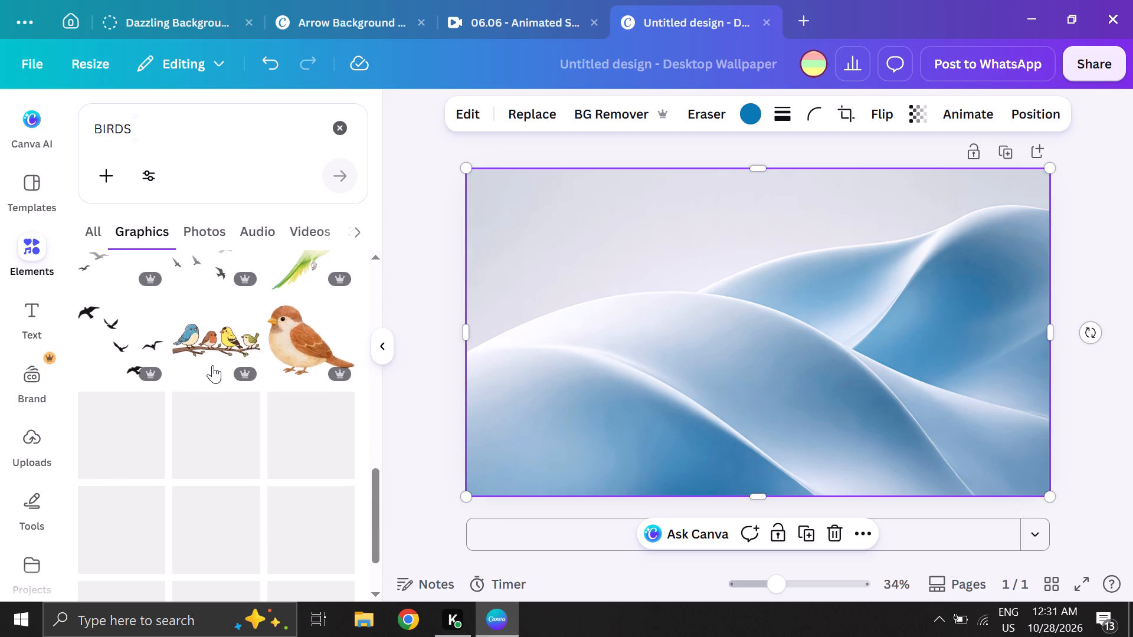
pyautogui.scroll(-3, 212, 365)
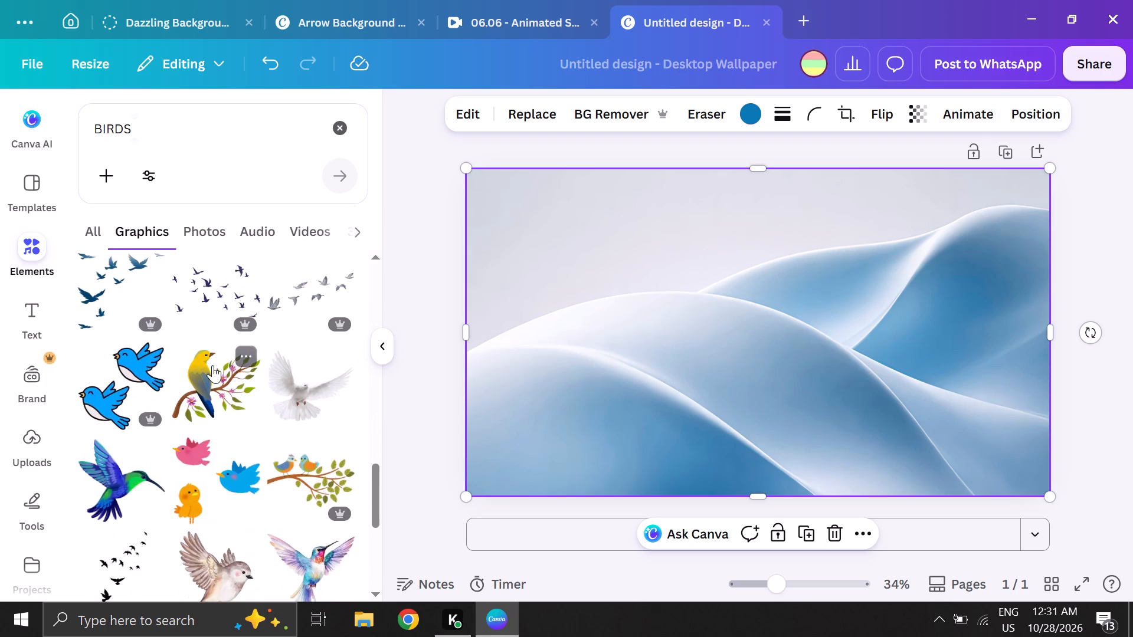
pyautogui.scroll(-1, 212, 365)
# Refine the element search to "birds flying animation" and show results of all types.
pyautogui.click(170, 150)
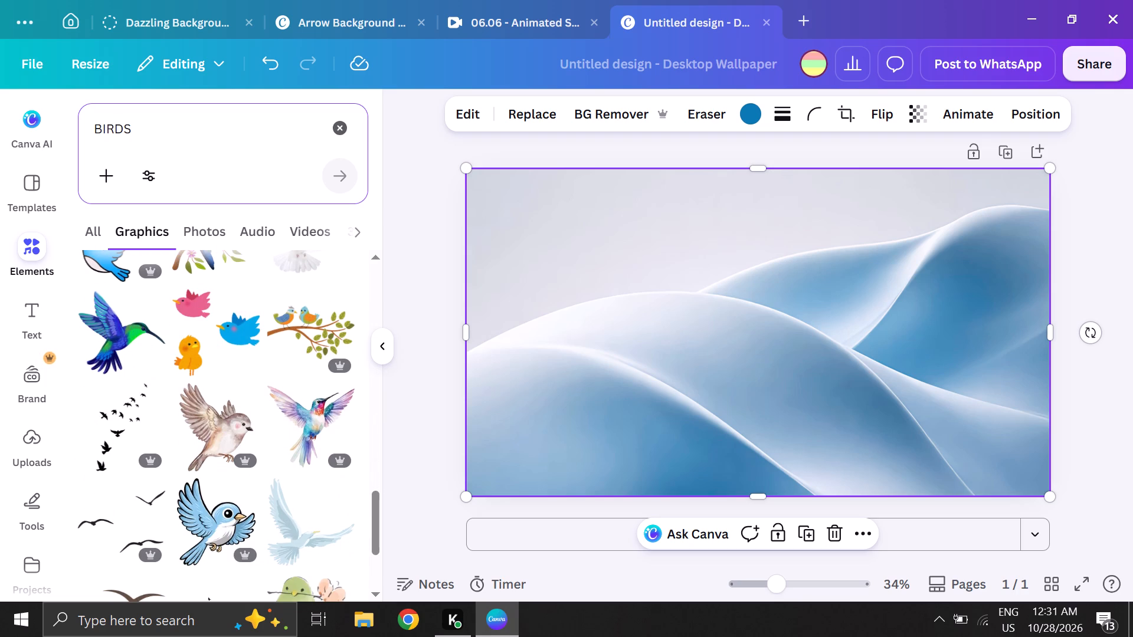
pyautogui.click(166, 140)
pyautogui.click(165, 134)
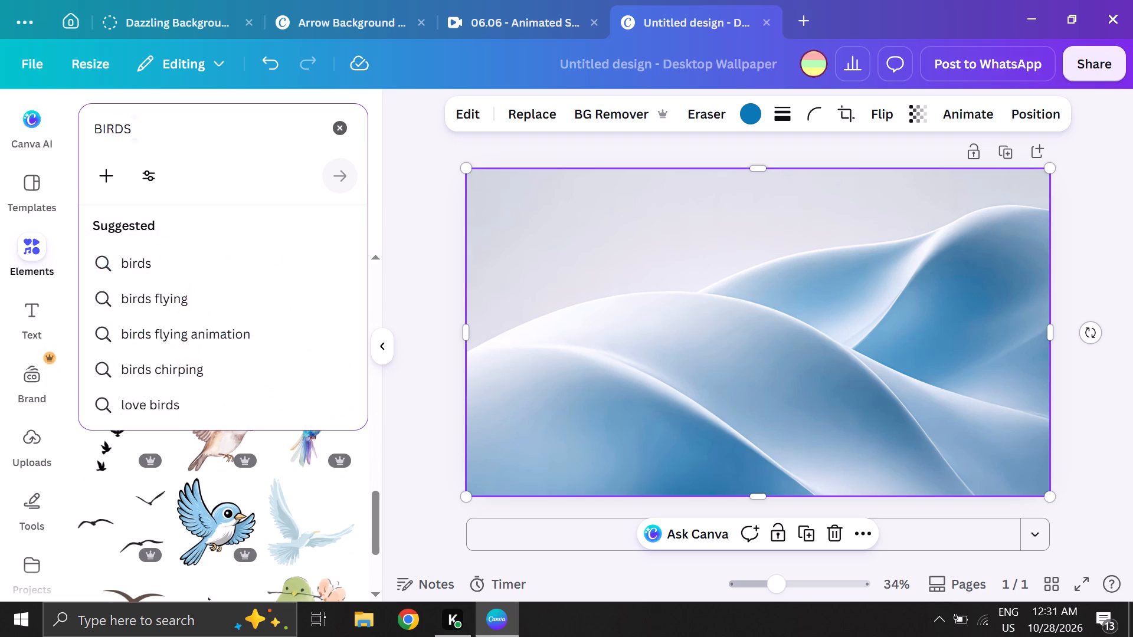
pyautogui.write('anima')
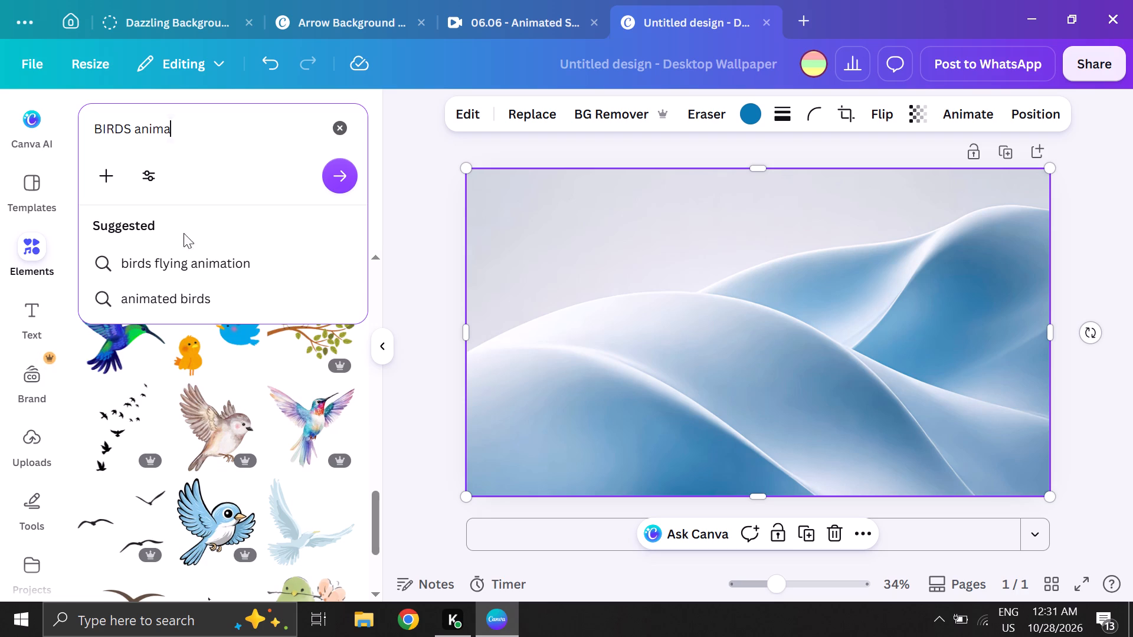
pyautogui.click(182, 257)
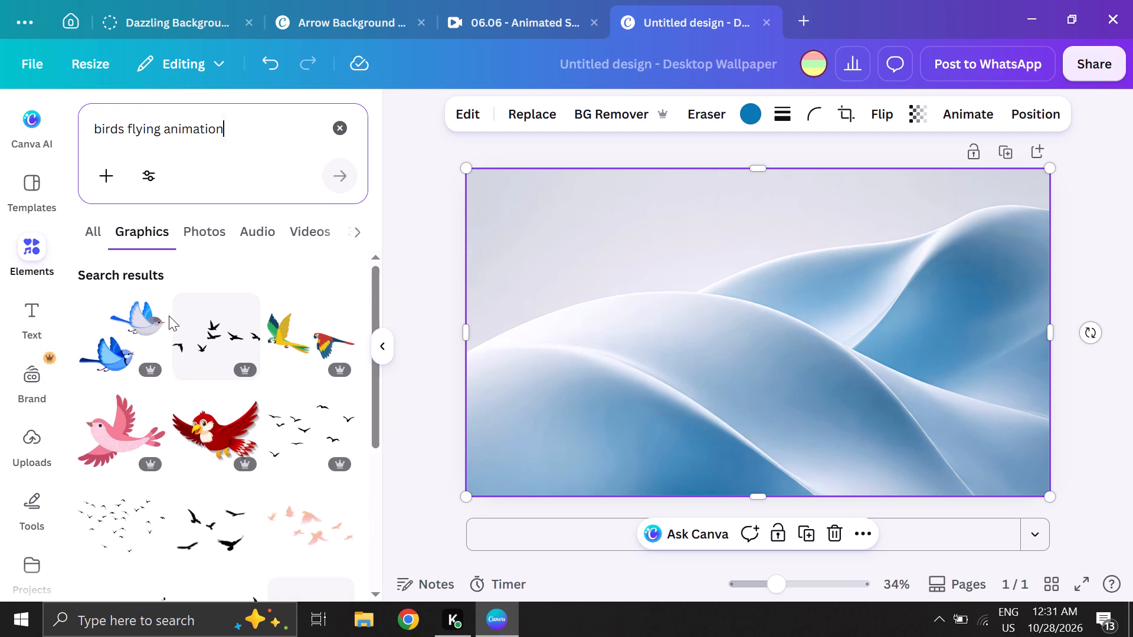
pyautogui.click(97, 225)
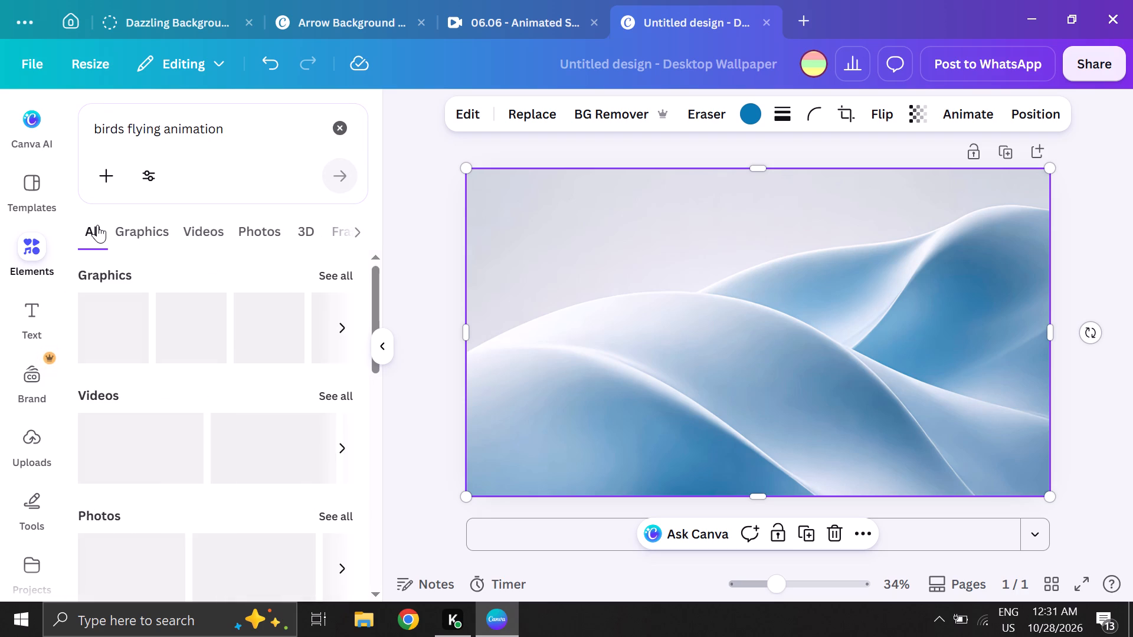
# Examine the video results for "birds flying animation" for a suitable animated element.
pyautogui.scroll(-1, 149, 381)
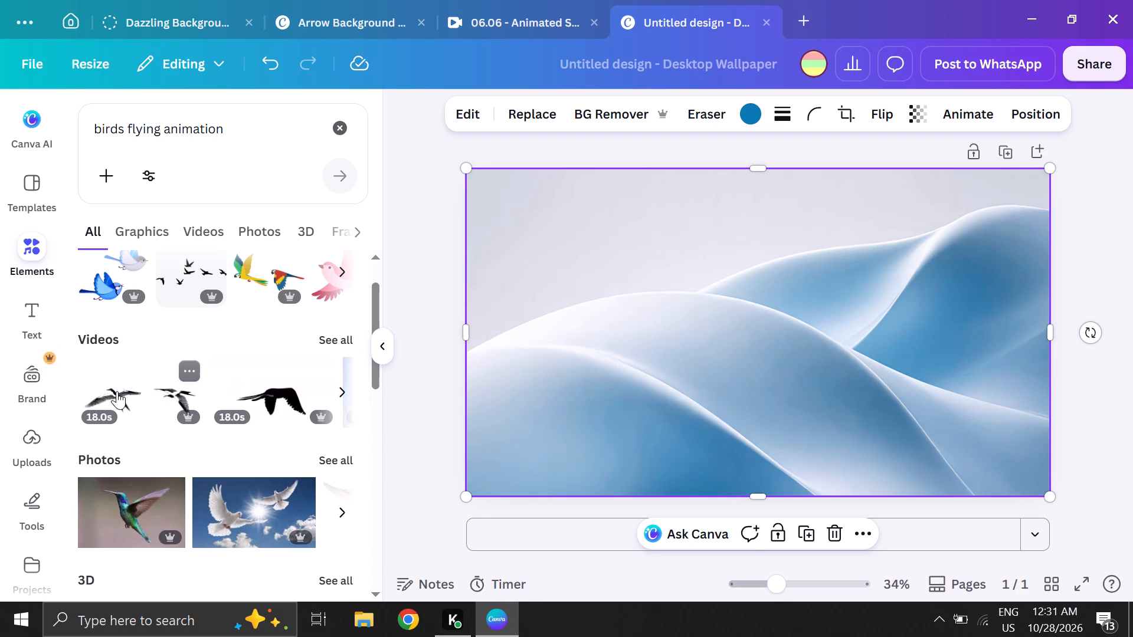
pyautogui.hscroll(-3, 211, 405)
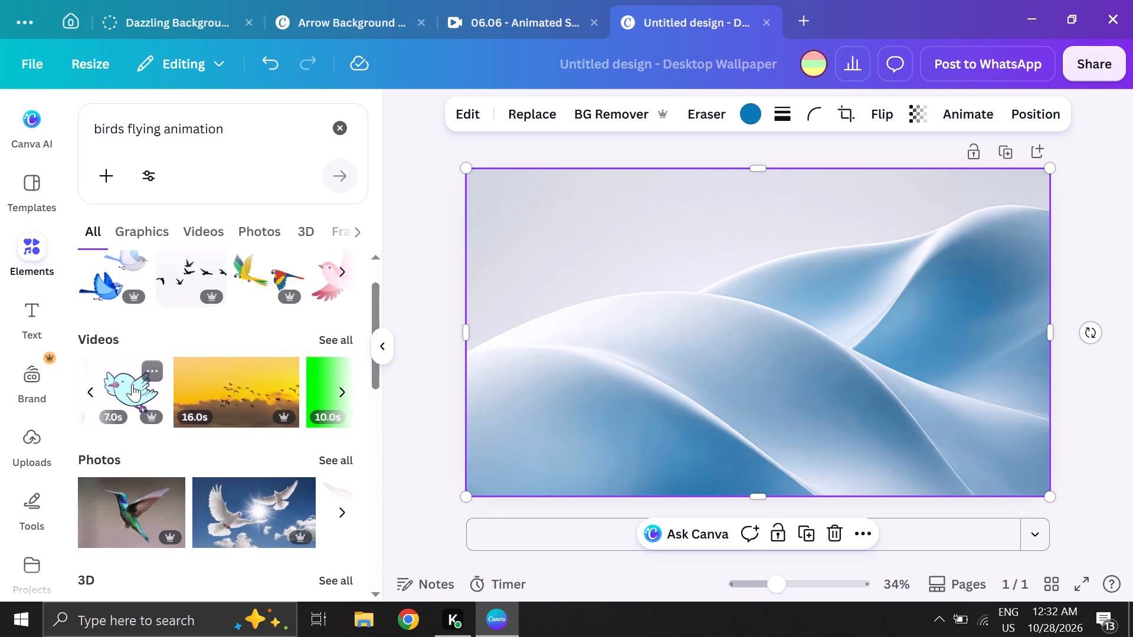
pyautogui.hscroll(-2, 132, 384)
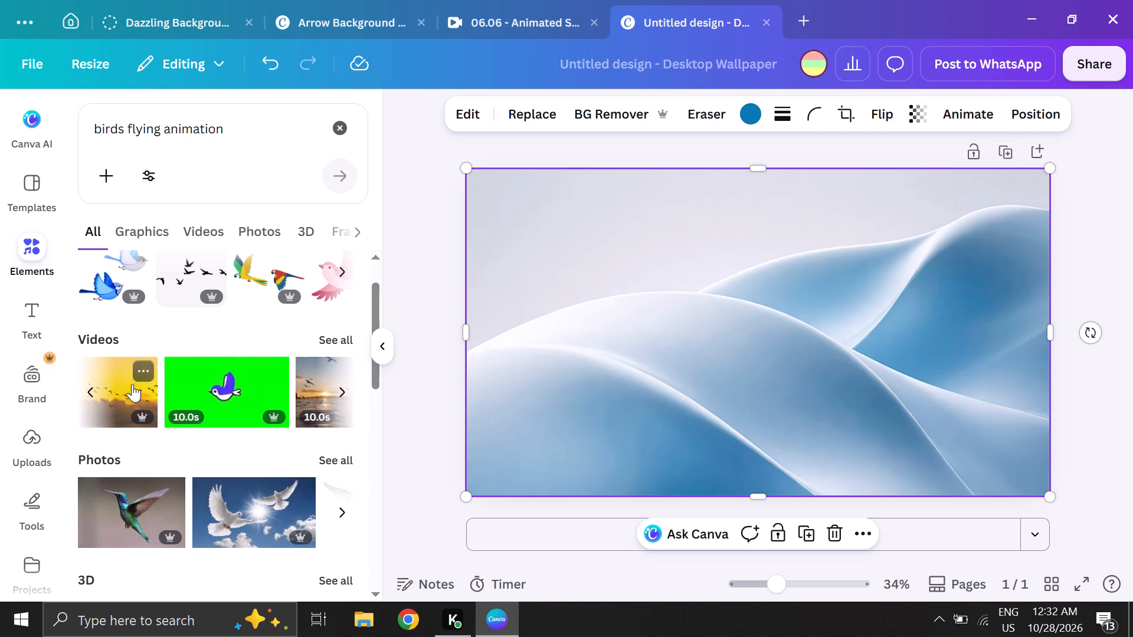
pyautogui.hscroll(-3, 132, 384)
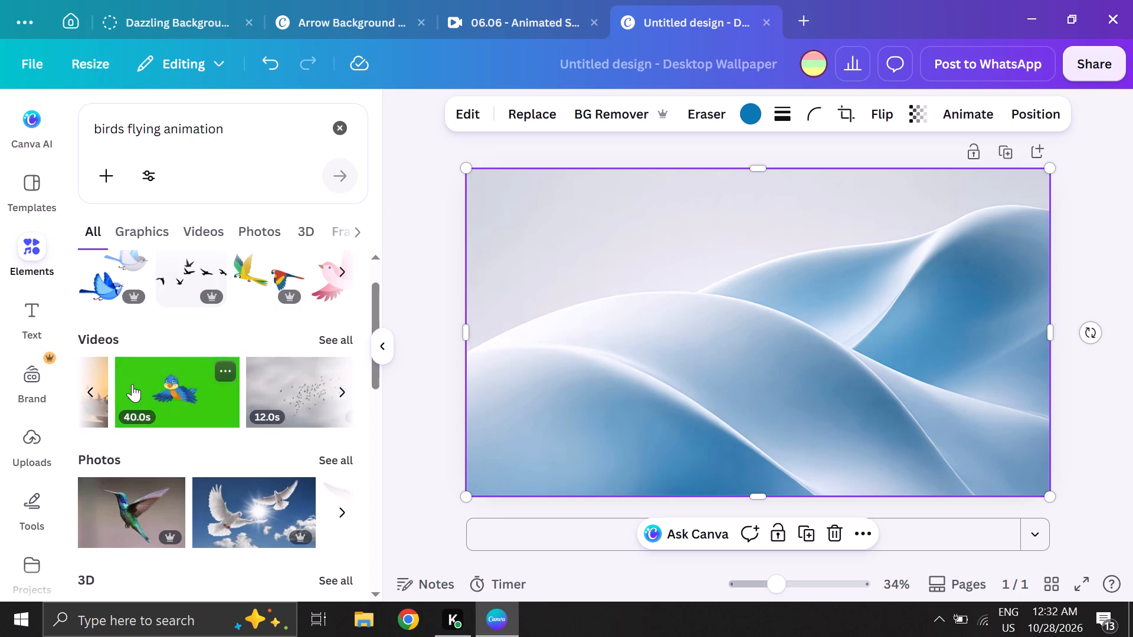
pyautogui.hscroll(-3, 132, 384)
pyautogui.scroll(-1, 182, 459)
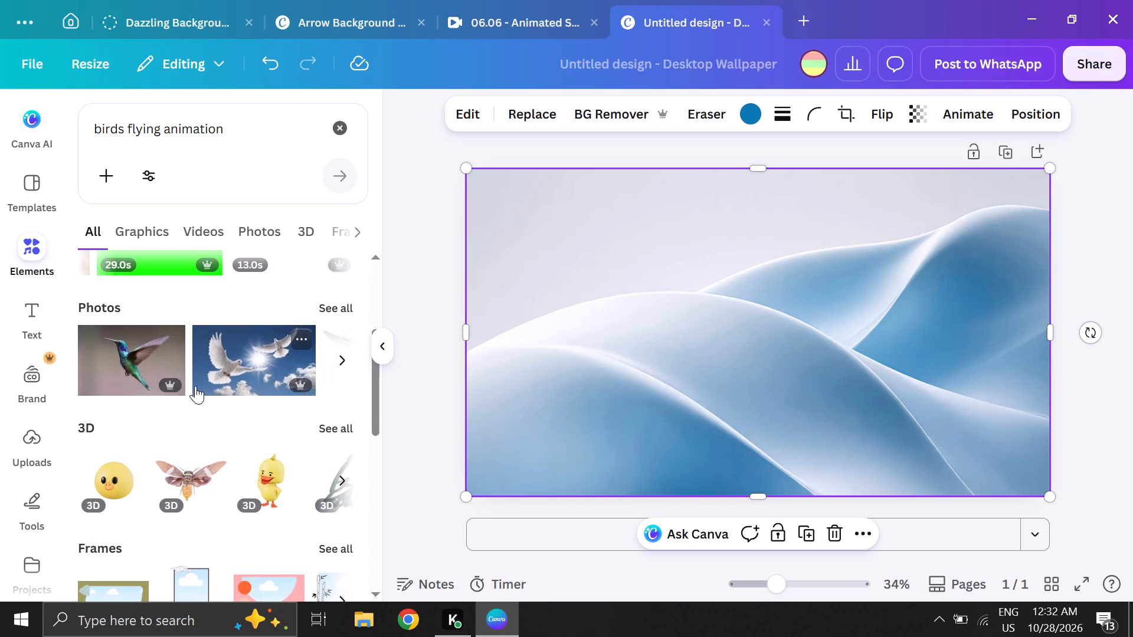
# Find the standing brown beaver with crossed arms among the 3D results and add it to the wallpaper.
pyautogui.scroll(-1, 195, 386)
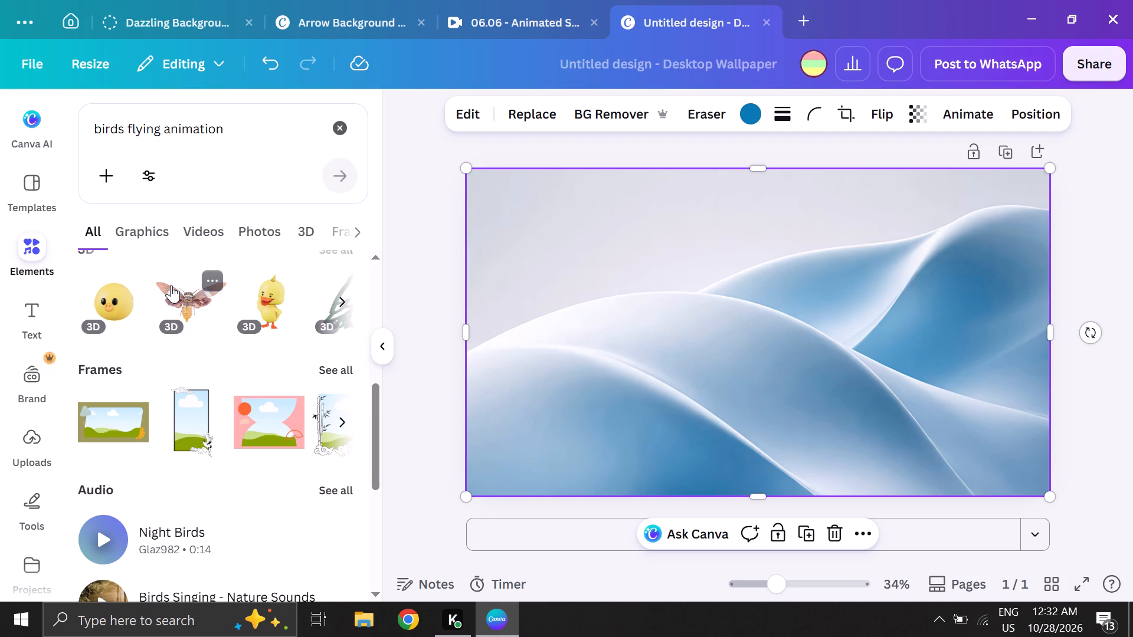
pyautogui.hscroll(-2, 171, 285)
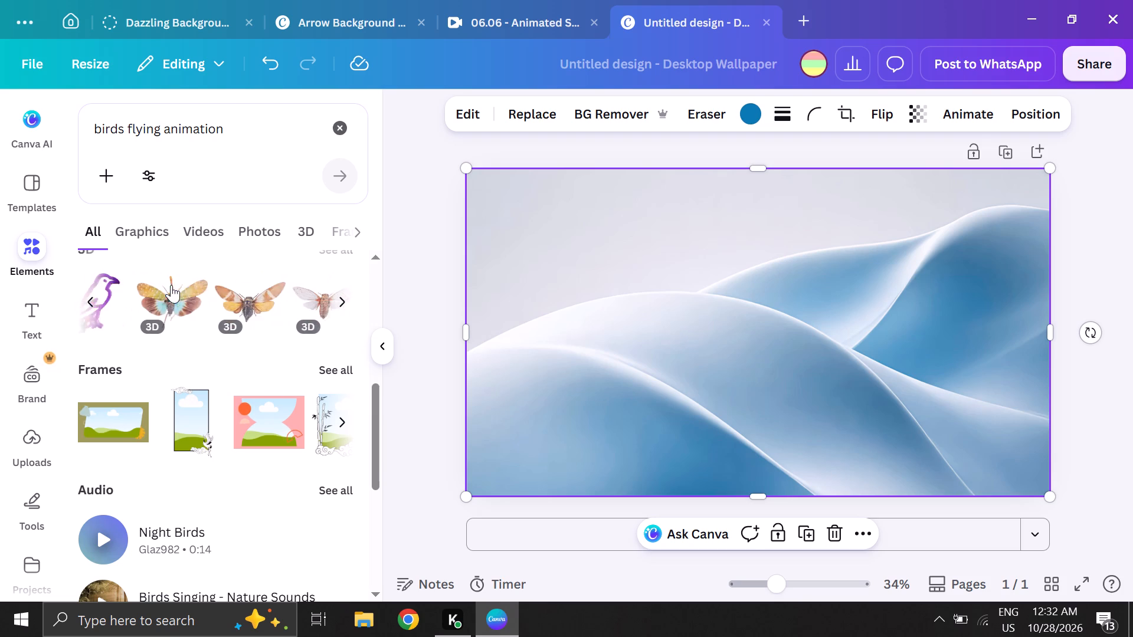
pyautogui.hscroll(-5, 171, 285)
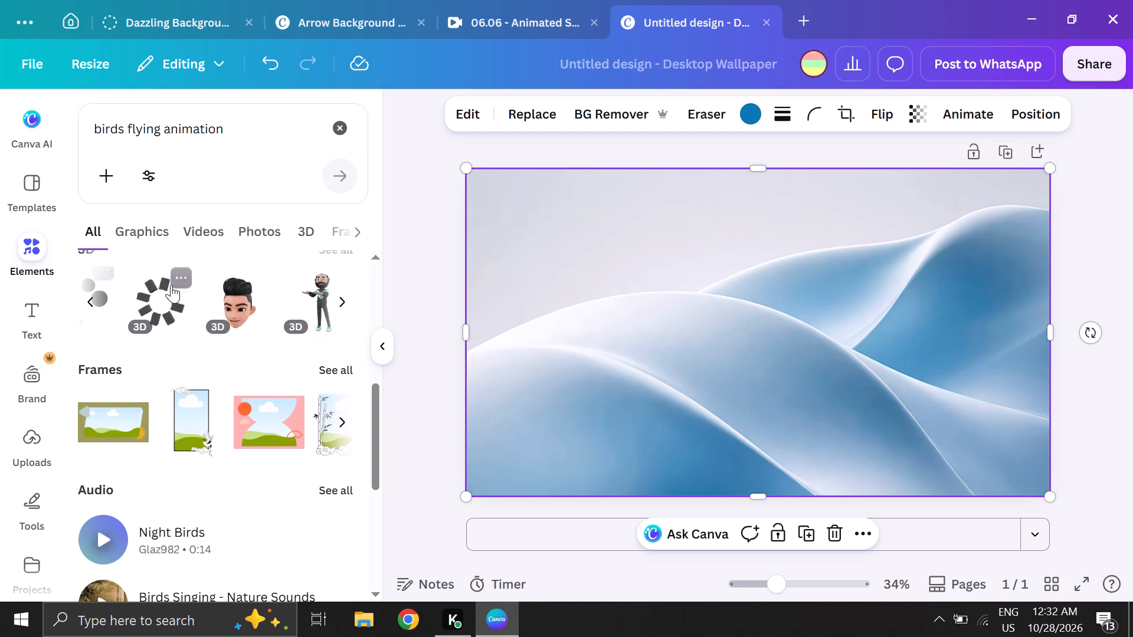
pyautogui.hscroll(-2, 326, 301)
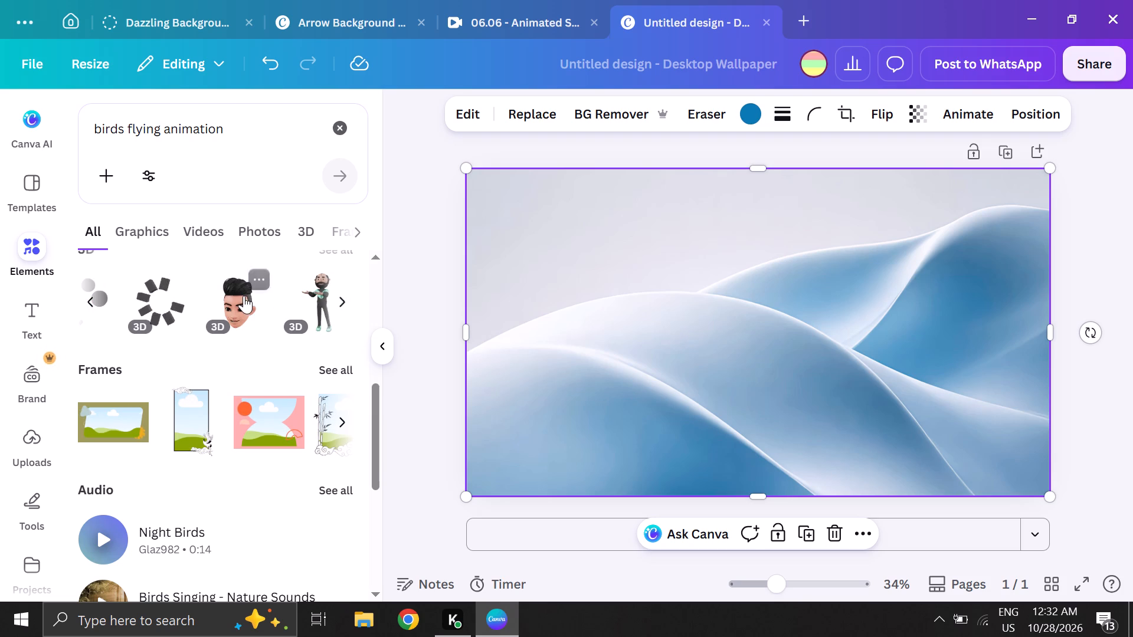
pyautogui.hscroll(-4, 244, 295)
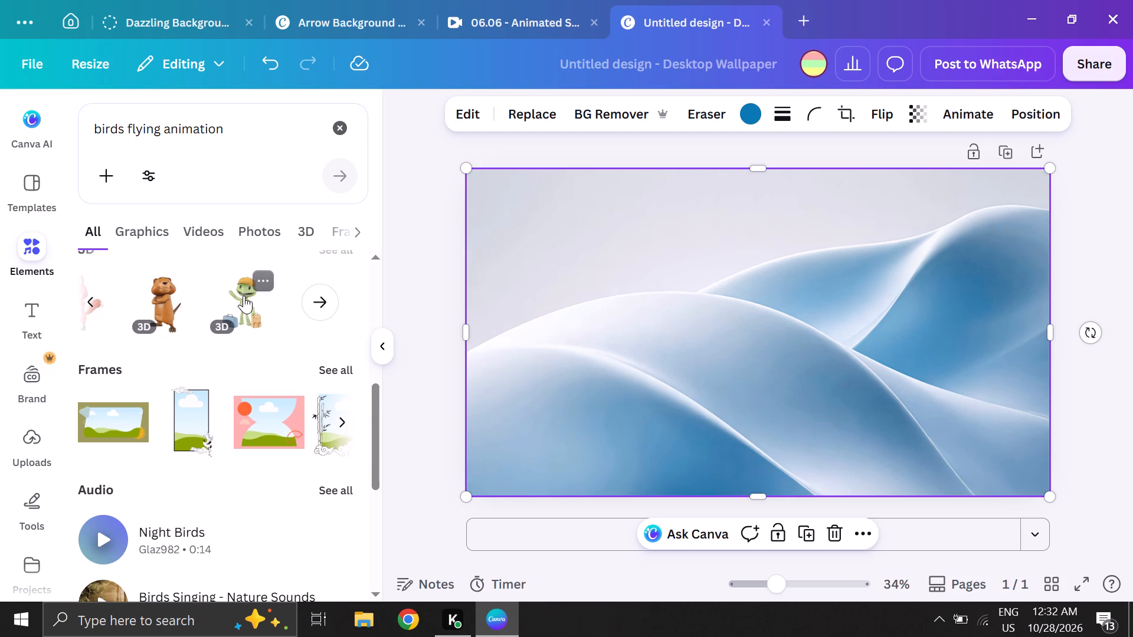
pyautogui.hscroll(-1, 244, 295)
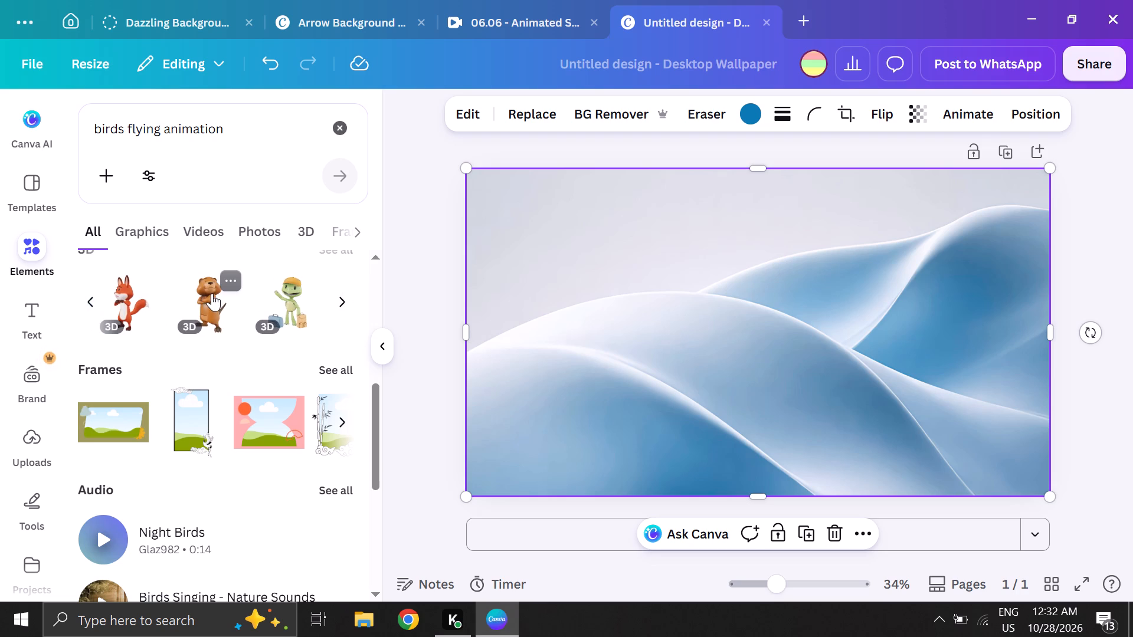
pyautogui.click(212, 293)
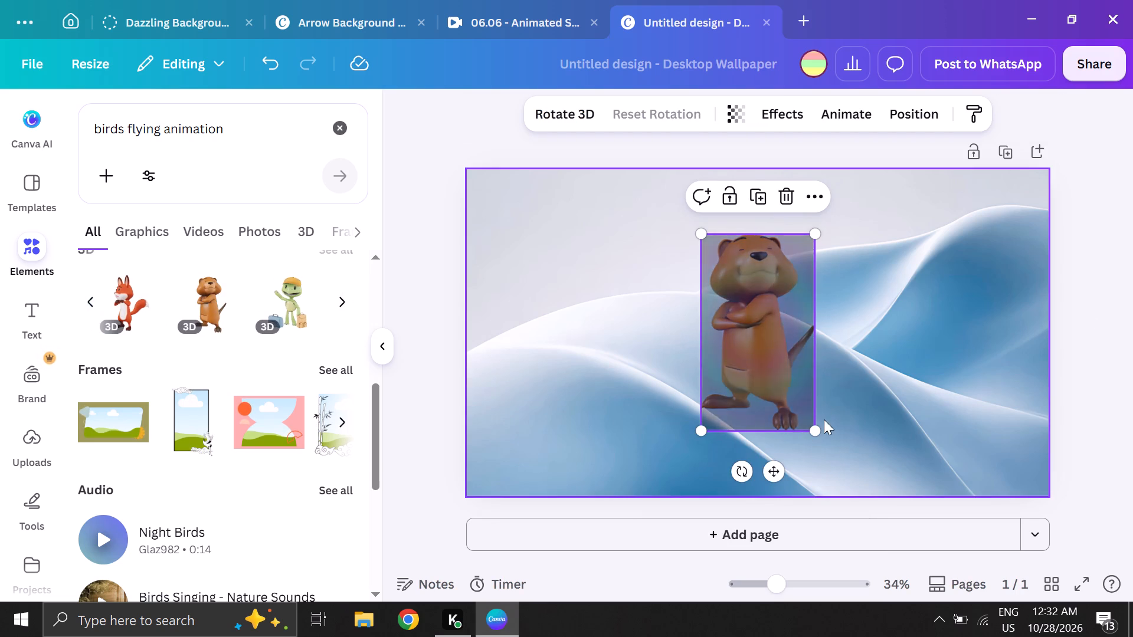
# Scale the 3D beaver down slightly, keeping it near the middle of the wallpaper.
pyautogui.moveTo(813, 428); pyautogui.dragTo(787, 387)
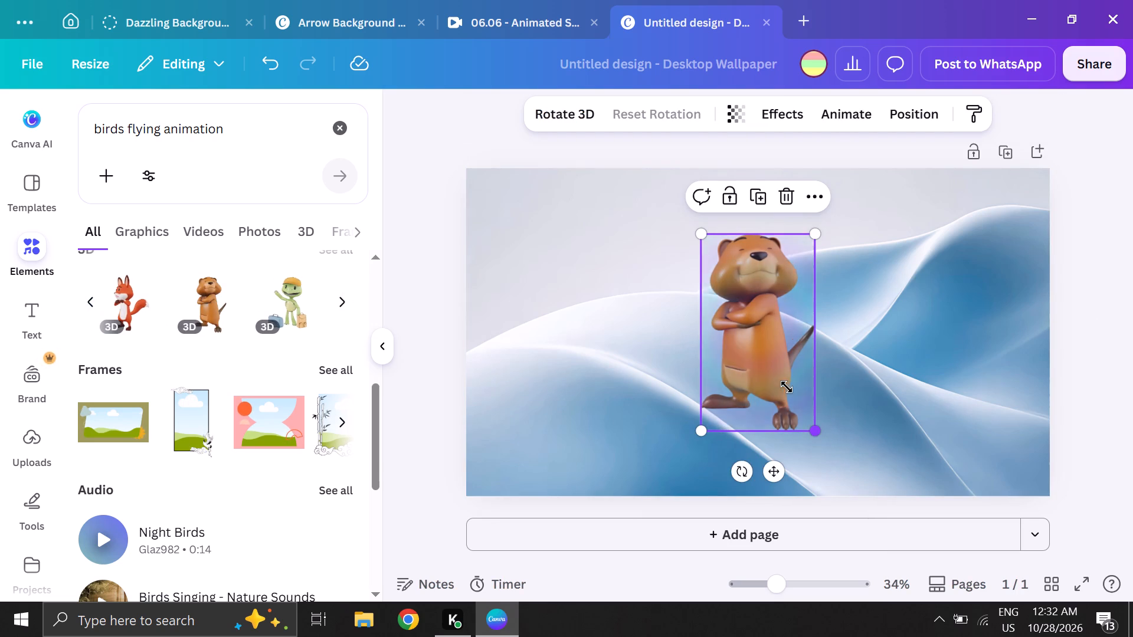
pyautogui.moveTo(787, 387); pyautogui.dragTo(905, 390)
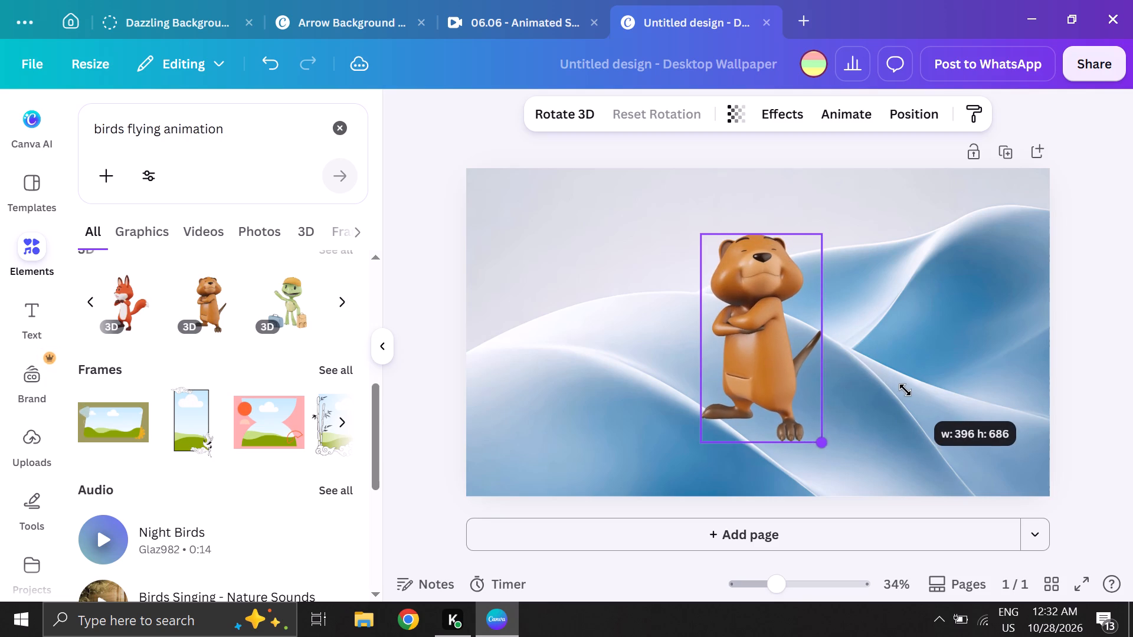
pyautogui.moveTo(905, 390); pyautogui.dragTo(857, 370)
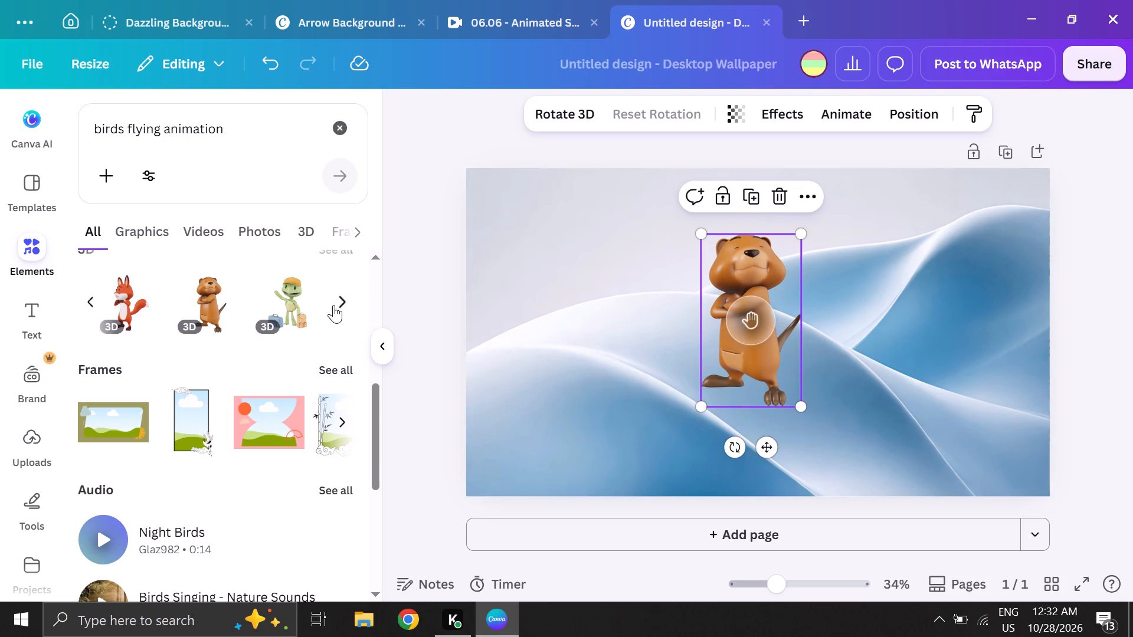
# Examine the full 3D results for "birds flying animation" for another element that suits the wallpaper.
pyautogui.click(342, 302)
pyautogui.click(342, 303)
pyautogui.click(328, 304)
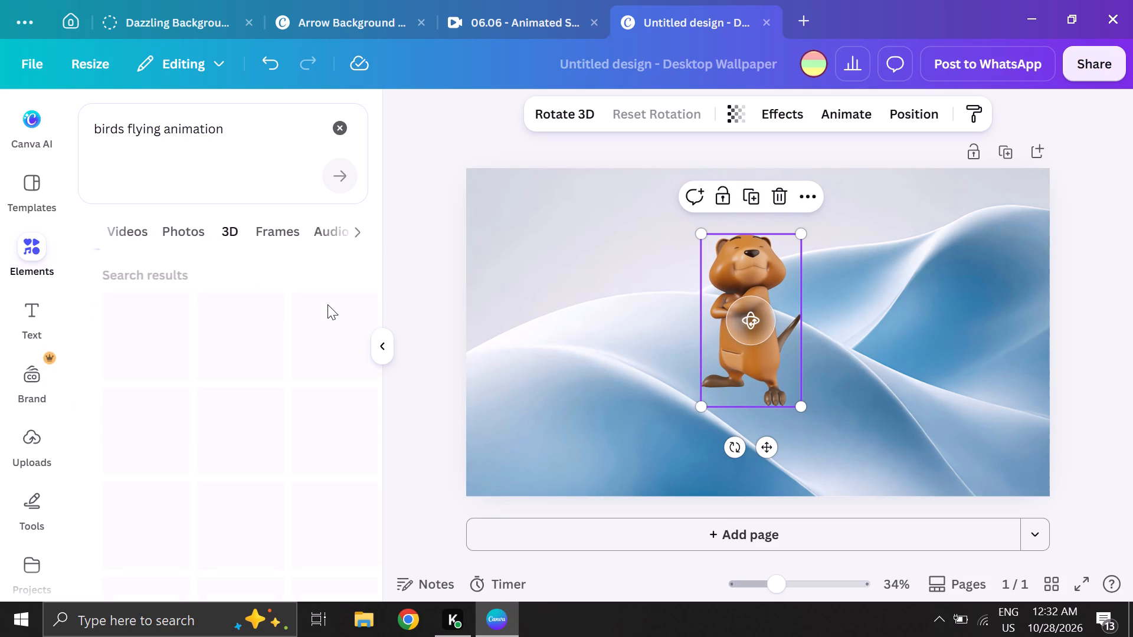
pyautogui.scroll(-6, 177, 373)
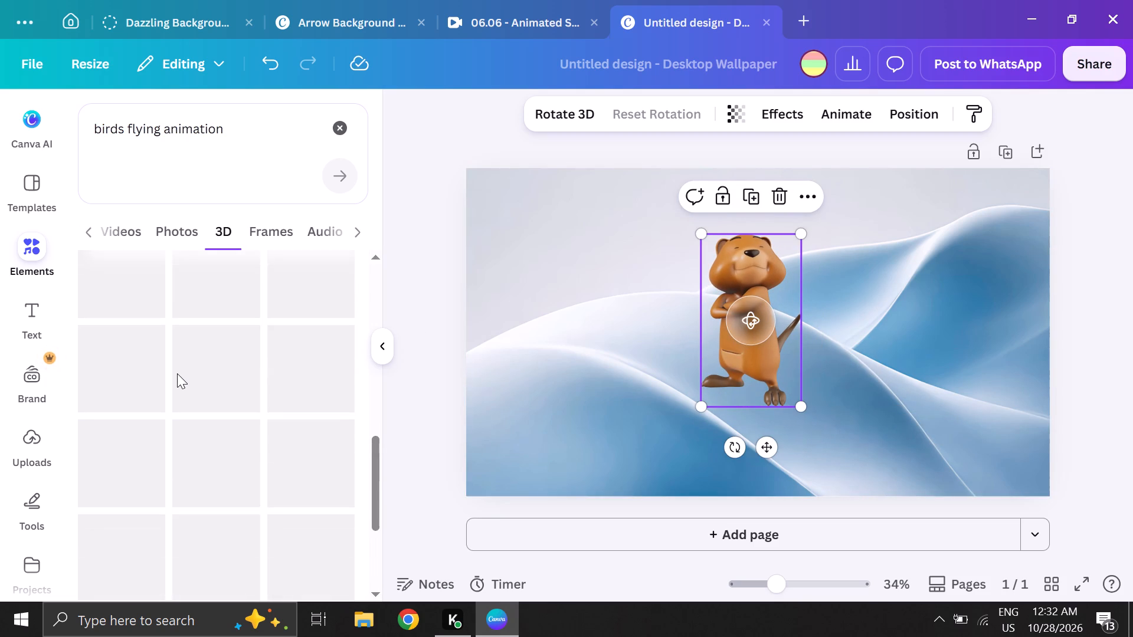
pyautogui.scroll(2, 177, 373)
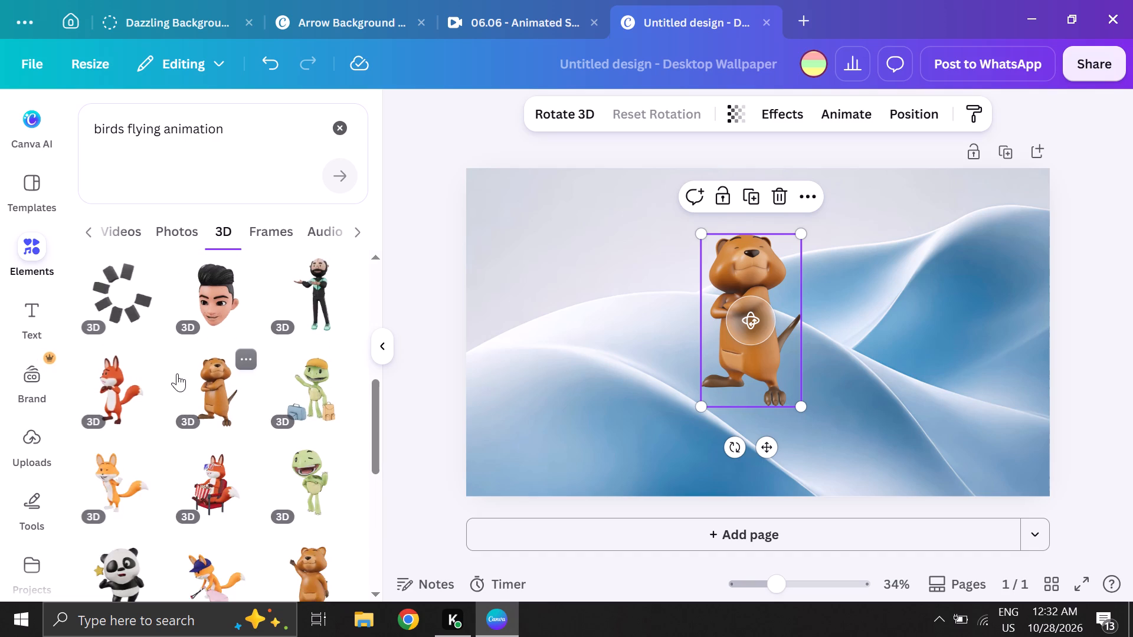
pyautogui.scroll(-4, 177, 373)
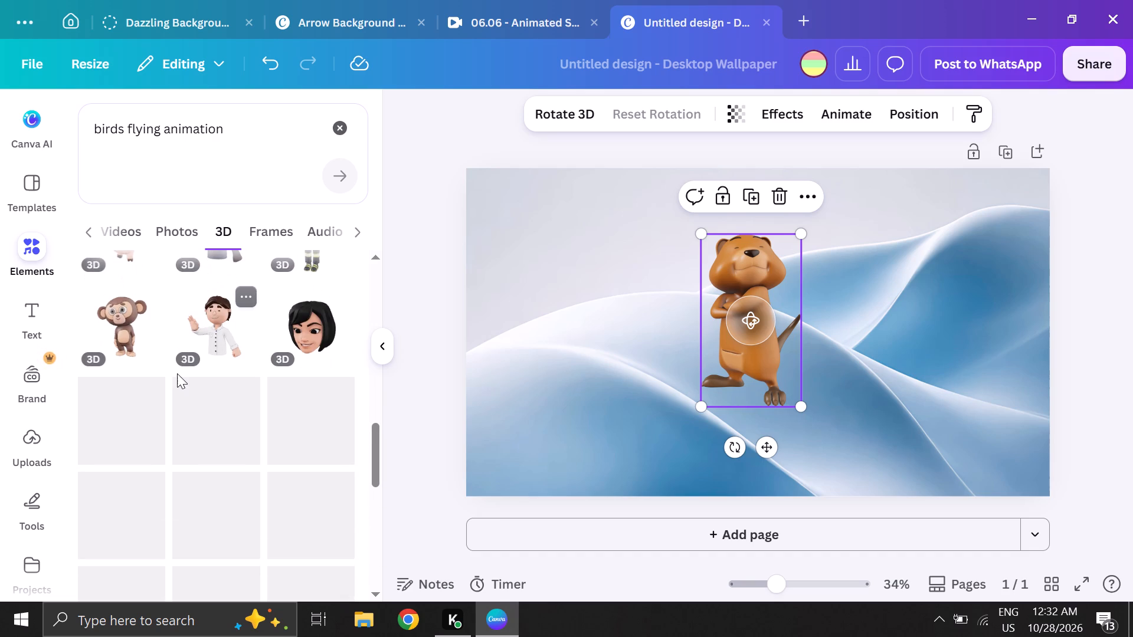
pyautogui.scroll(-2, 177, 373)
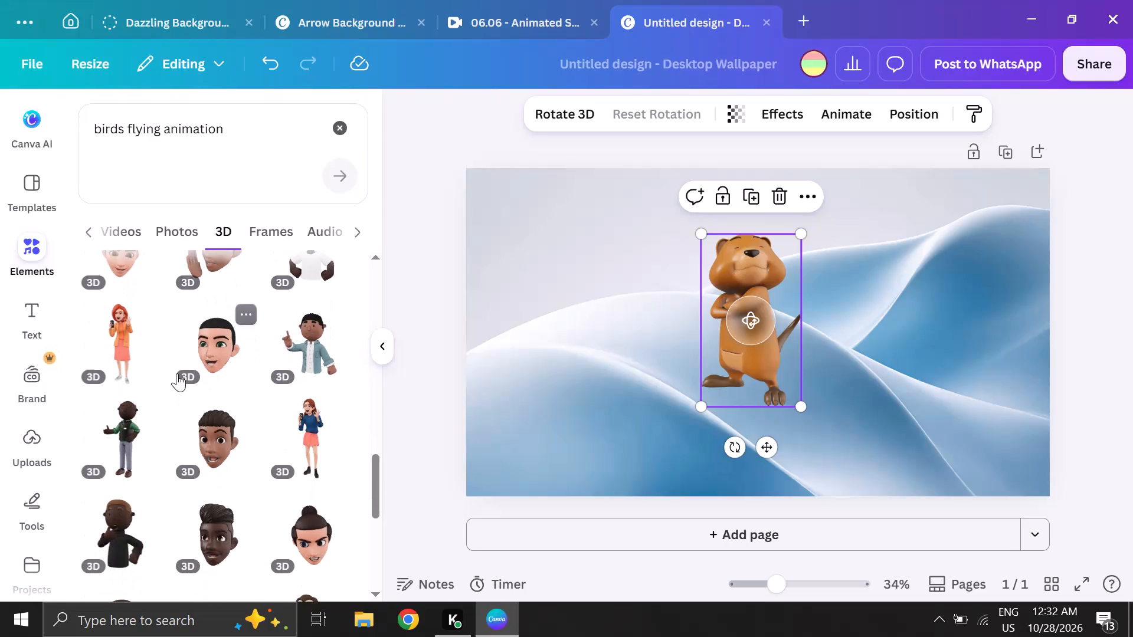
pyautogui.scroll(-2, 177, 373)
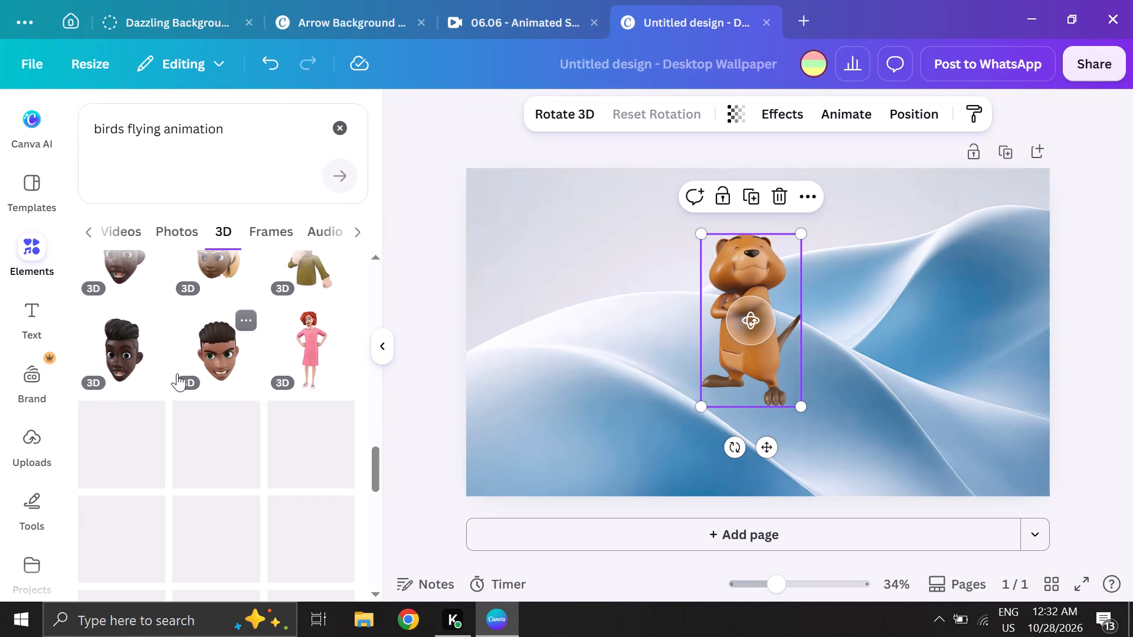
pyautogui.scroll(-4, 177, 373)
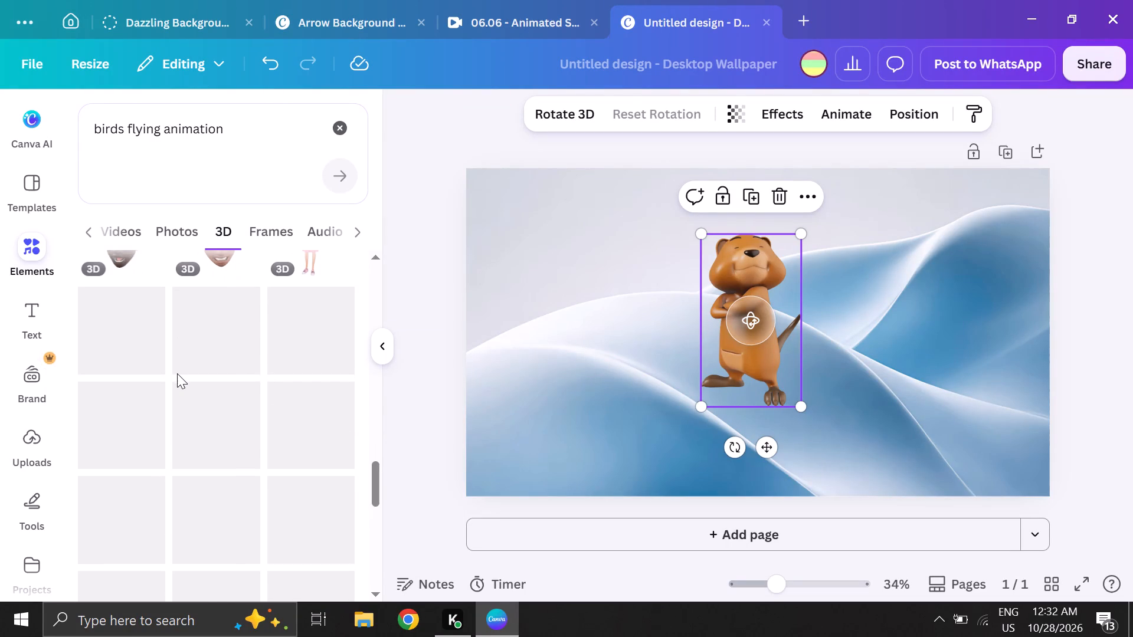
pyautogui.scroll(-4, 177, 373)
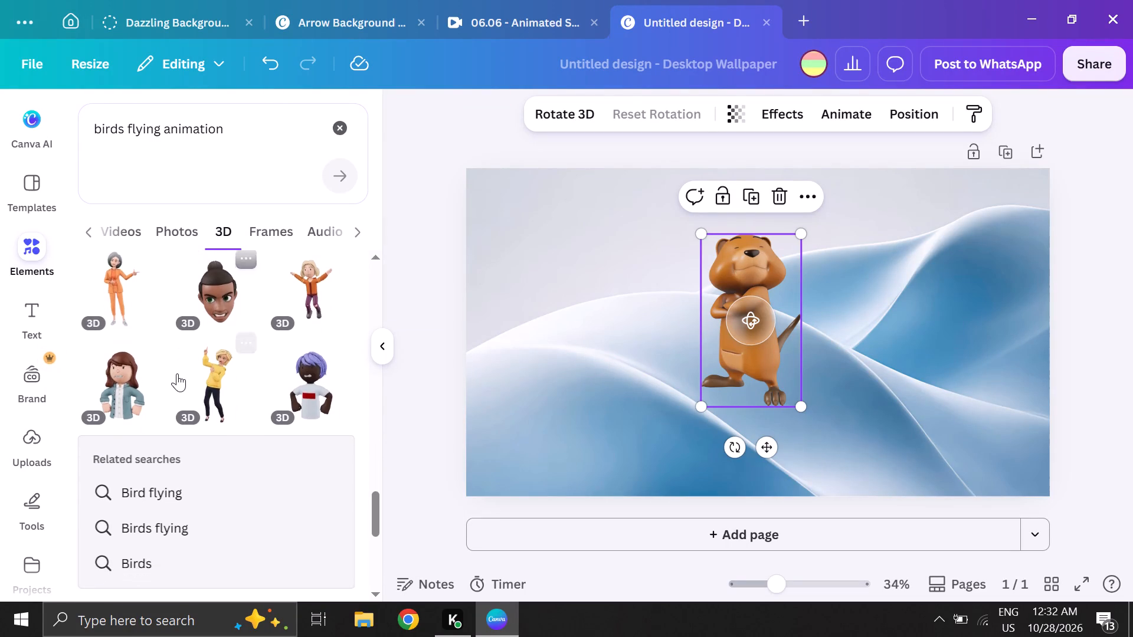
pyautogui.scroll(-2, 177, 373)
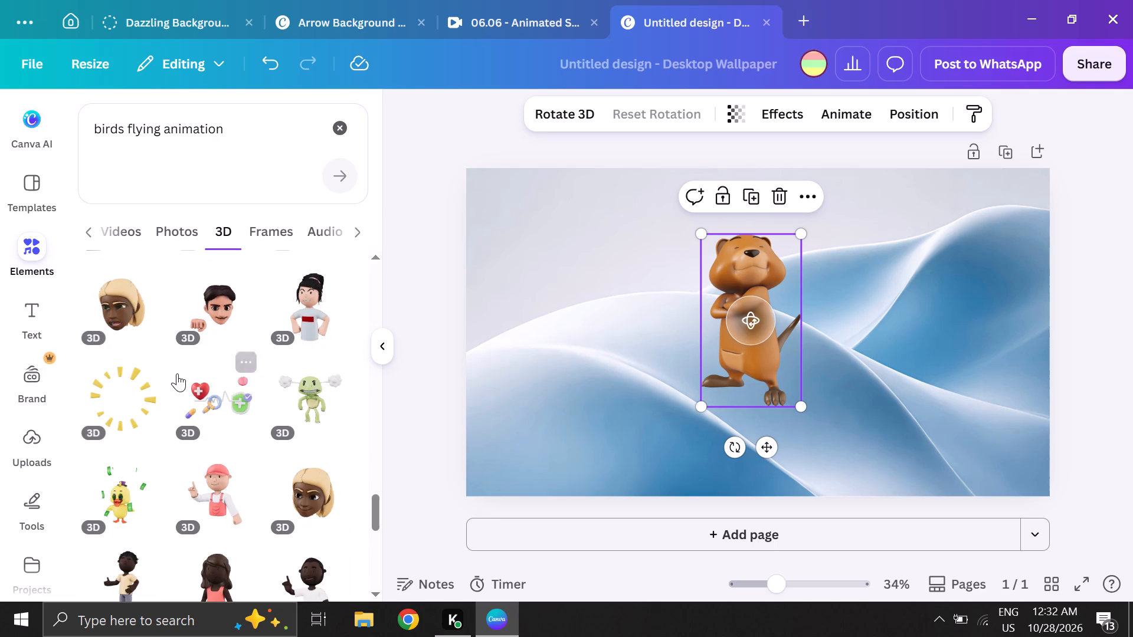
pyautogui.scroll(-2, 177, 373)
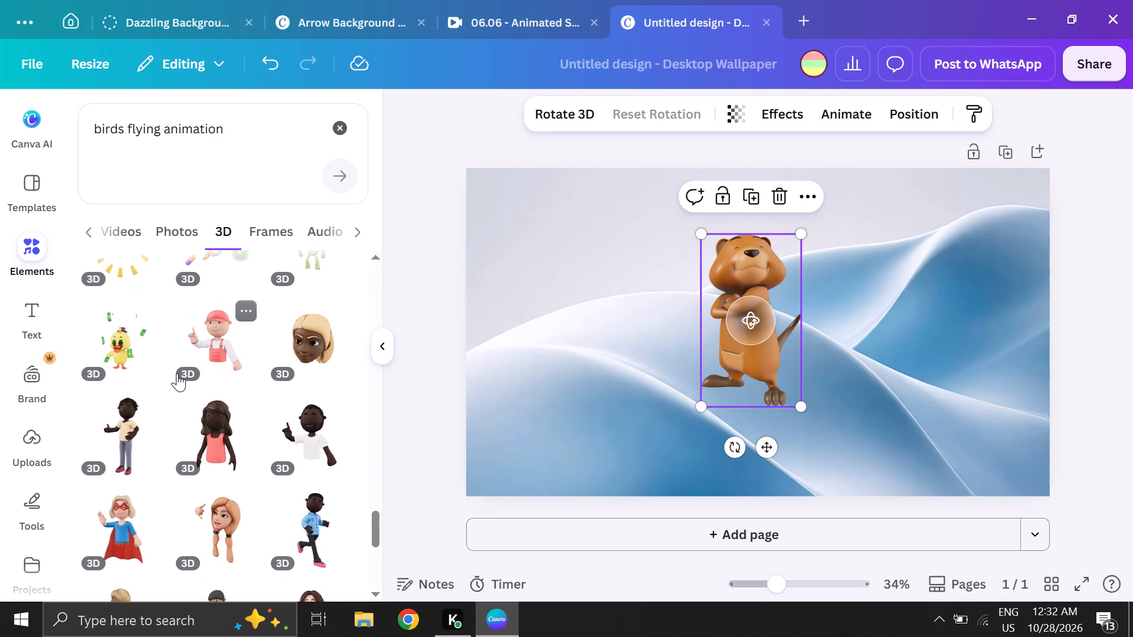
pyautogui.scroll(-1, 177, 373)
pyautogui.scroll(1, 177, 373)
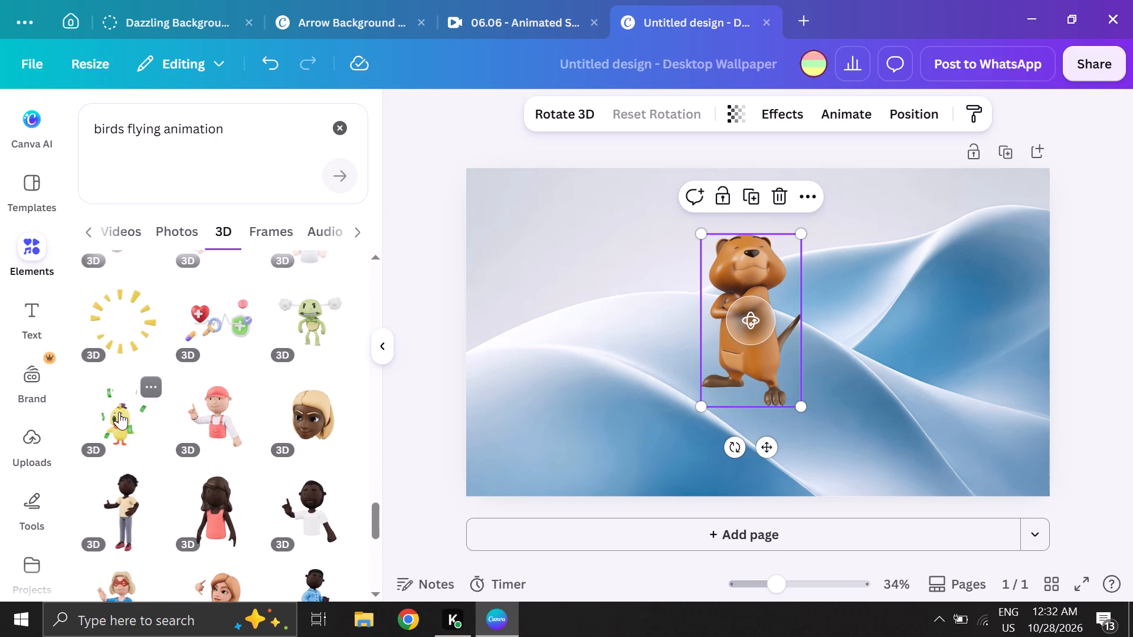
pyautogui.scroll(-2, 119, 411)
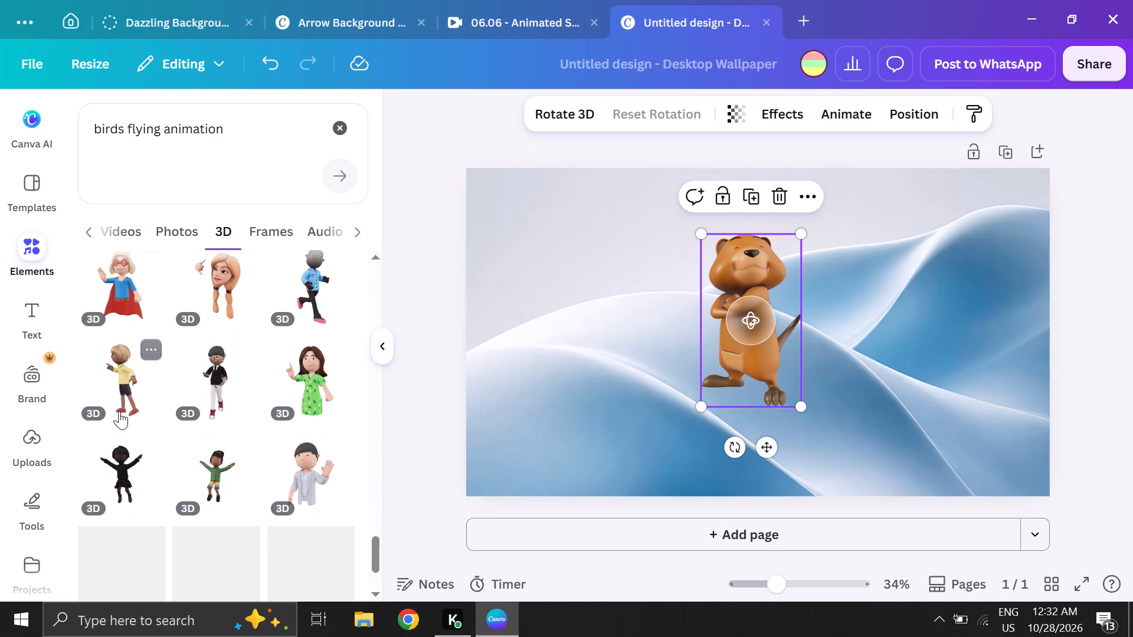
pyautogui.scroll(-1, 119, 411)
pyautogui.scroll(1, 119, 411)
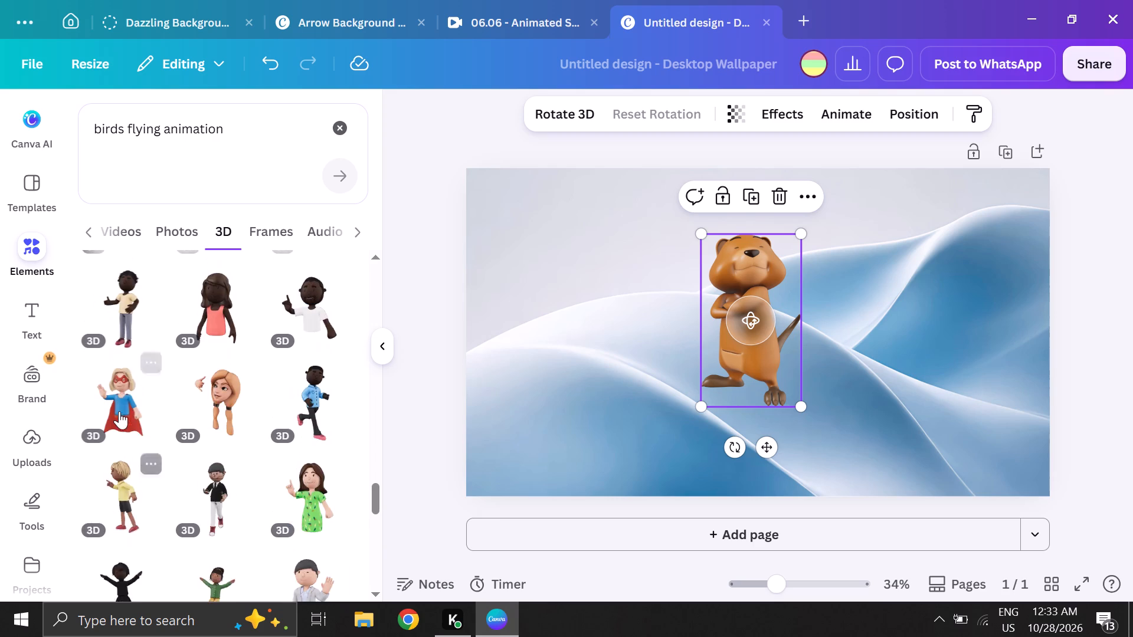
pyautogui.scroll(1, 119, 411)
pyautogui.scroll(-2, 119, 411)
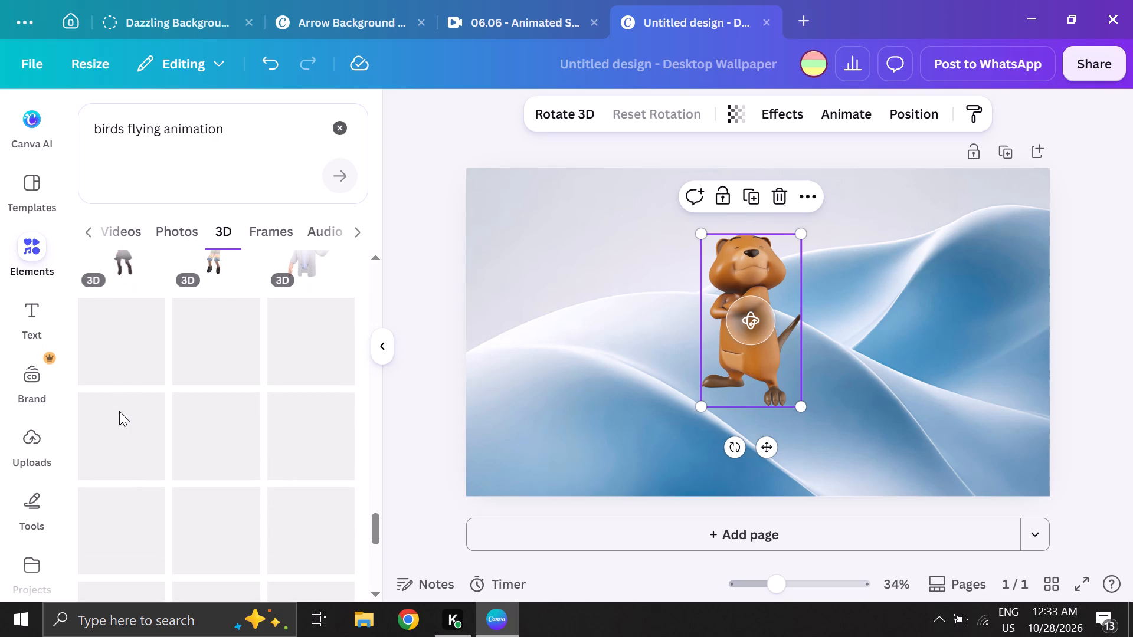
pyautogui.scroll(-1, 216, 361)
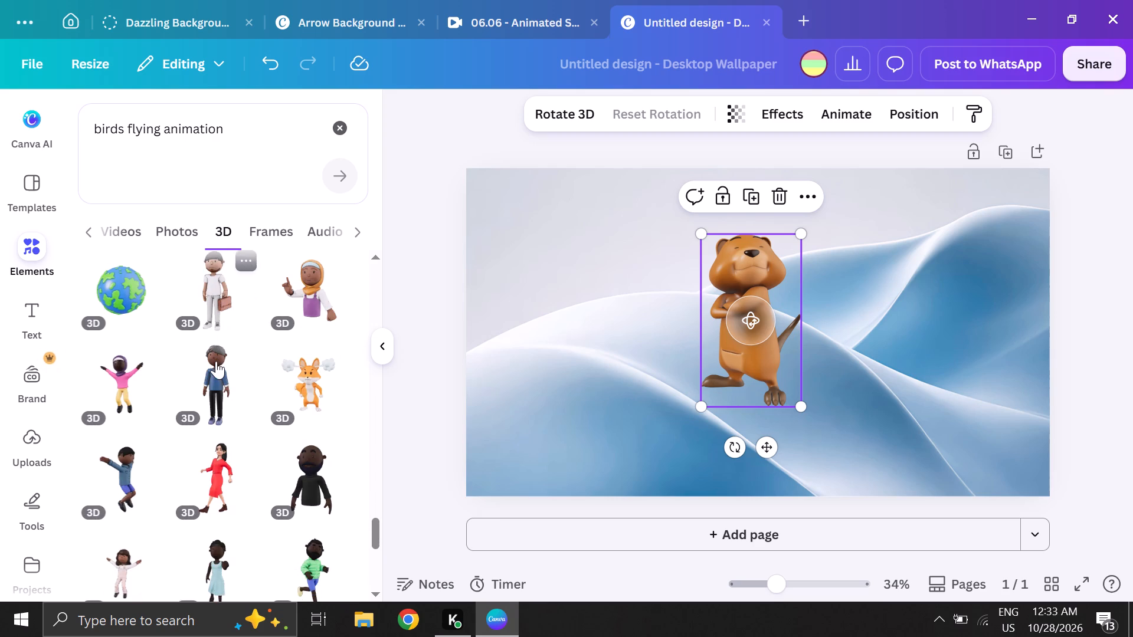
pyautogui.scroll(-2, 216, 361)
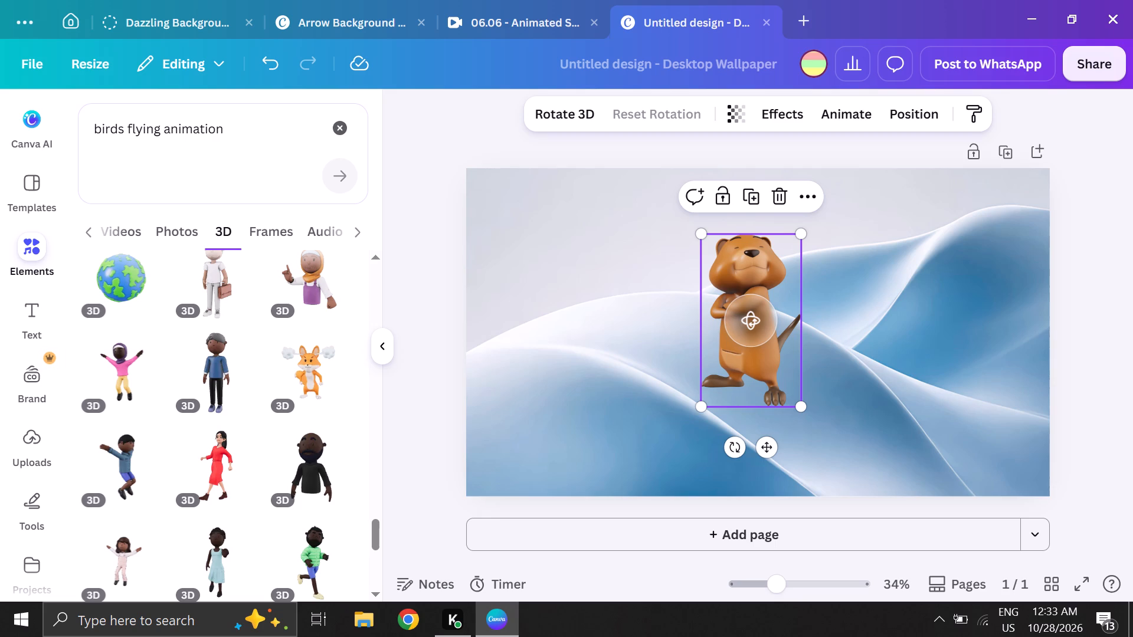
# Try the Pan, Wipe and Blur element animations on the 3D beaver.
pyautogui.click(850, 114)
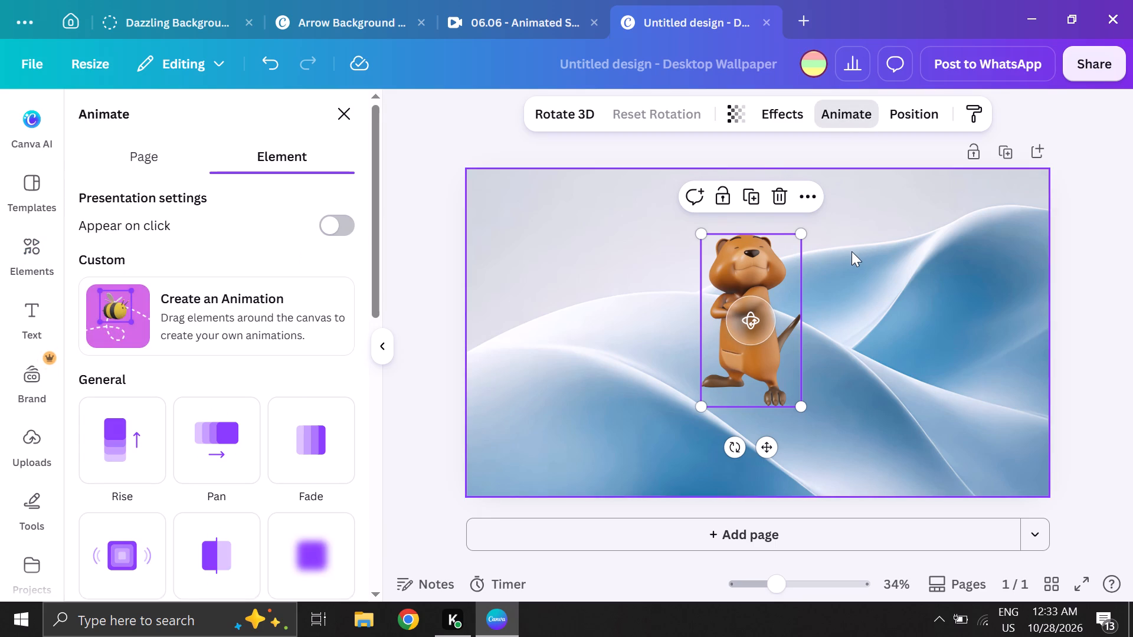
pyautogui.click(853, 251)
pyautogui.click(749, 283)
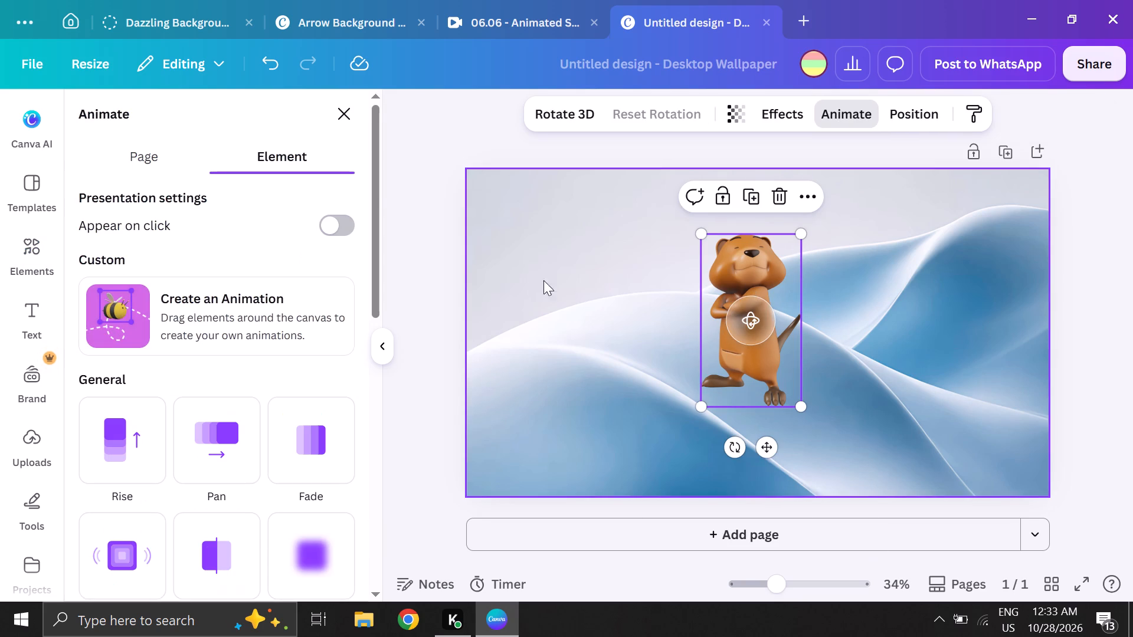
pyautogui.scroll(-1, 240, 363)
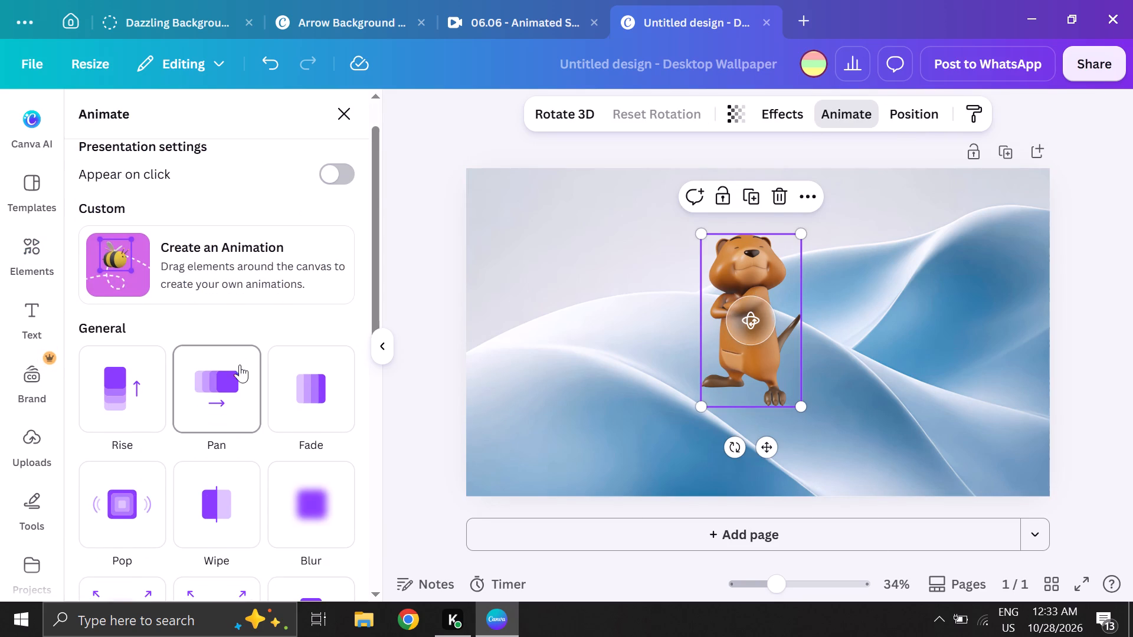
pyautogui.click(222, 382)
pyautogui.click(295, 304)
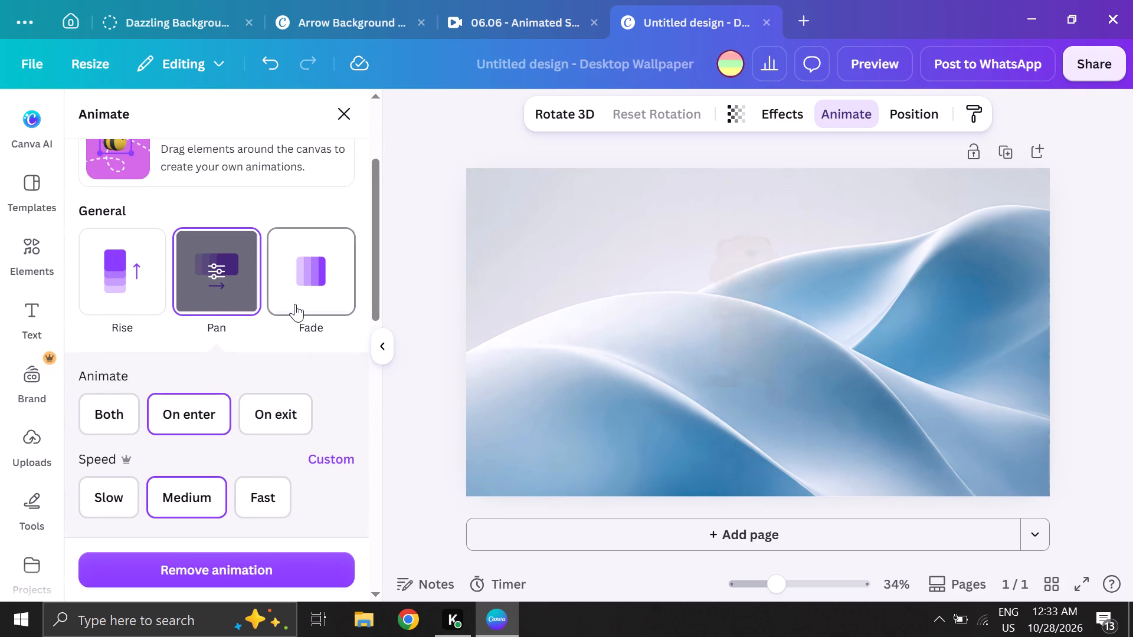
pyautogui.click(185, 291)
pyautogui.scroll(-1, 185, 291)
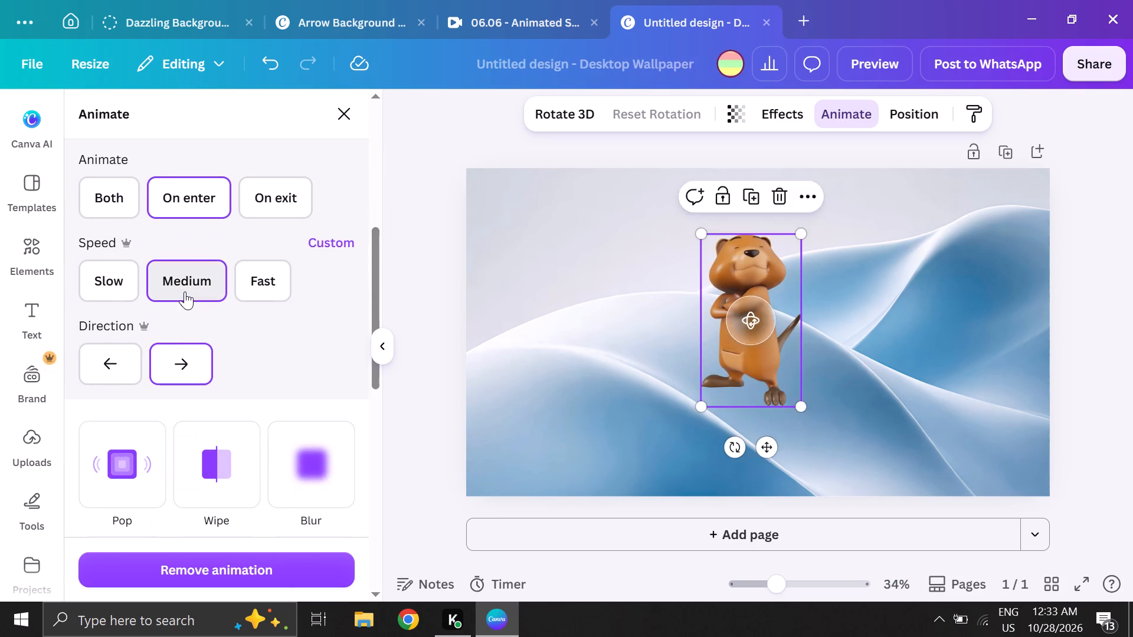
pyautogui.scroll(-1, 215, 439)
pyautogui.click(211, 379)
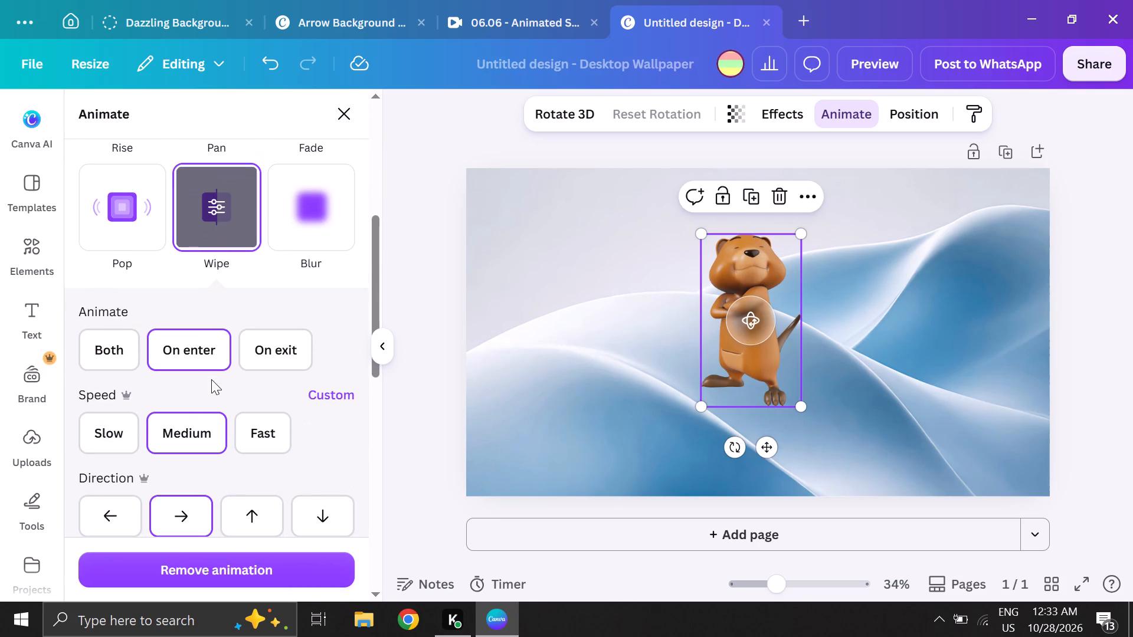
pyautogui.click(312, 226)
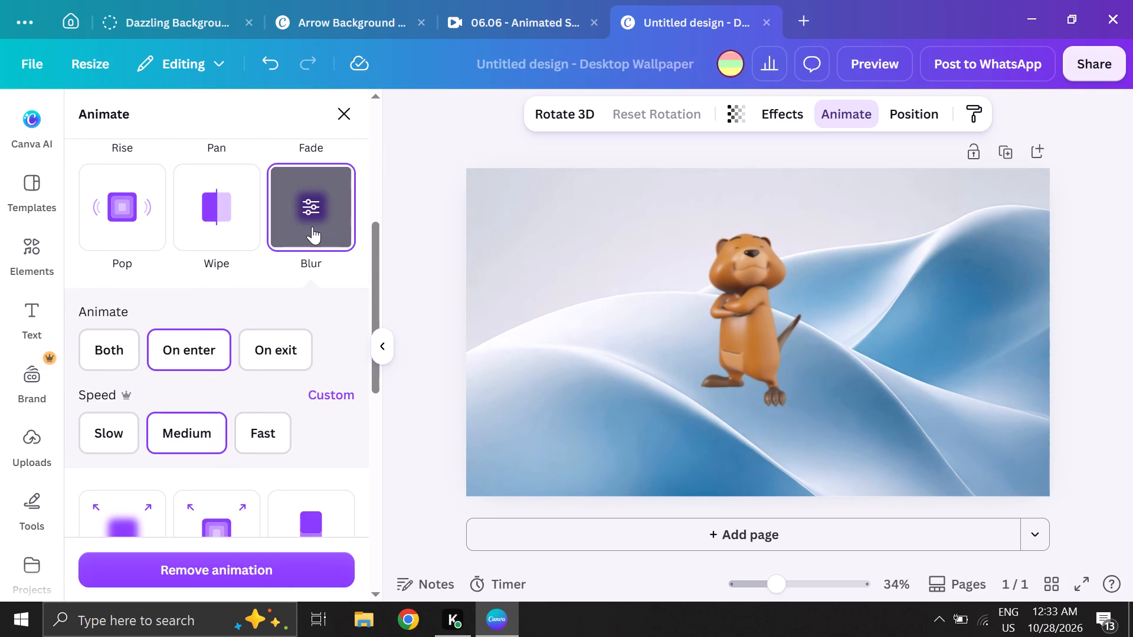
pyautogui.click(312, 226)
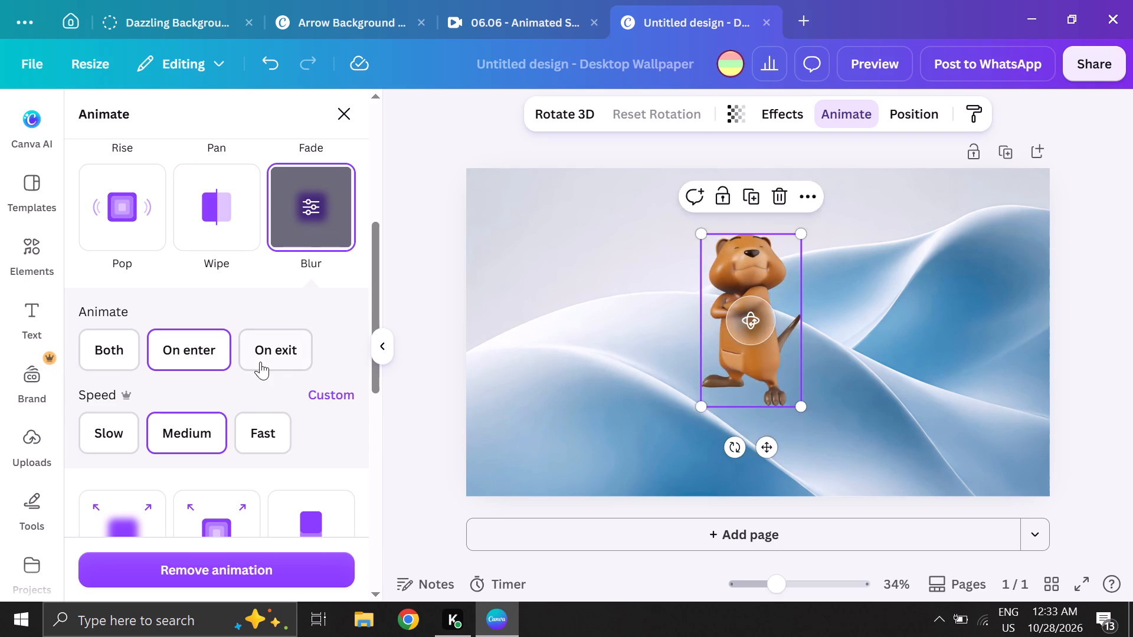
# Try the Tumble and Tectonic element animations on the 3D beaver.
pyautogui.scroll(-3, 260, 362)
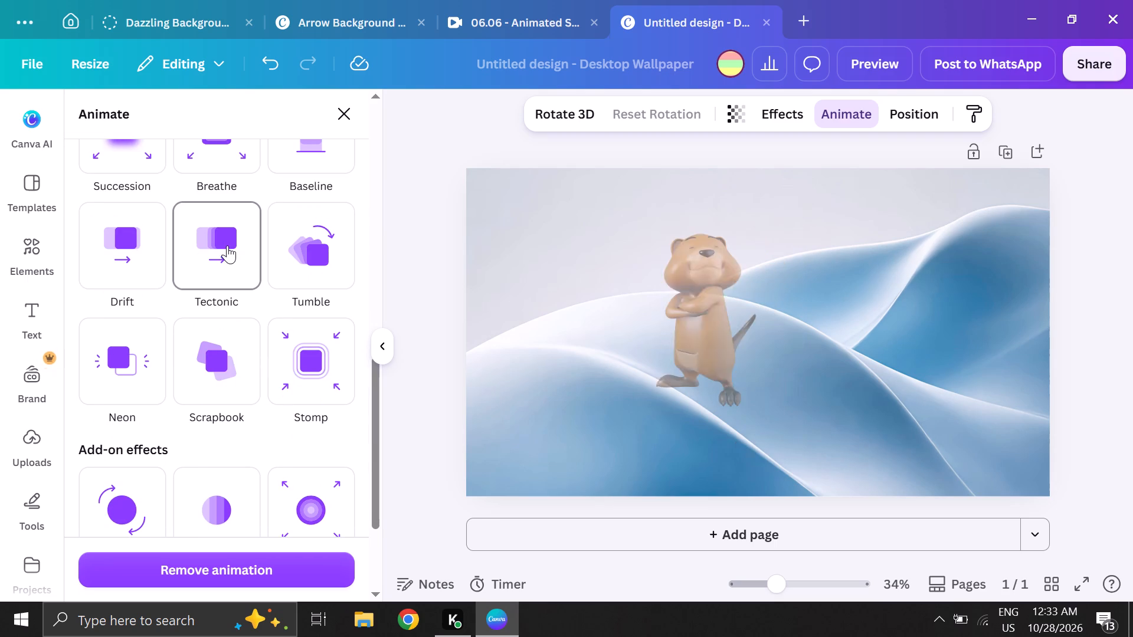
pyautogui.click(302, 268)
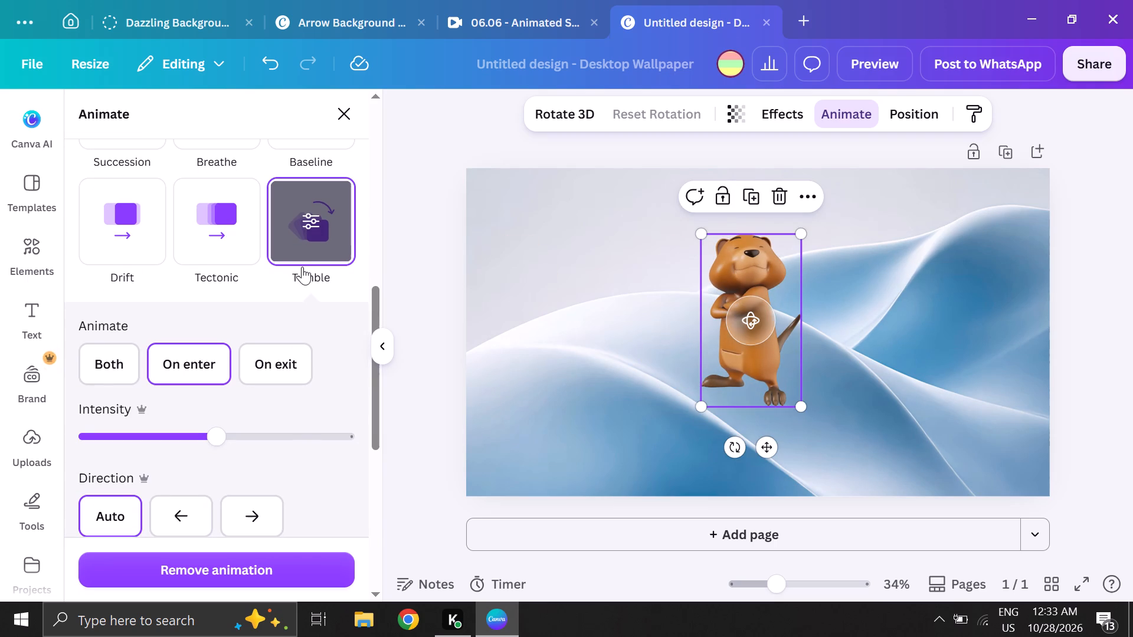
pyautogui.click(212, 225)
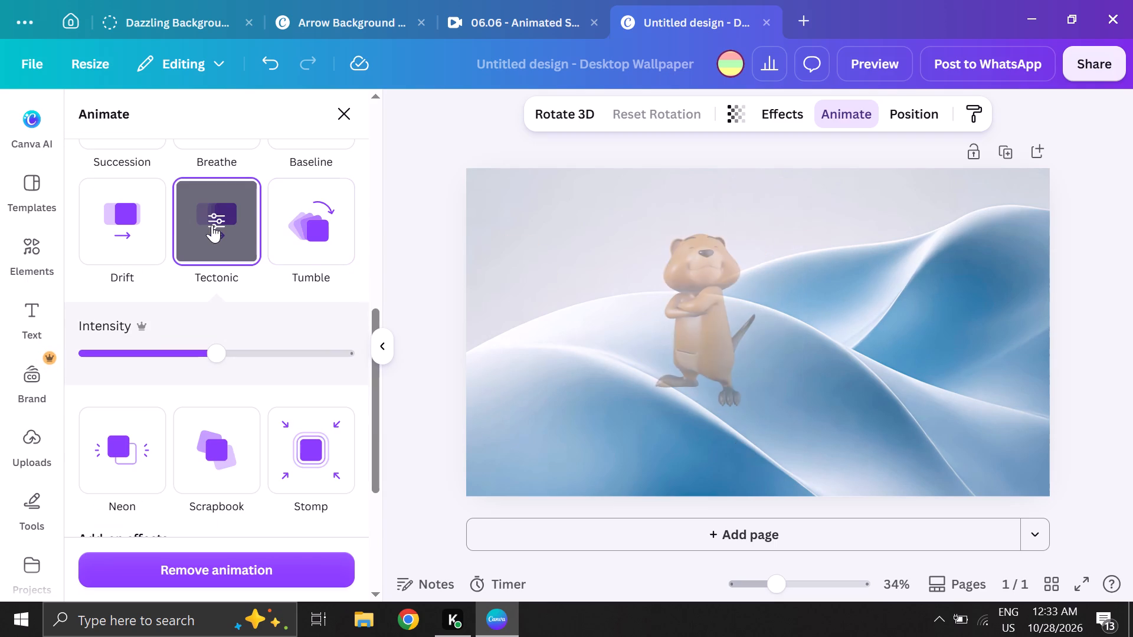
# Apply the Drift animation to the 3D beaver and raise its intensity to about 85% of the range.
pyautogui.click(123, 204)
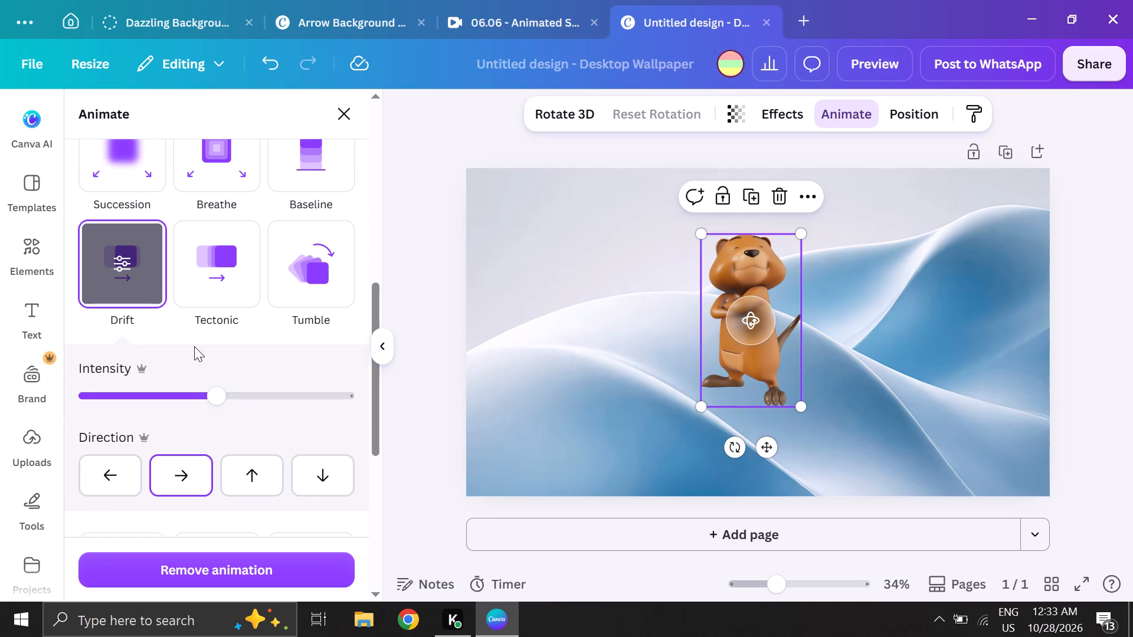
pyautogui.moveTo(216, 398); pyautogui.dragTo(310, 398)
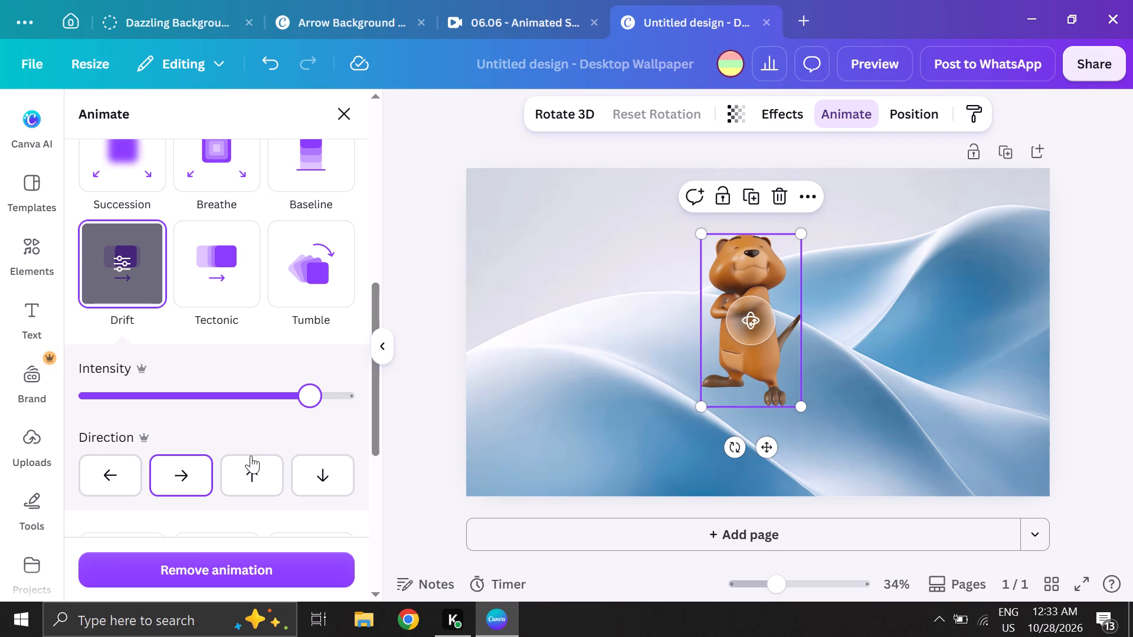
# Add the Wiggle add-on effect to the 3D beaver's animation.
pyautogui.scroll(-2, 250, 455)
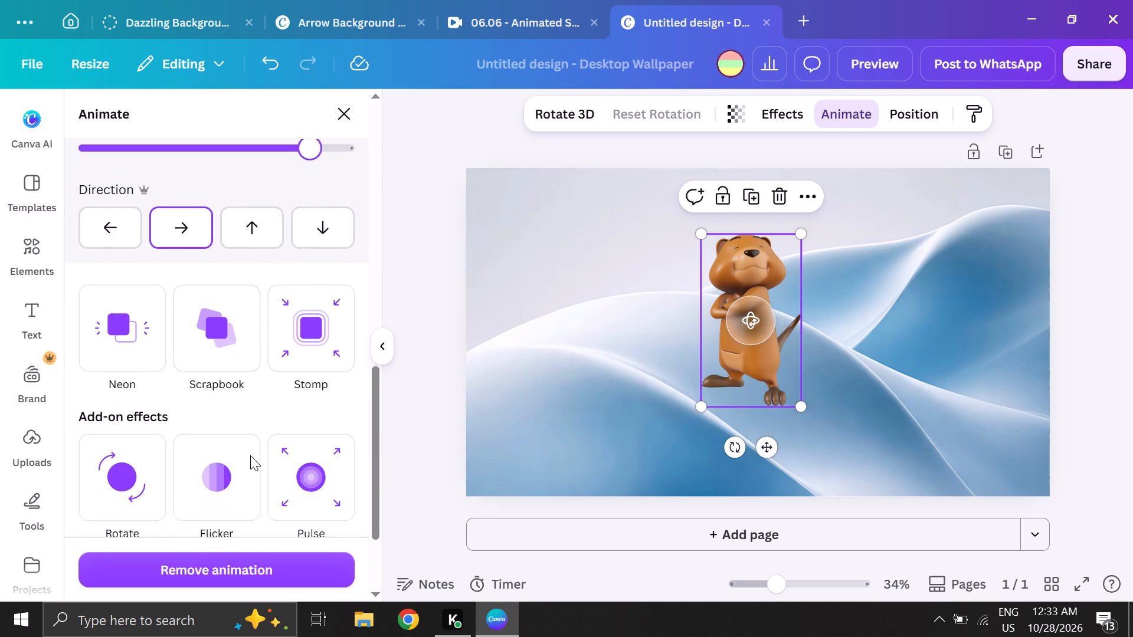
pyautogui.scroll(-1, 250, 455)
pyautogui.scroll(-1, 237, 367)
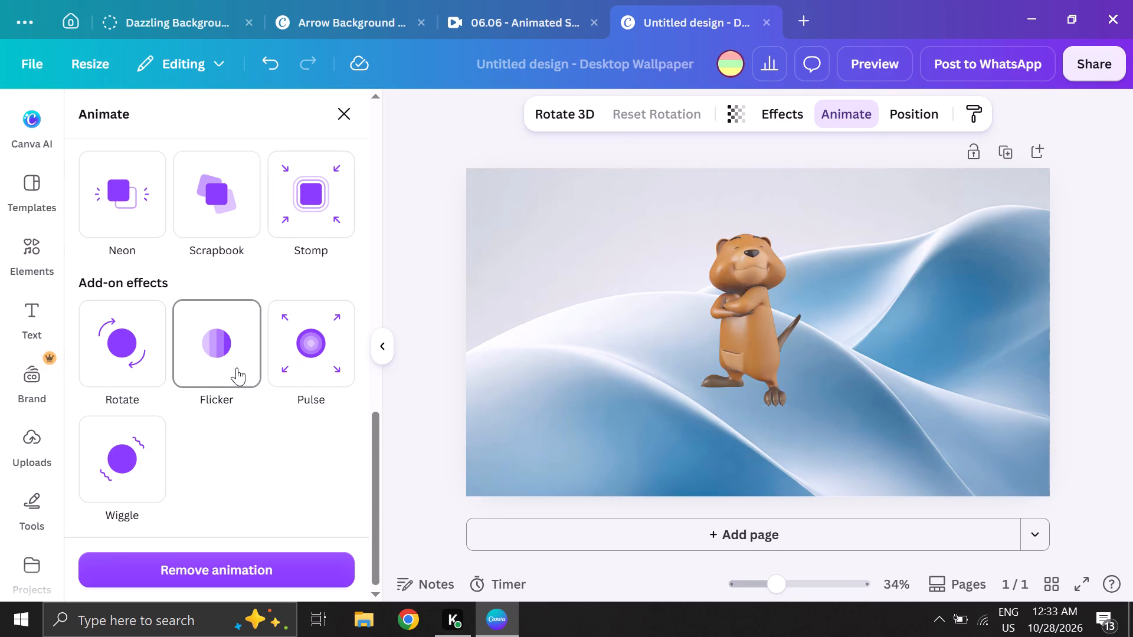
pyautogui.scroll(-1, 237, 367)
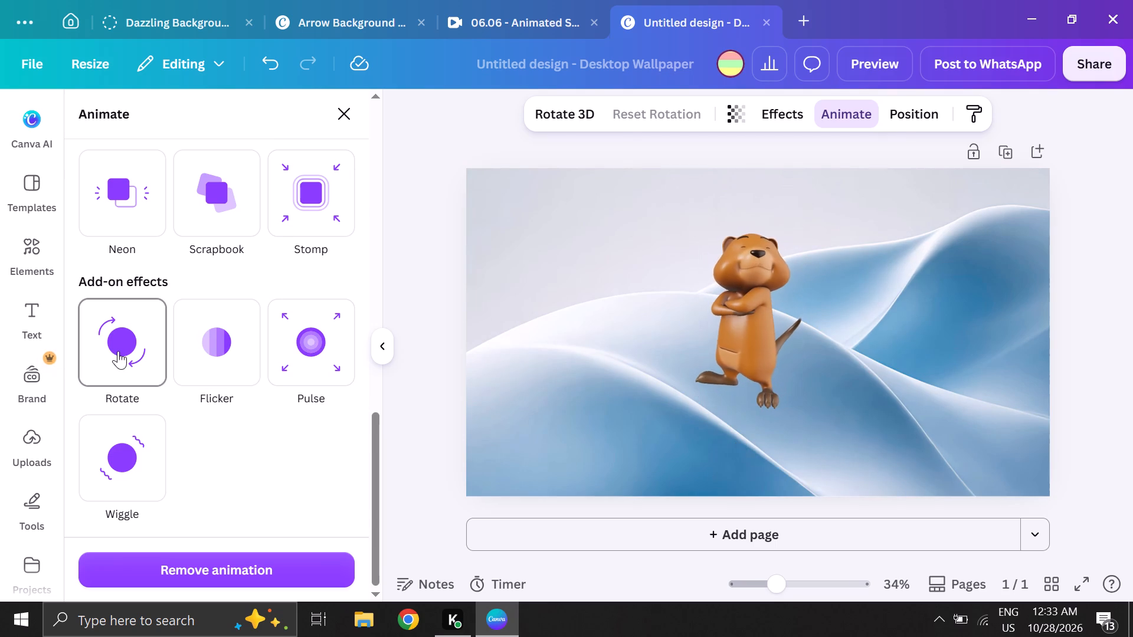
pyautogui.click(121, 468)
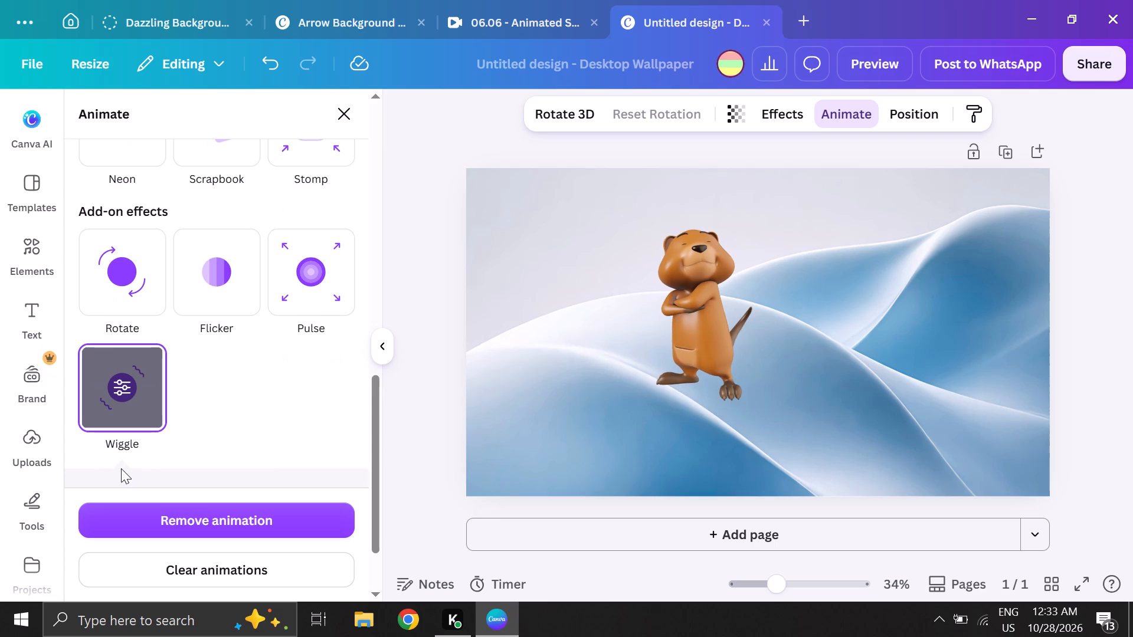
pyautogui.scroll(-4, 121, 468)
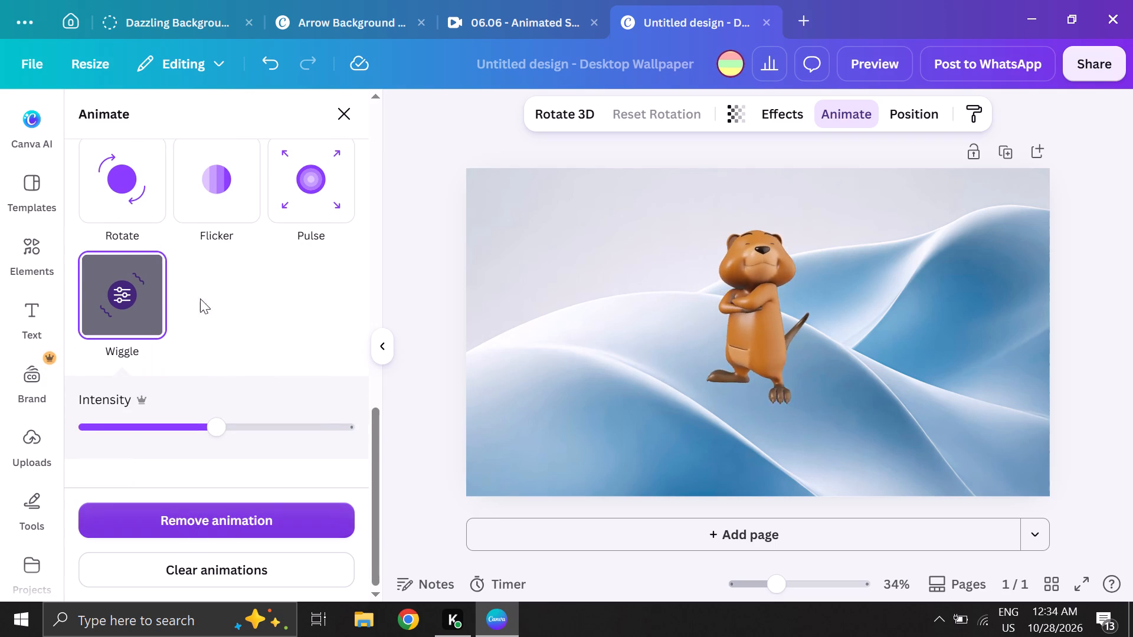
pyautogui.scroll(6, 201, 285)
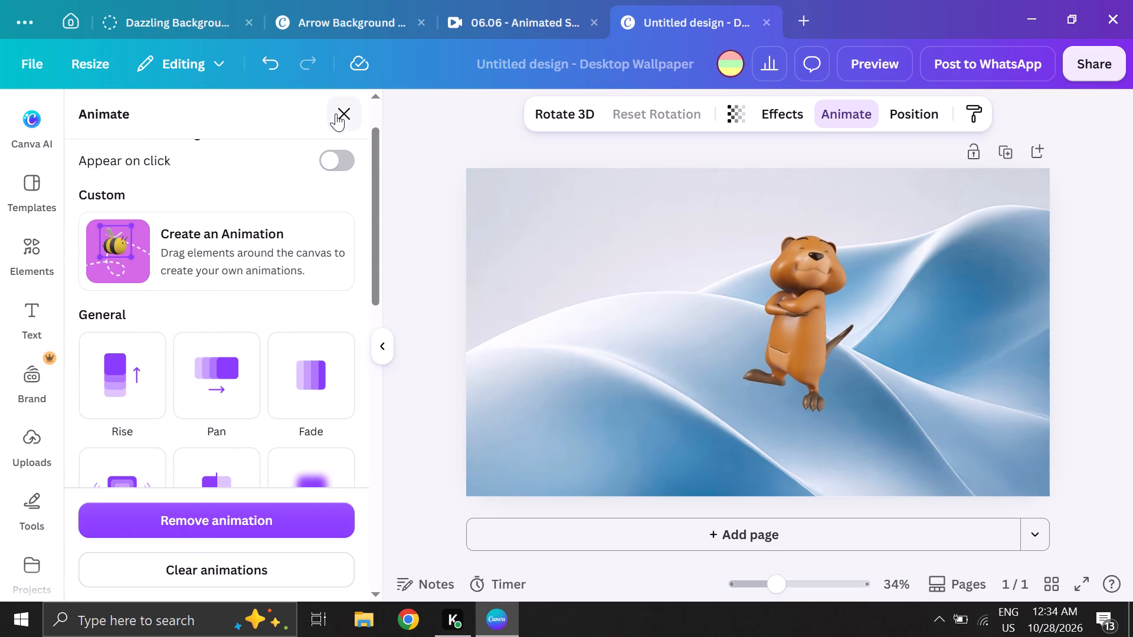
# Examine the 3D beaver's arrangement and position options and the design's full and overlapping layer lists.
pyautogui.click(903, 111)
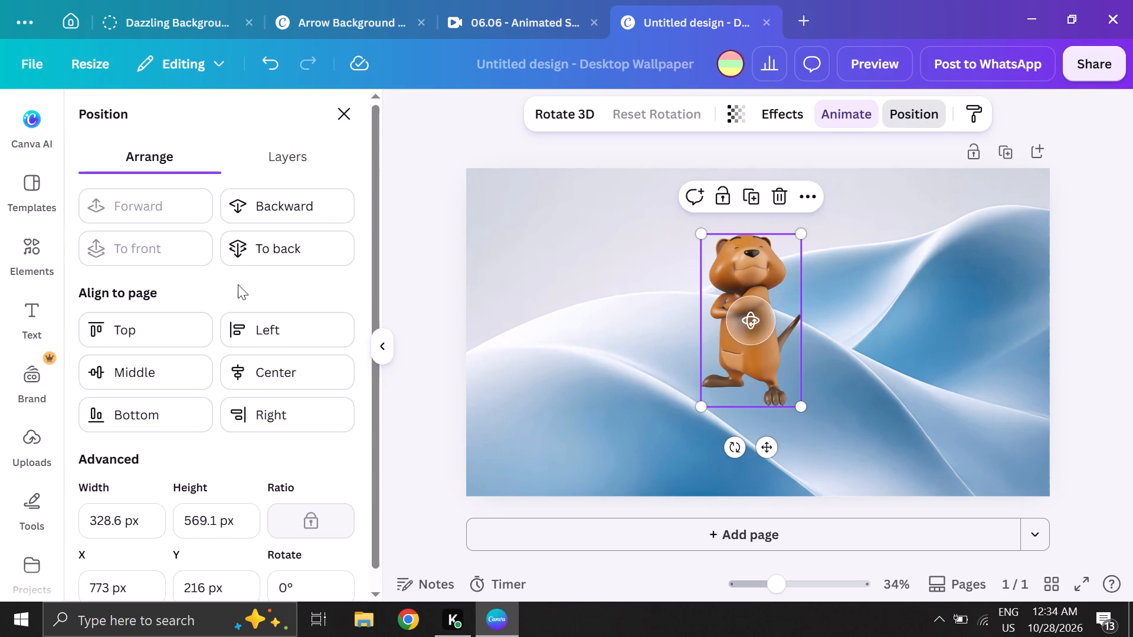
pyautogui.scroll(-1, 238, 284)
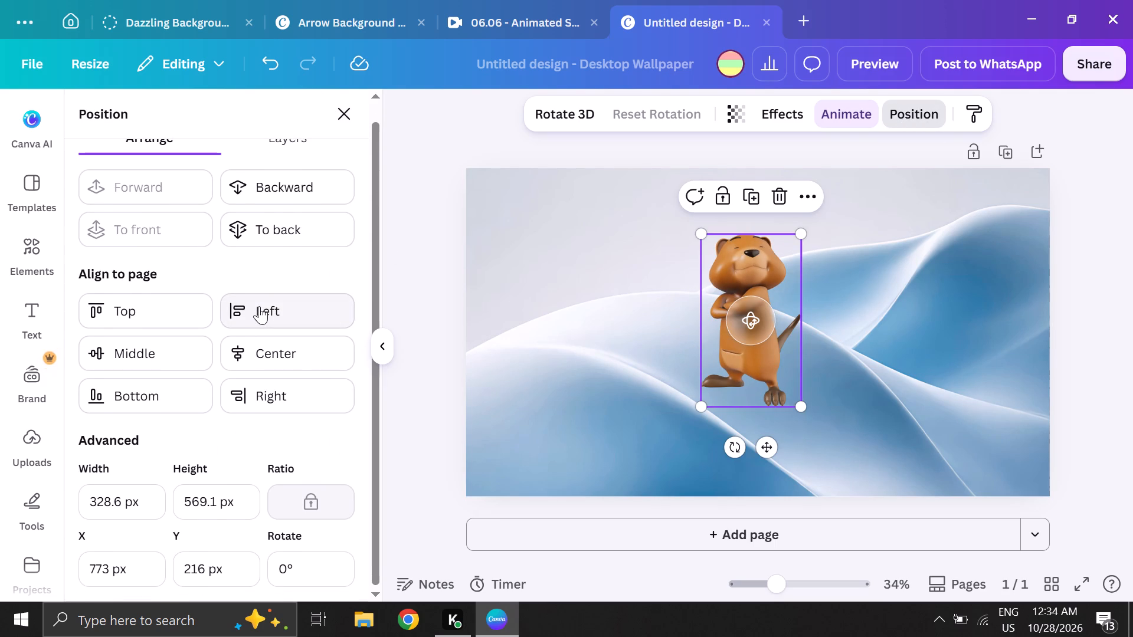
pyautogui.scroll(-1, 148, 378)
pyautogui.scroll(-2, 179, 482)
pyautogui.scroll(4, 179, 482)
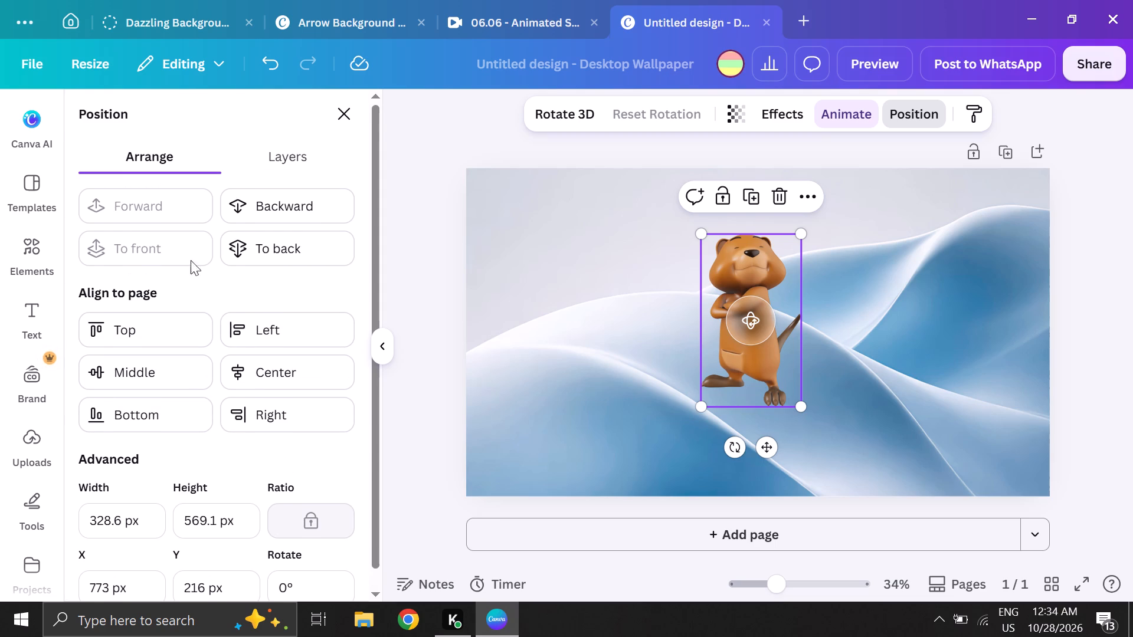
pyautogui.click(284, 157)
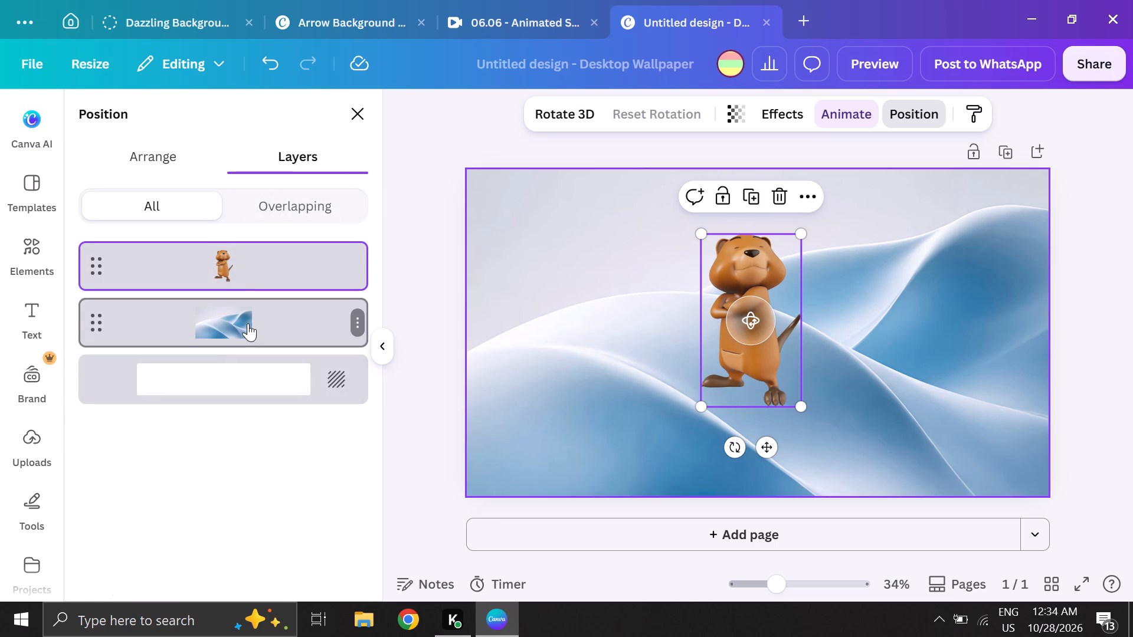
pyautogui.click(288, 207)
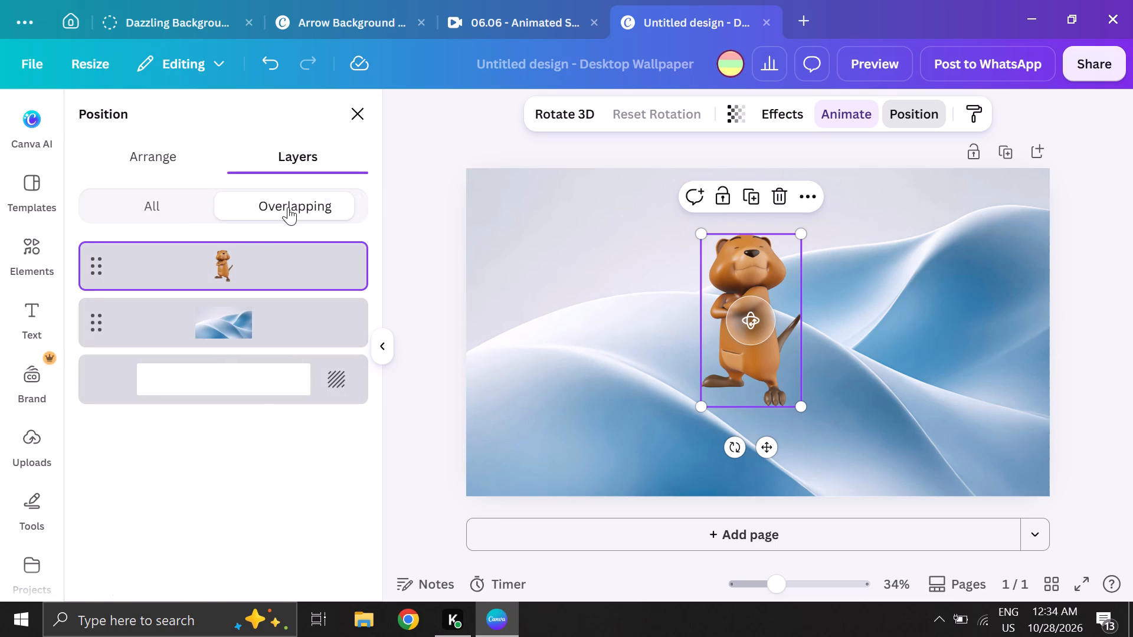
pyautogui.click(234, 317)
pyautogui.click(266, 260)
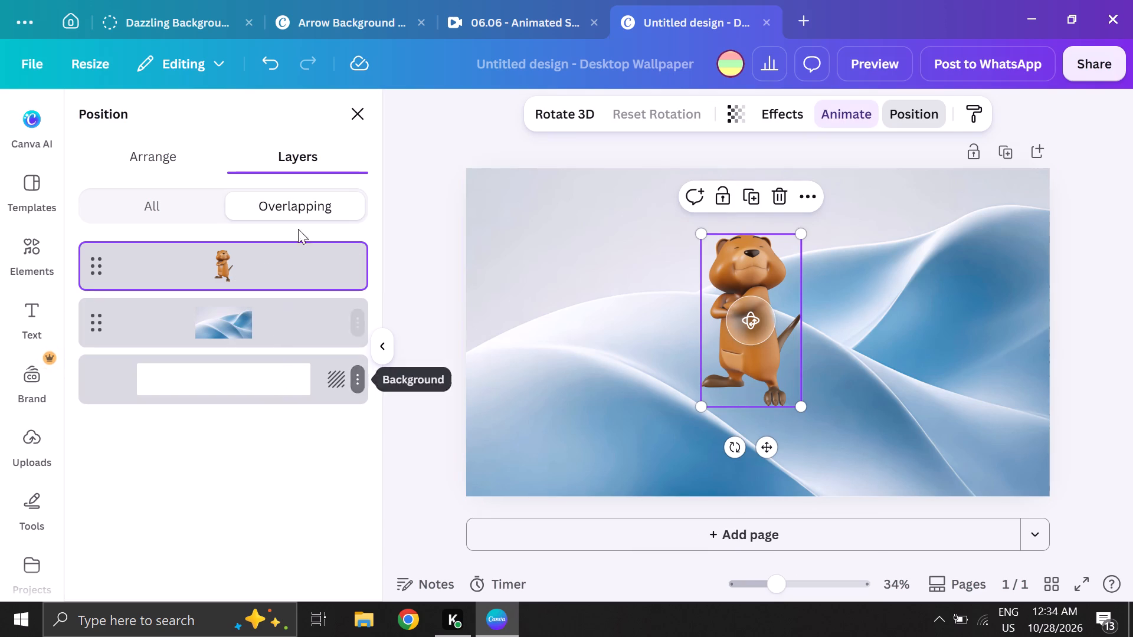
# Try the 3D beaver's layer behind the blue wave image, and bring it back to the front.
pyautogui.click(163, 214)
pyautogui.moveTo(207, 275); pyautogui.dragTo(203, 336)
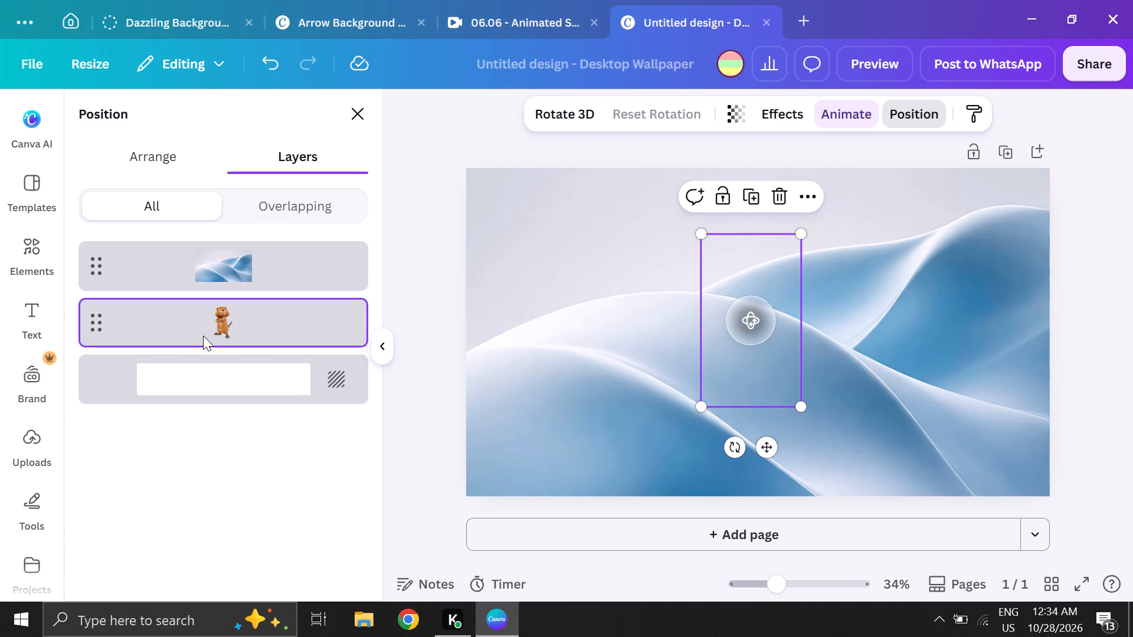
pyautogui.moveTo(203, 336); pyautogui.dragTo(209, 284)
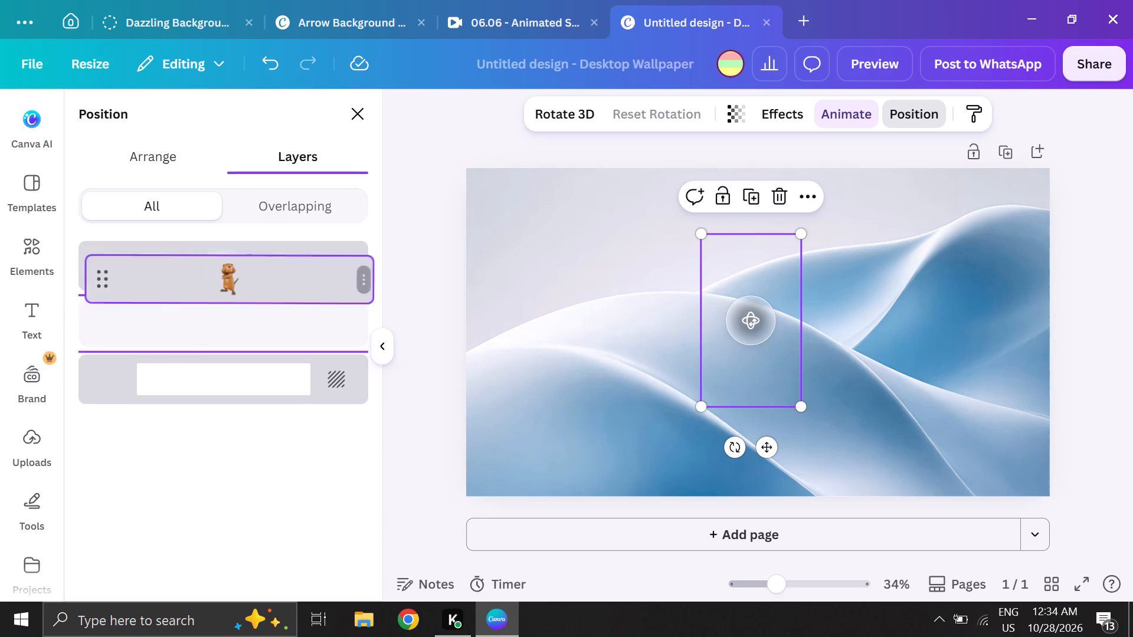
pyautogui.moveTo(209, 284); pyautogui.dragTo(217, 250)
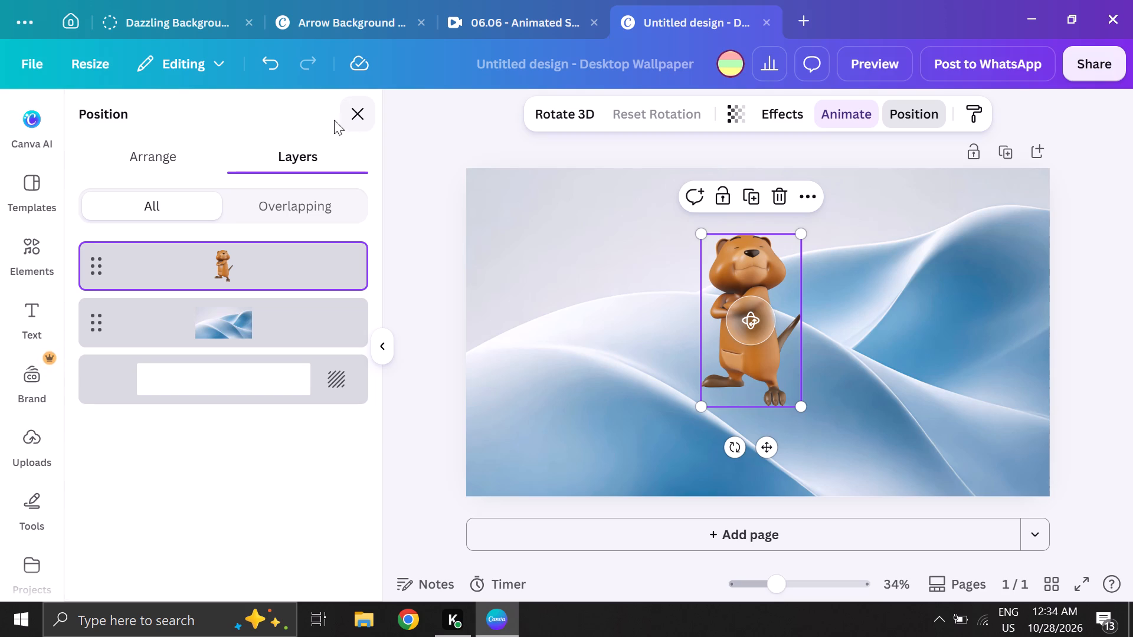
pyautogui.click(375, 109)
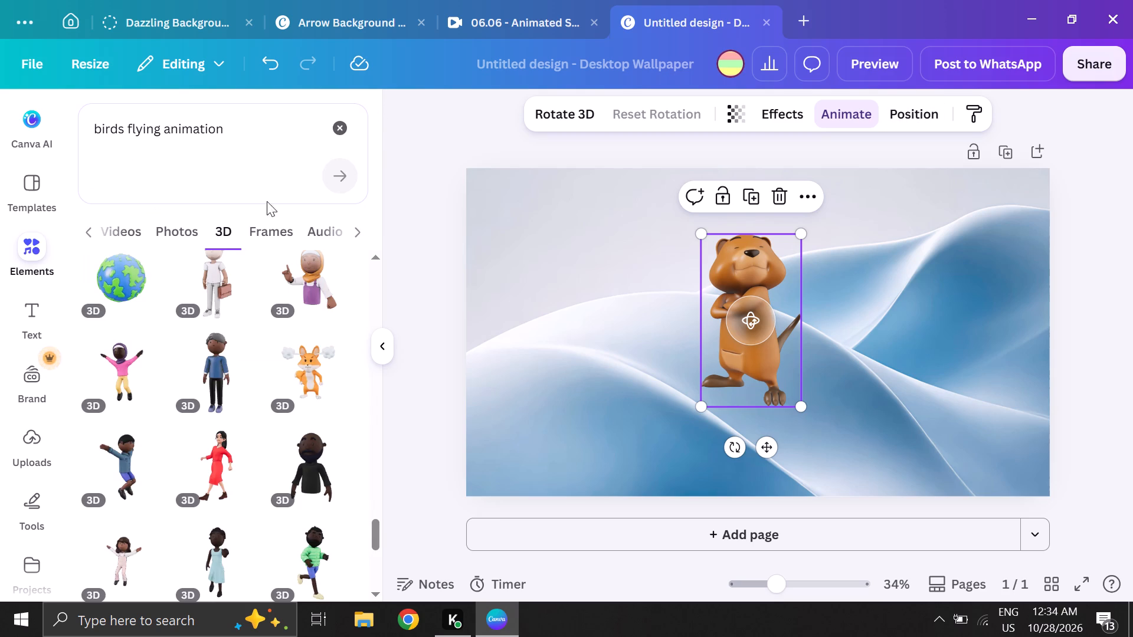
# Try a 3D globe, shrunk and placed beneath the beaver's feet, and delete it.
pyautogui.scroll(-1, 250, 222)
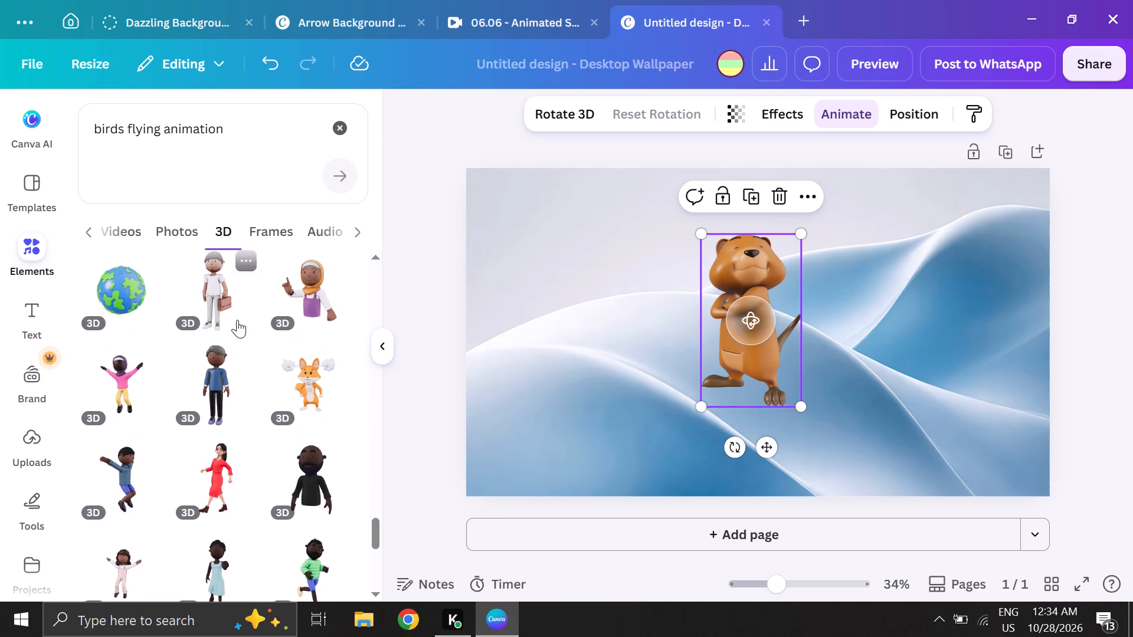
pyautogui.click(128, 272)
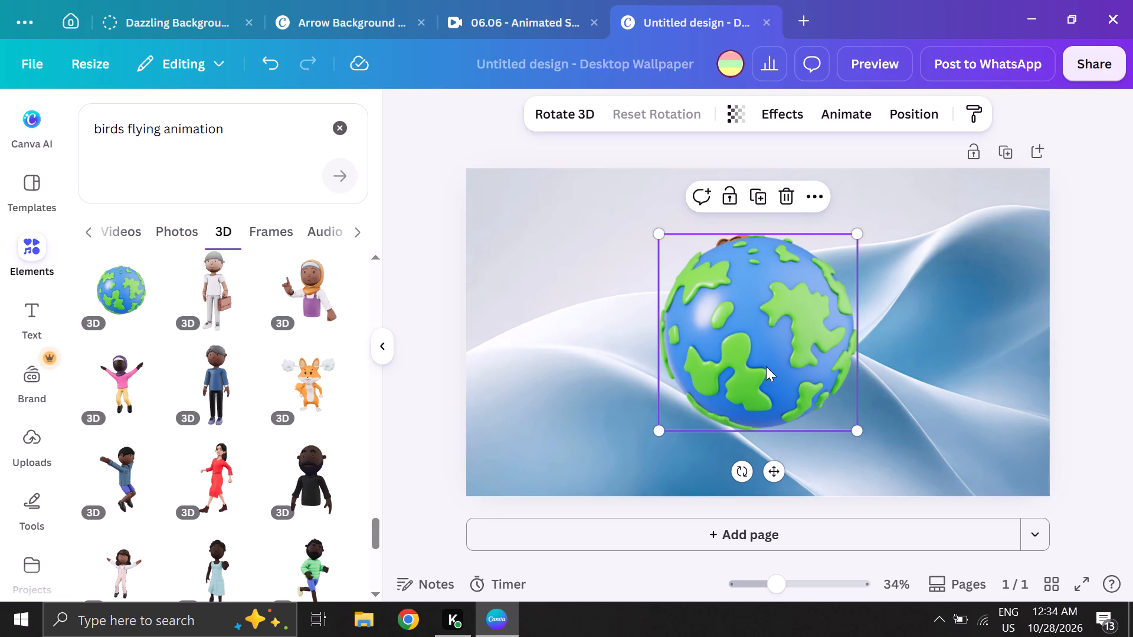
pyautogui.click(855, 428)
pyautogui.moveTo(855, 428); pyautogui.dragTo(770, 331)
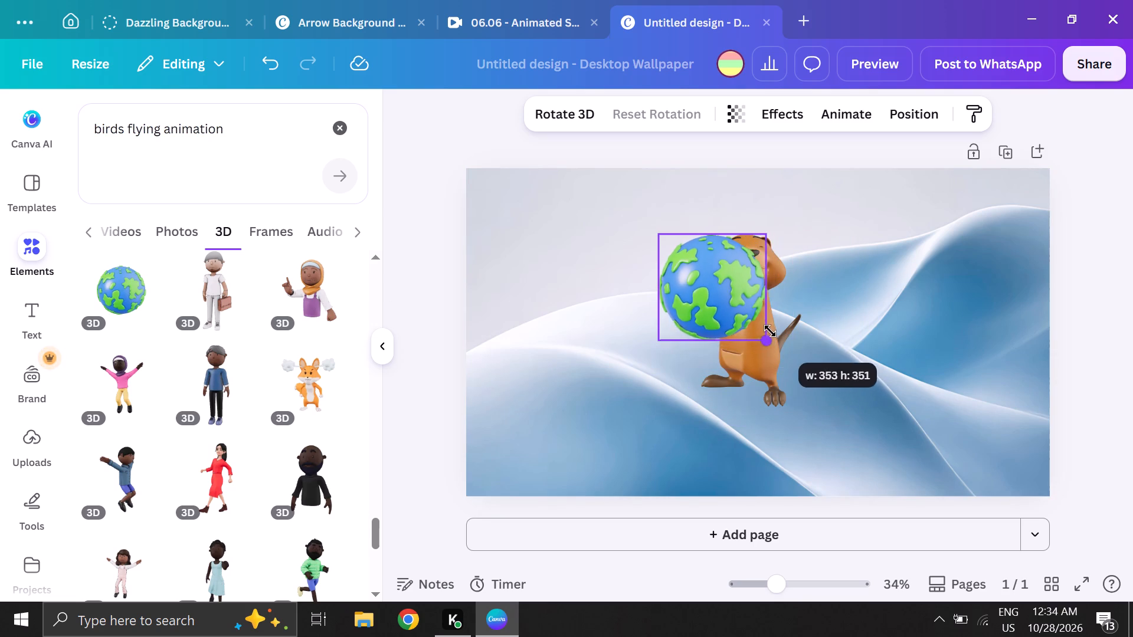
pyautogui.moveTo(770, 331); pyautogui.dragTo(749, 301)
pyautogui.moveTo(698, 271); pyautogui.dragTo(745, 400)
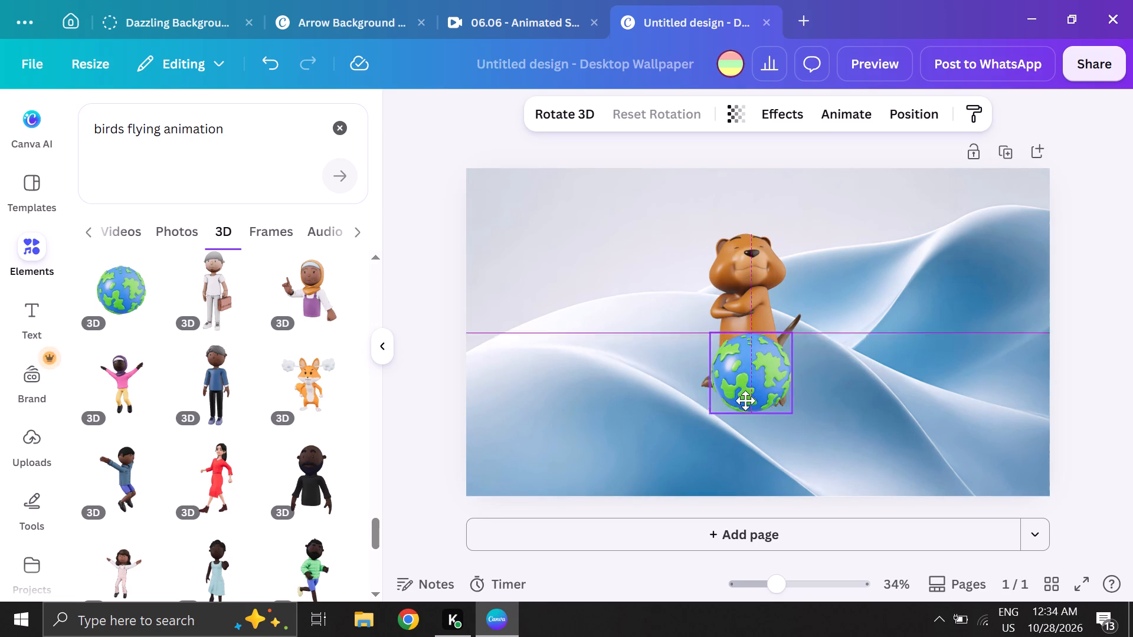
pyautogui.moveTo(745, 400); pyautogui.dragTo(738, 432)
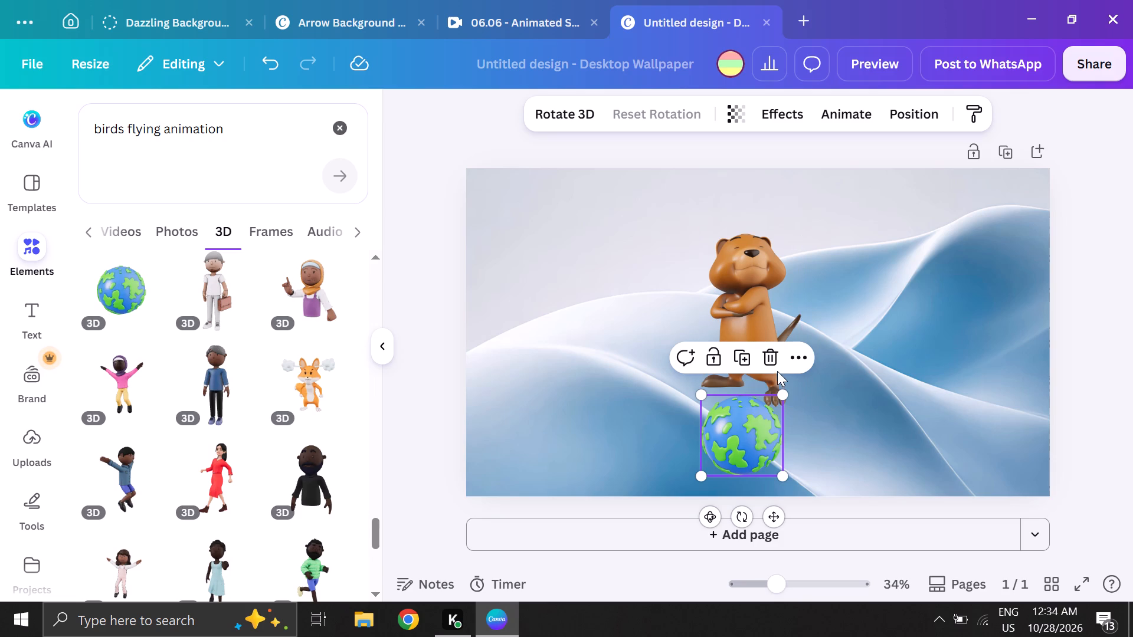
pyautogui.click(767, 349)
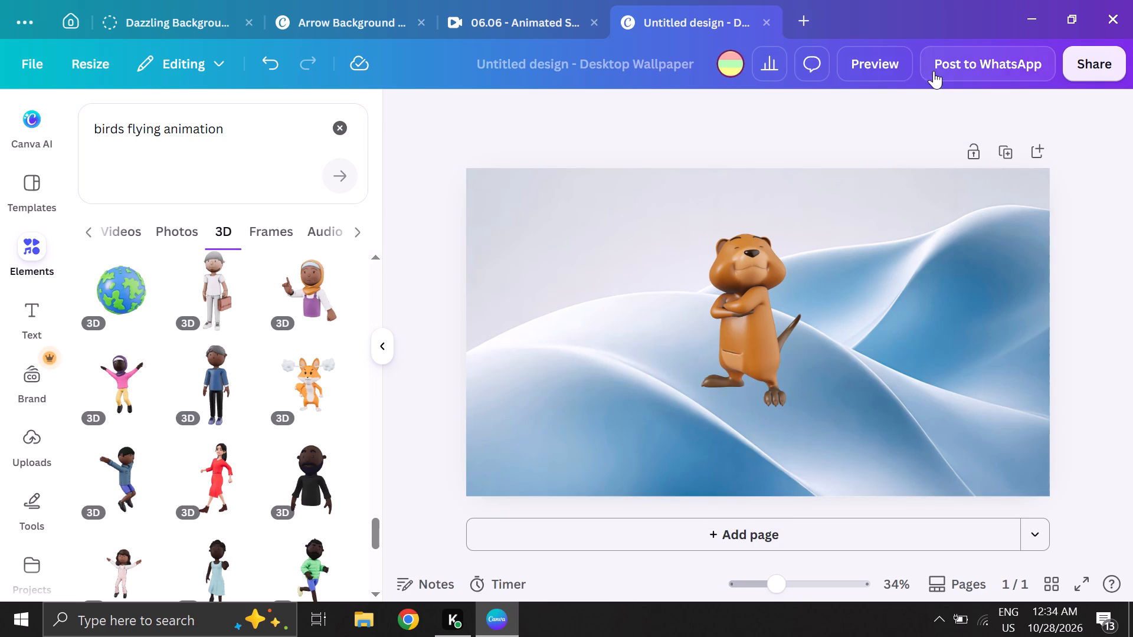
pyautogui.click(587, 248)
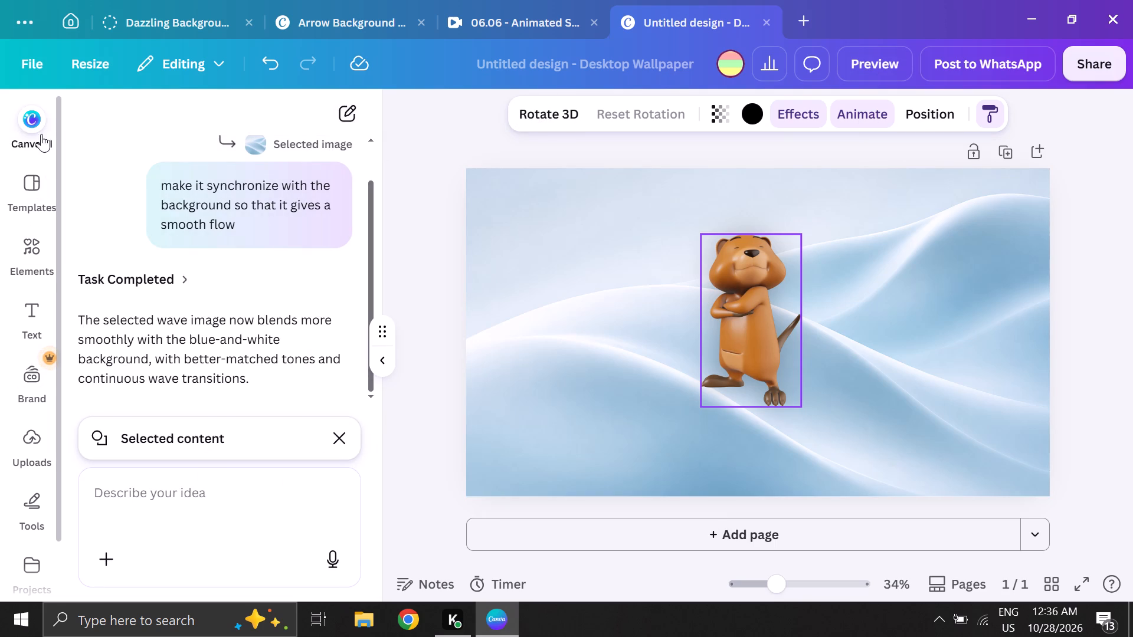
pyautogui.click(43, 261)
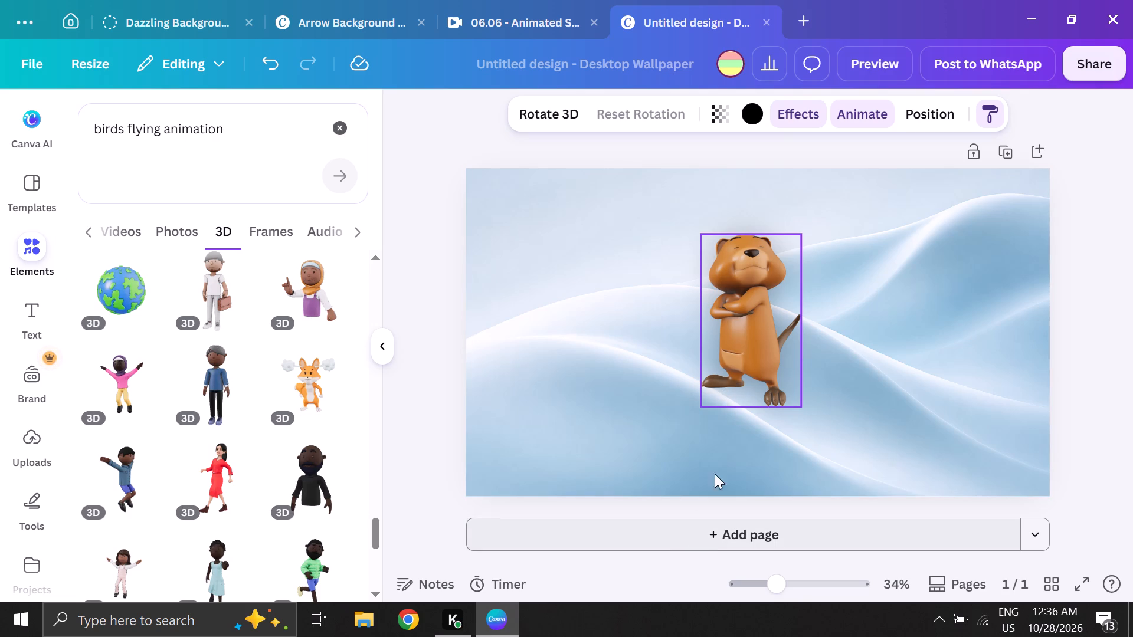
pyautogui.click(786, 123)
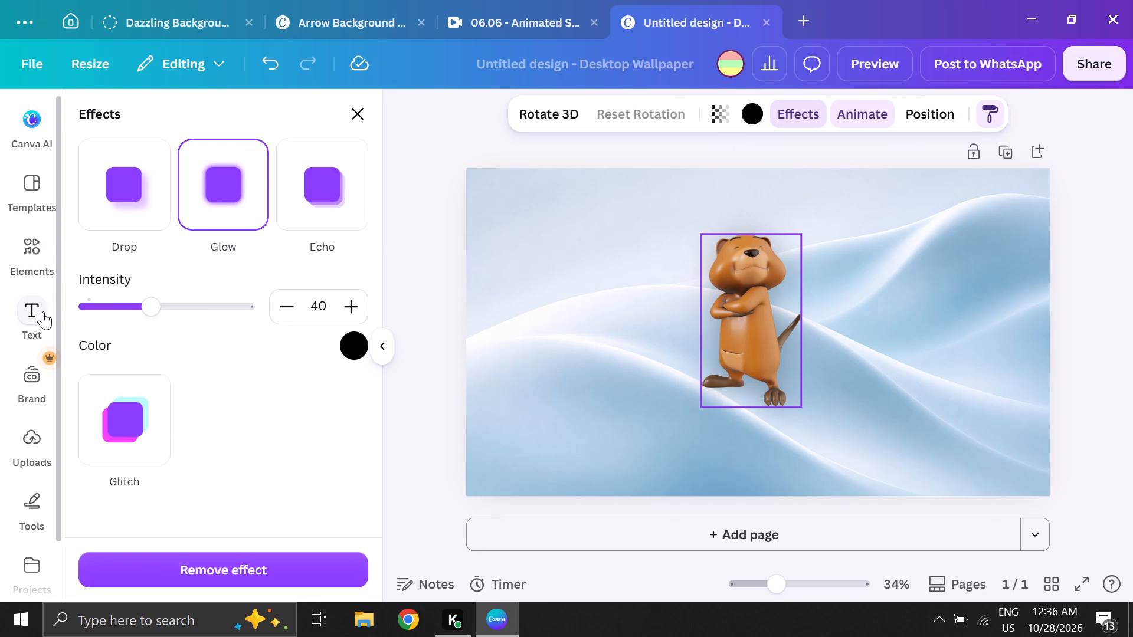
pyautogui.click(44, 268)
pyautogui.scroll(-2, 256, 355)
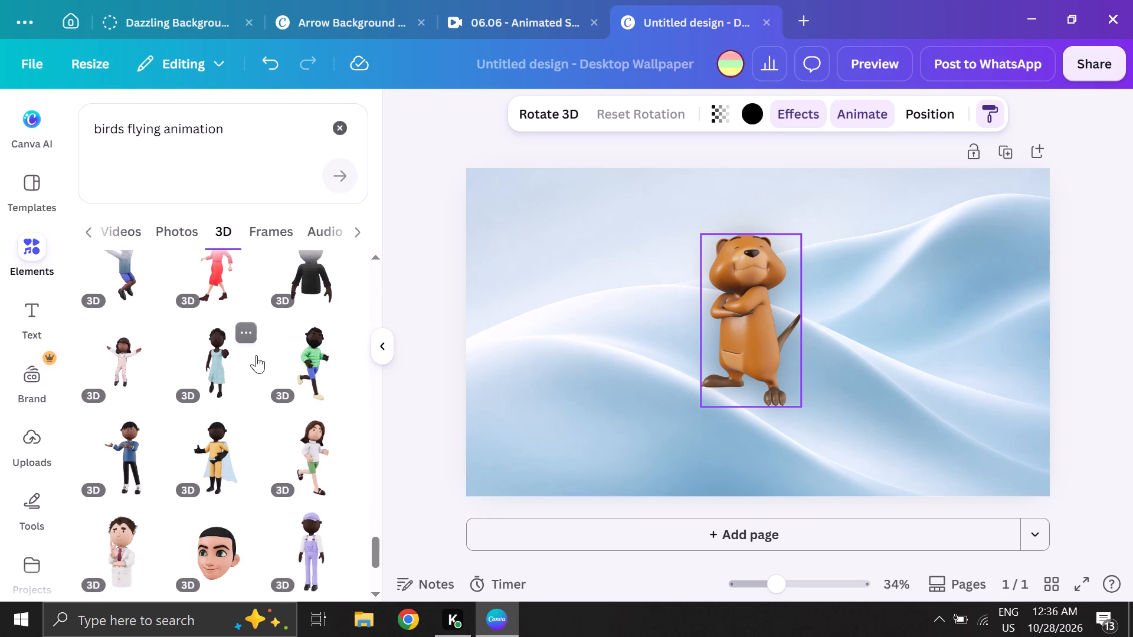
pyautogui.scroll(-2, 256, 355)
pyautogui.scroll(2, 256, 355)
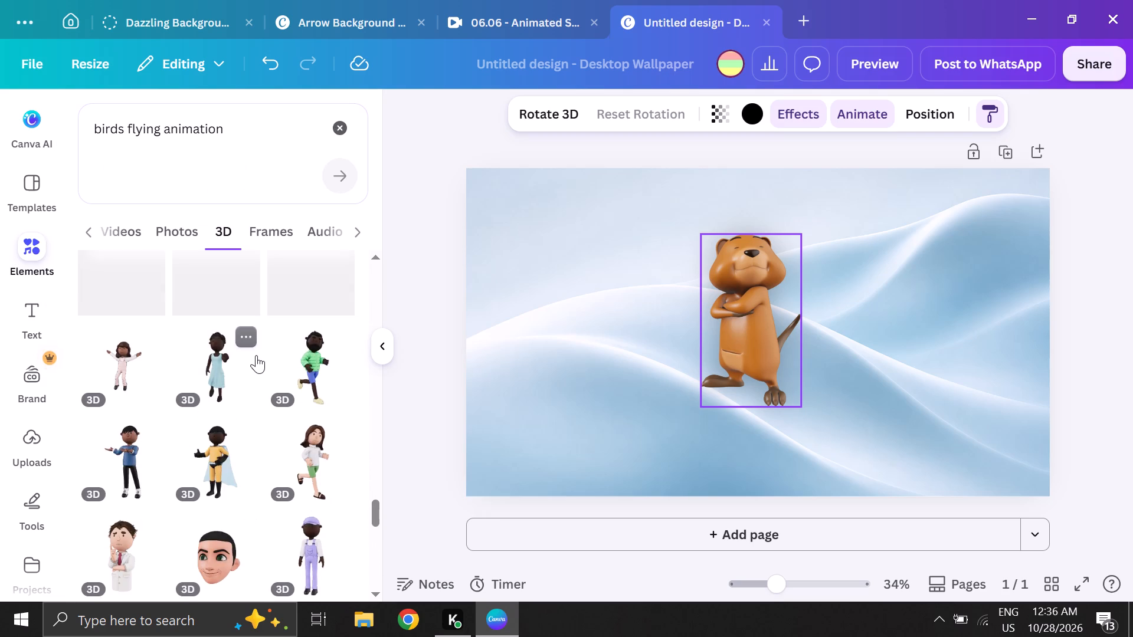
pyautogui.scroll(2, 256, 355)
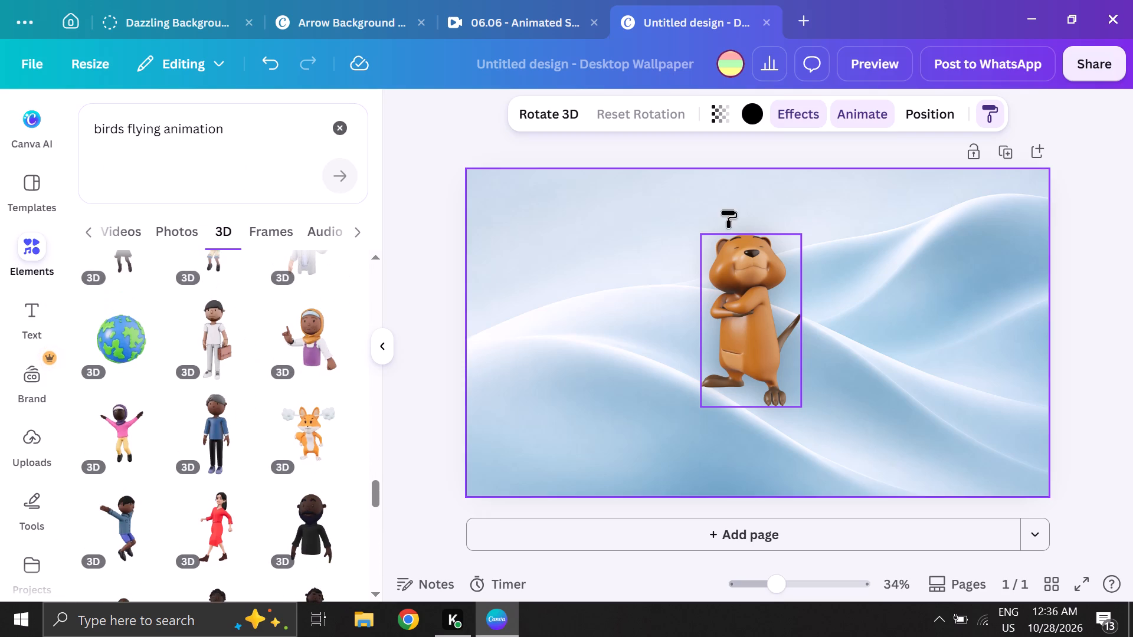
pyautogui.click(765, 311)
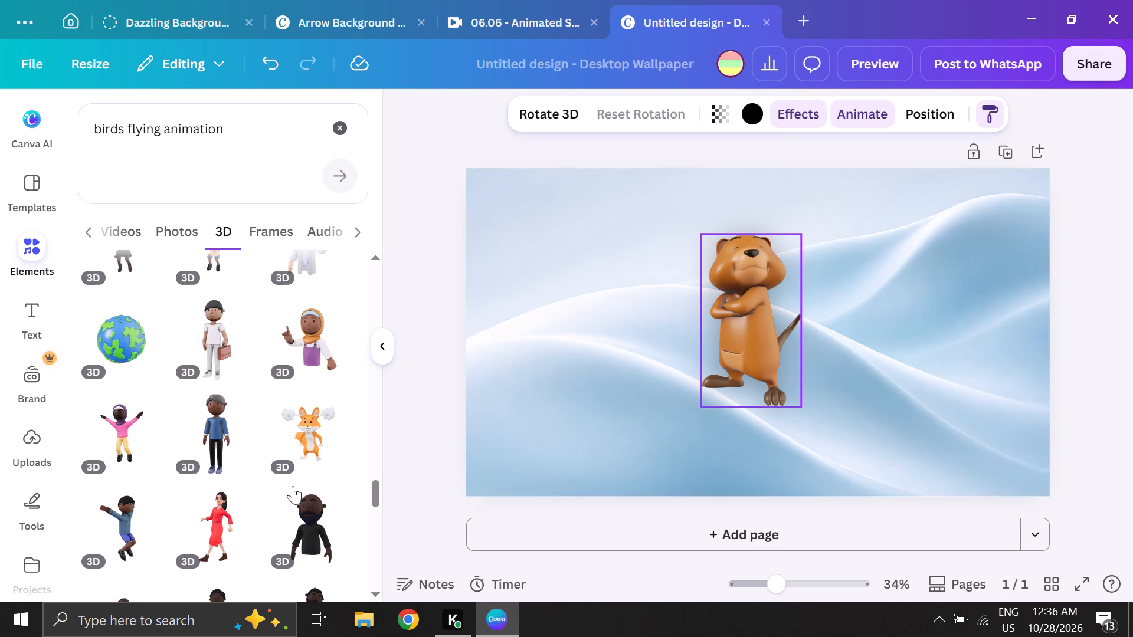
pyautogui.click(37, 495)
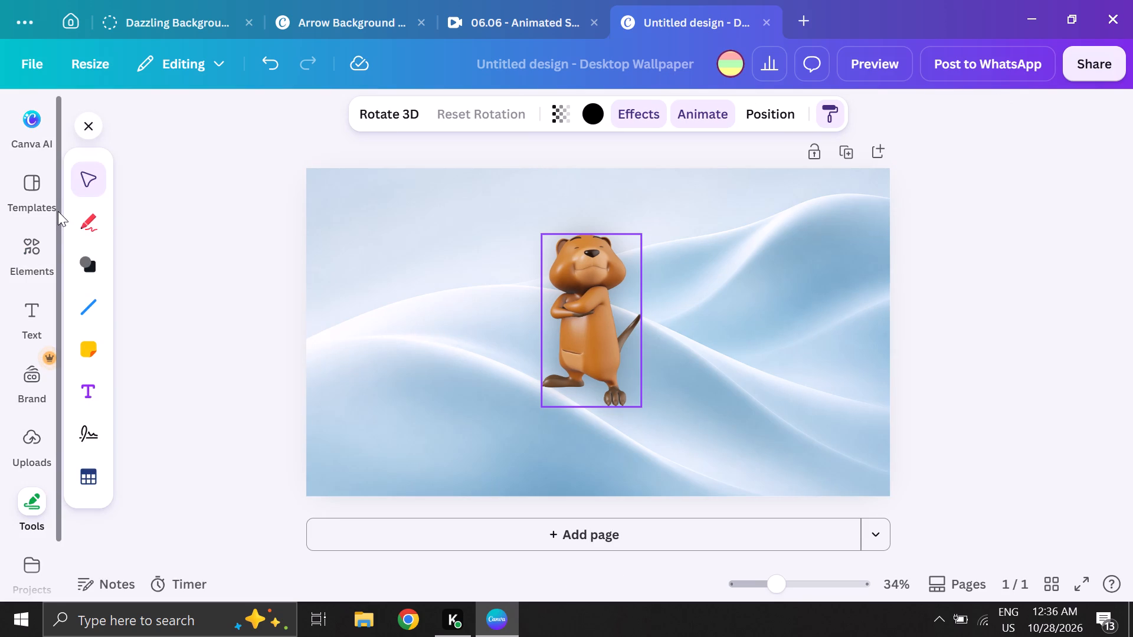
# Create a custom animation for the 3D beaver that follows a wide looping path across the wallpaper and back near its start.
pyautogui.click(722, 123)
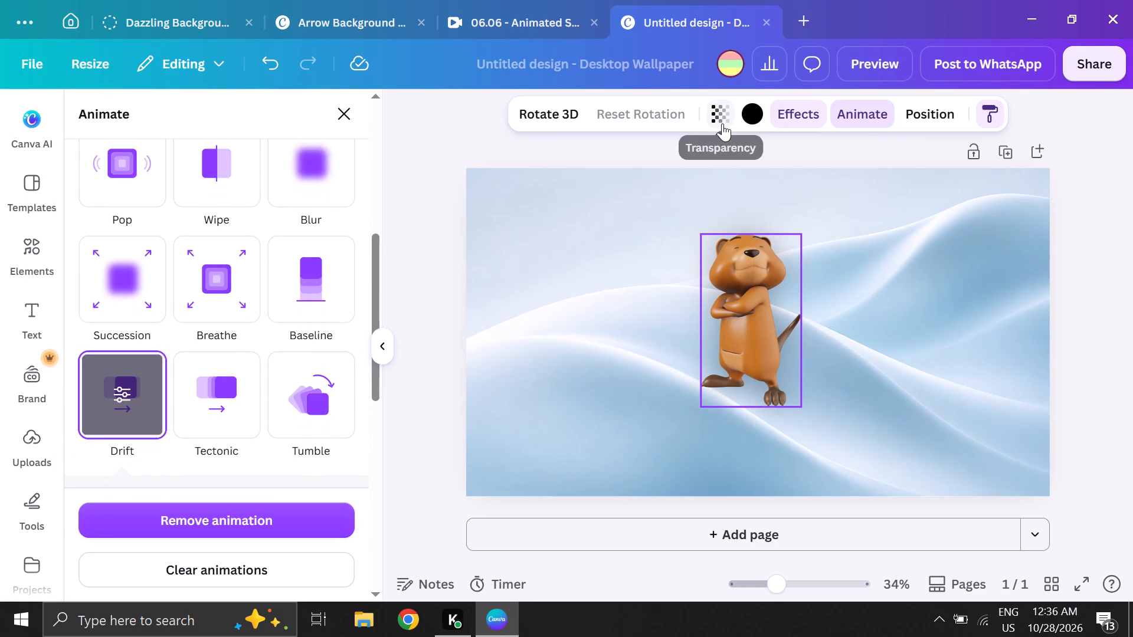
pyautogui.scroll(16, 172, 325)
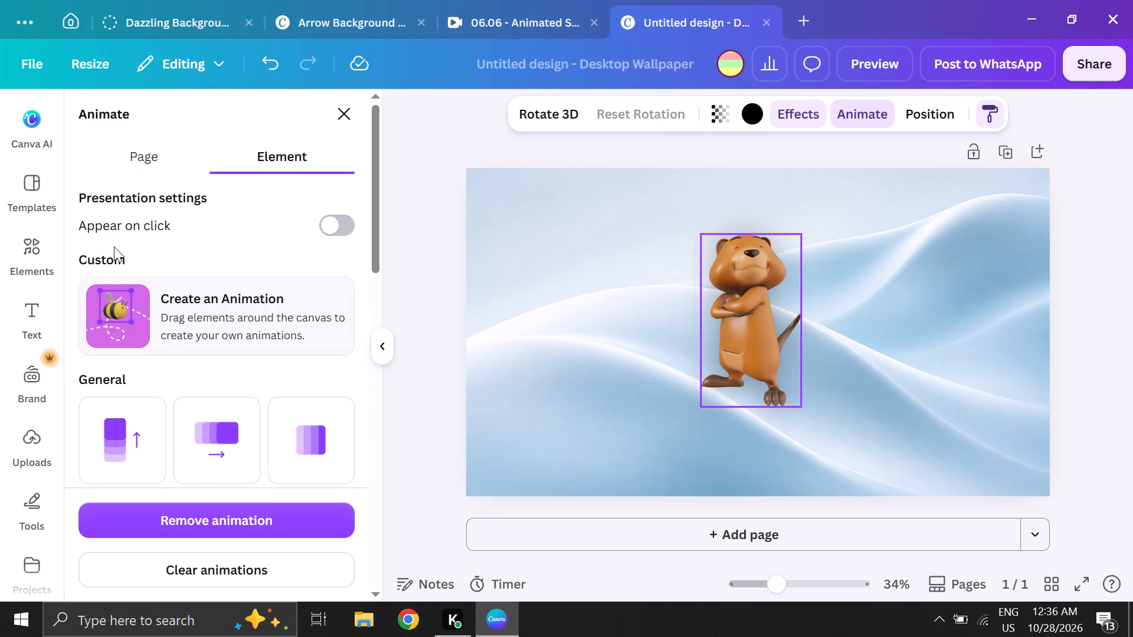
pyautogui.click(155, 302)
pyautogui.scroll(-1, 250, 330)
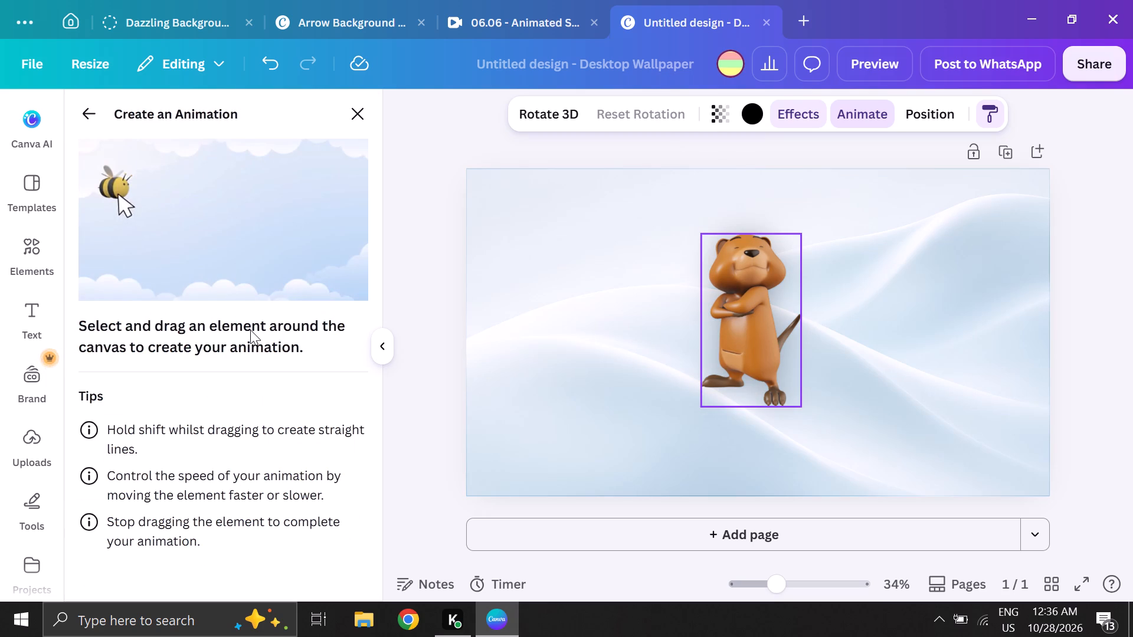
pyautogui.scroll(-2, 250, 330)
pyautogui.moveTo(232, 211); pyautogui.dragTo(296, 286)
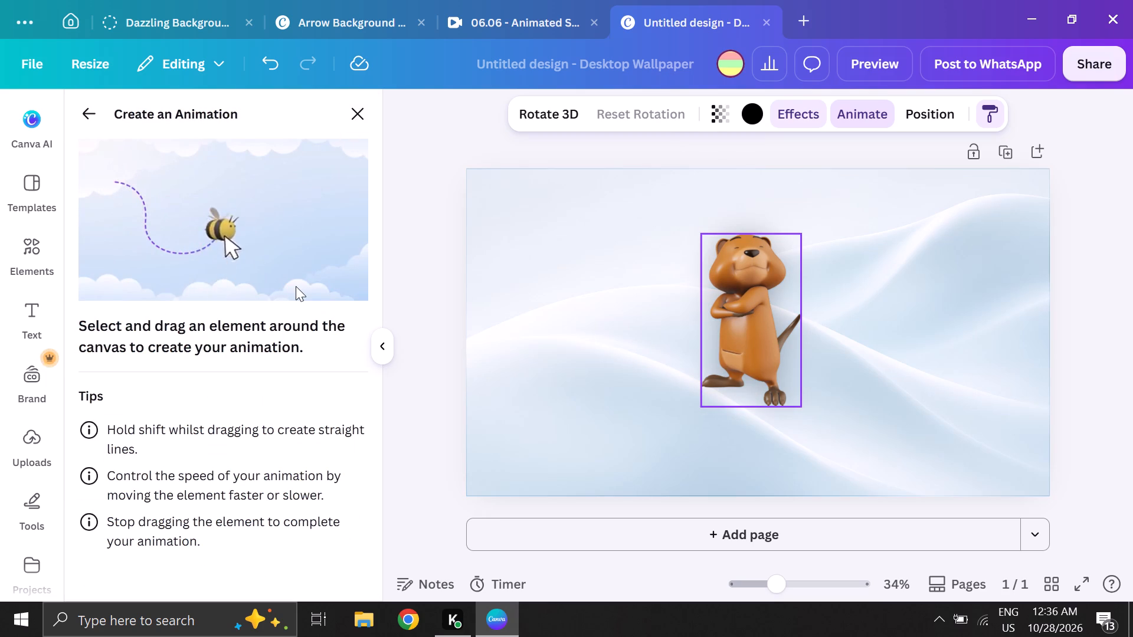
pyautogui.moveTo(296, 286); pyautogui.dragTo(295, 285)
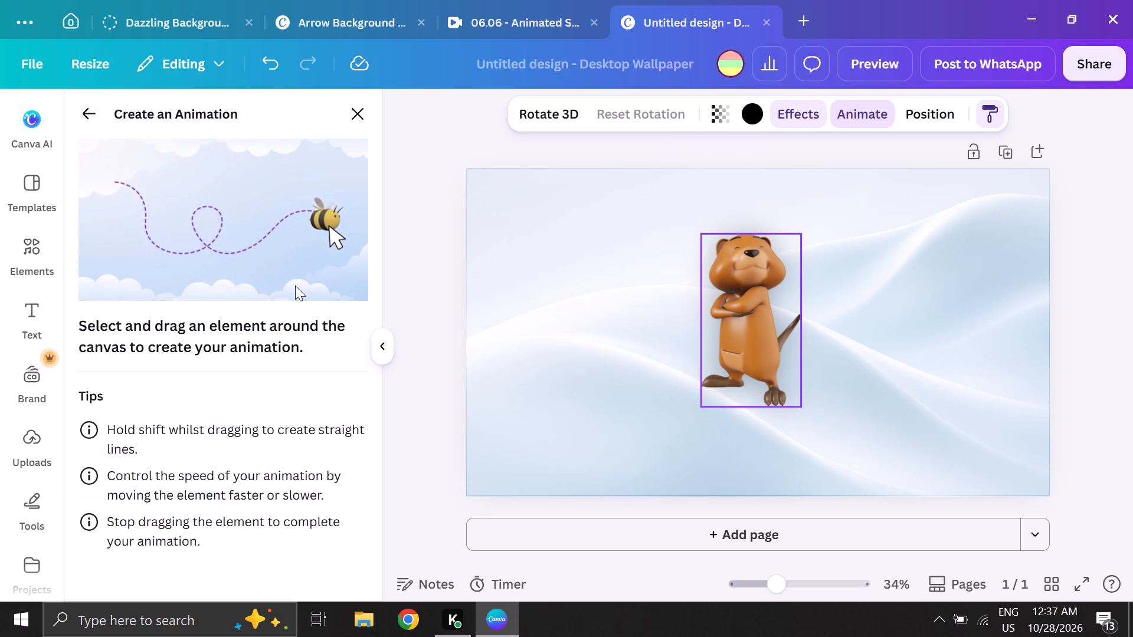
pyautogui.scroll(-1, 194, 446)
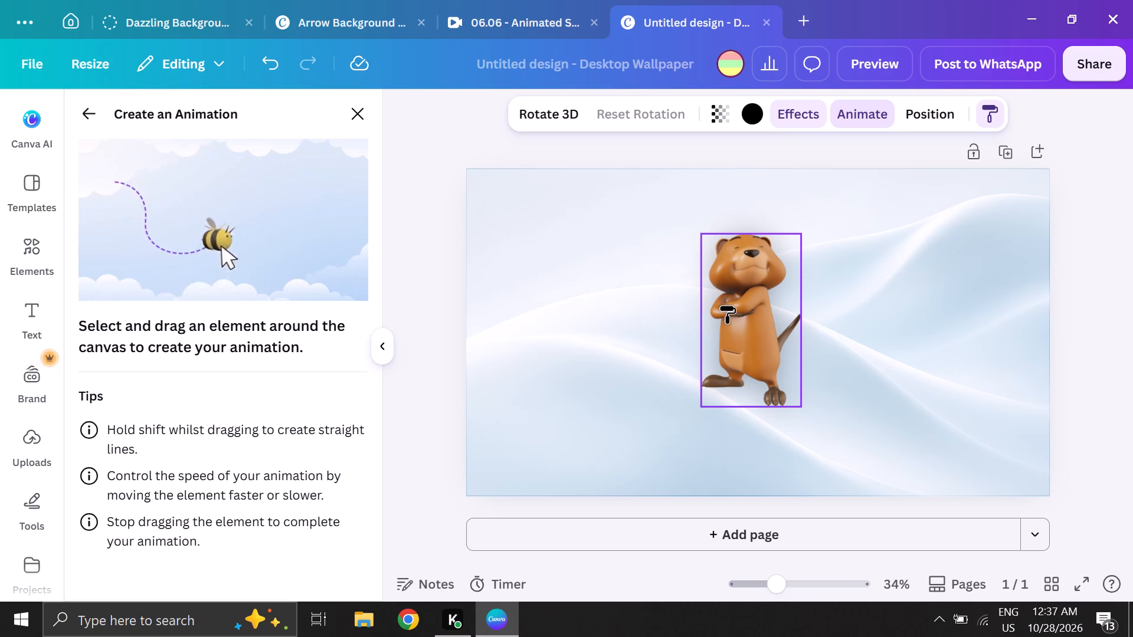
pyautogui.moveTo(749, 301); pyautogui.dragTo(690, 275)
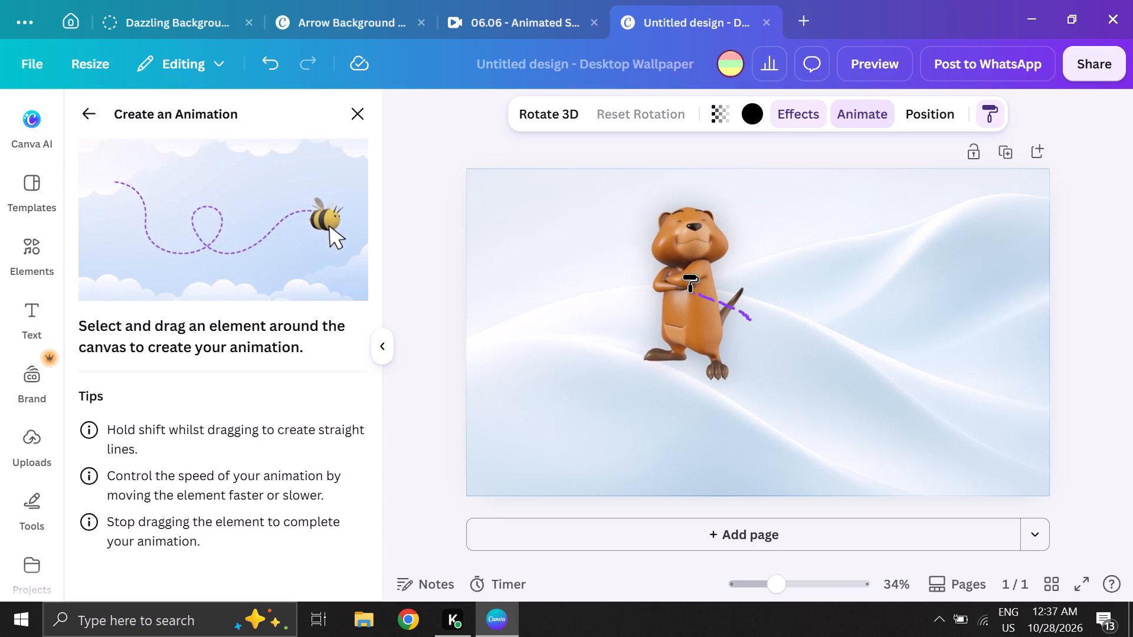
pyautogui.moveTo(690, 275); pyautogui.dragTo(807, 354)
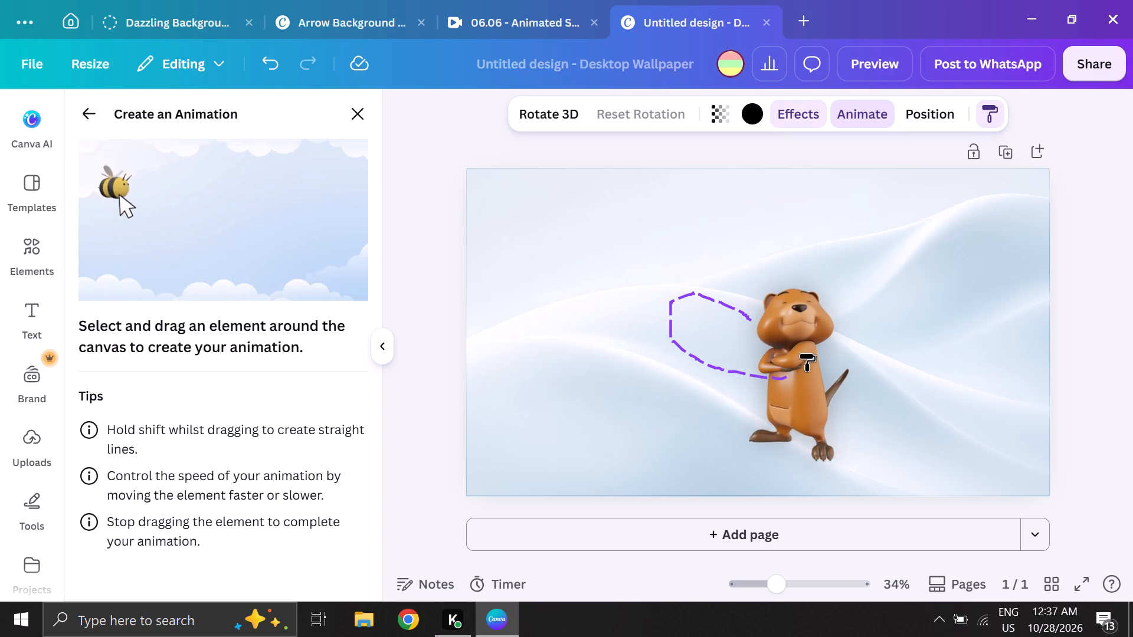
pyautogui.moveTo(807, 354); pyautogui.dragTo(805, 293)
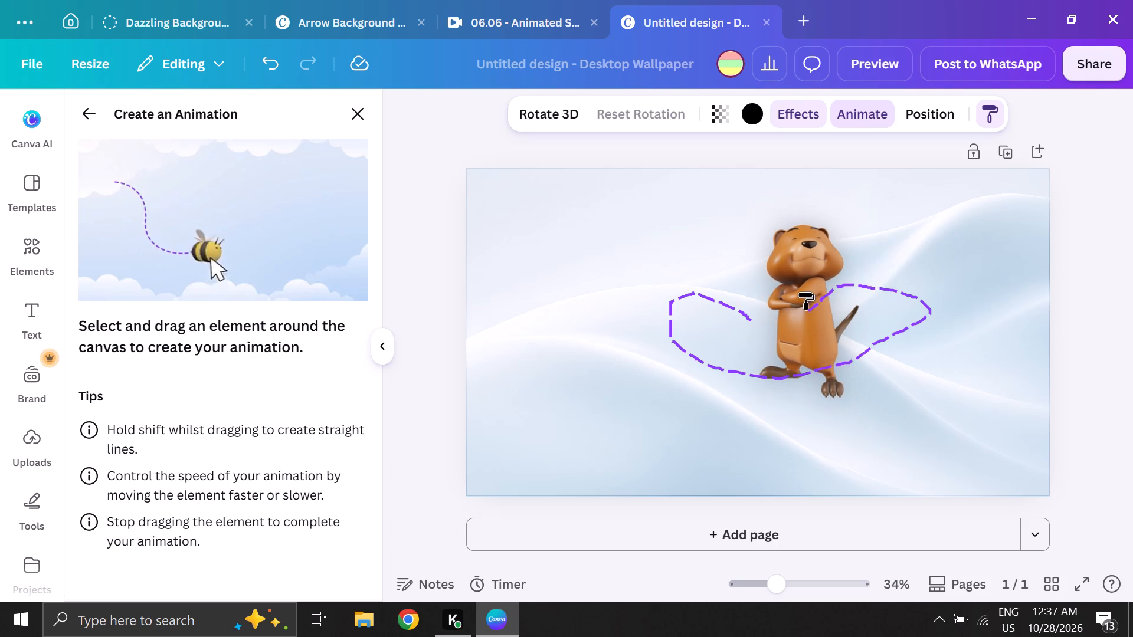
pyautogui.moveTo(805, 293); pyautogui.dragTo(769, 296)
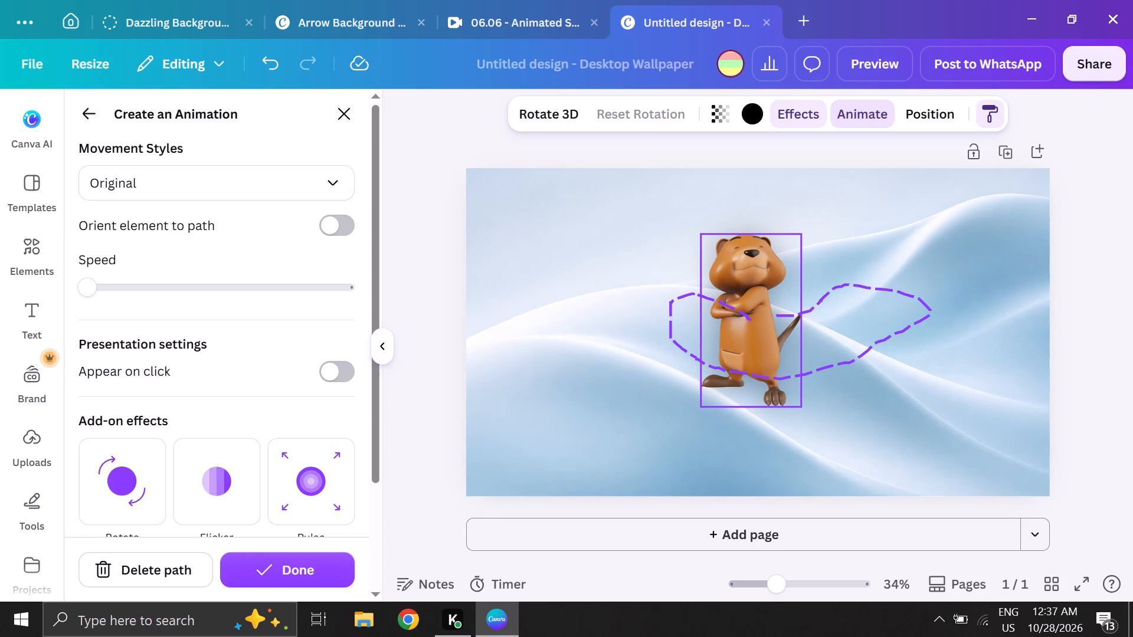
pyautogui.click(270, 572)
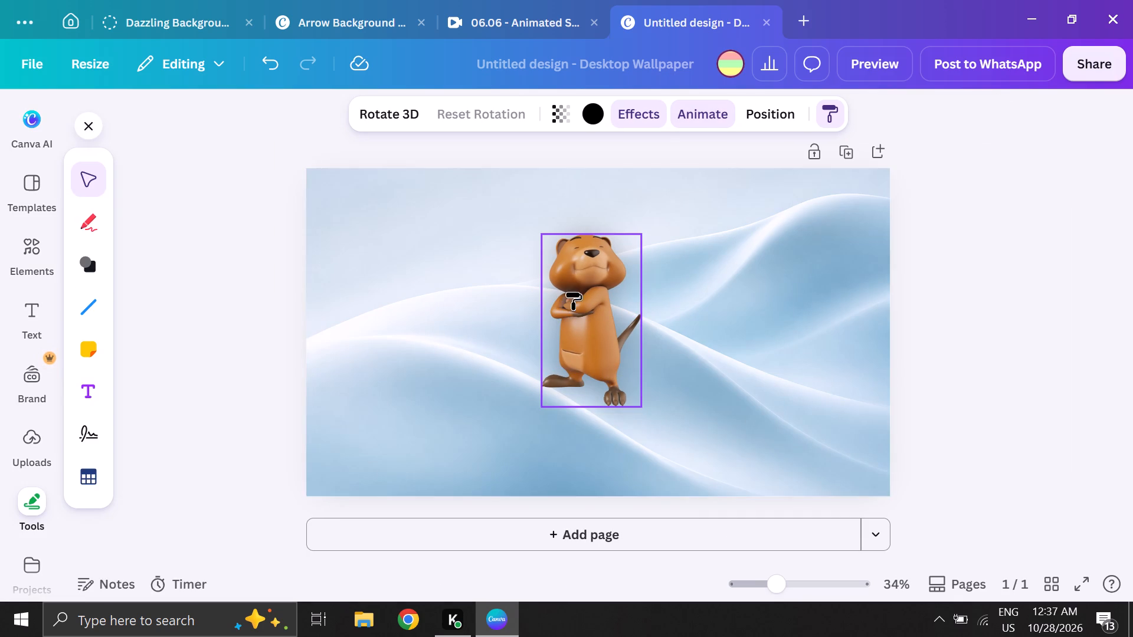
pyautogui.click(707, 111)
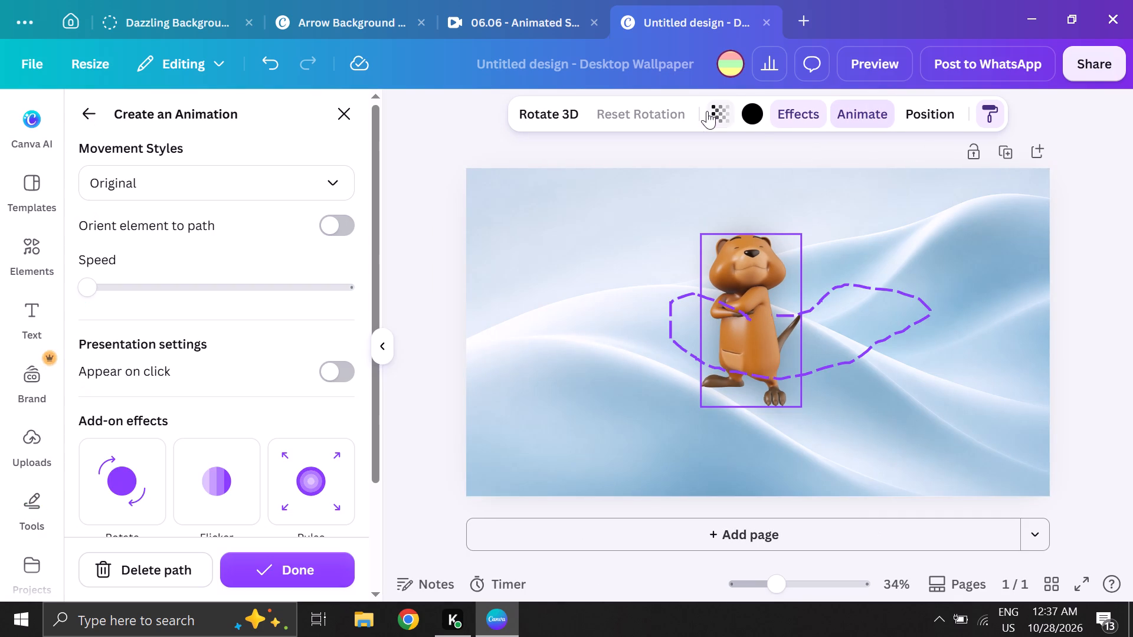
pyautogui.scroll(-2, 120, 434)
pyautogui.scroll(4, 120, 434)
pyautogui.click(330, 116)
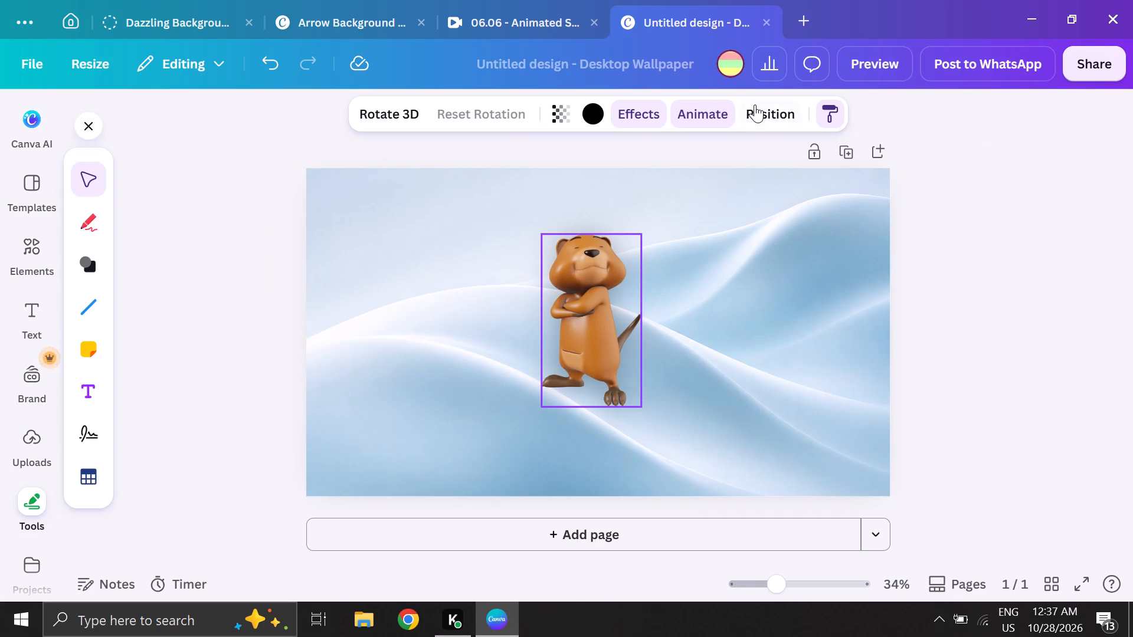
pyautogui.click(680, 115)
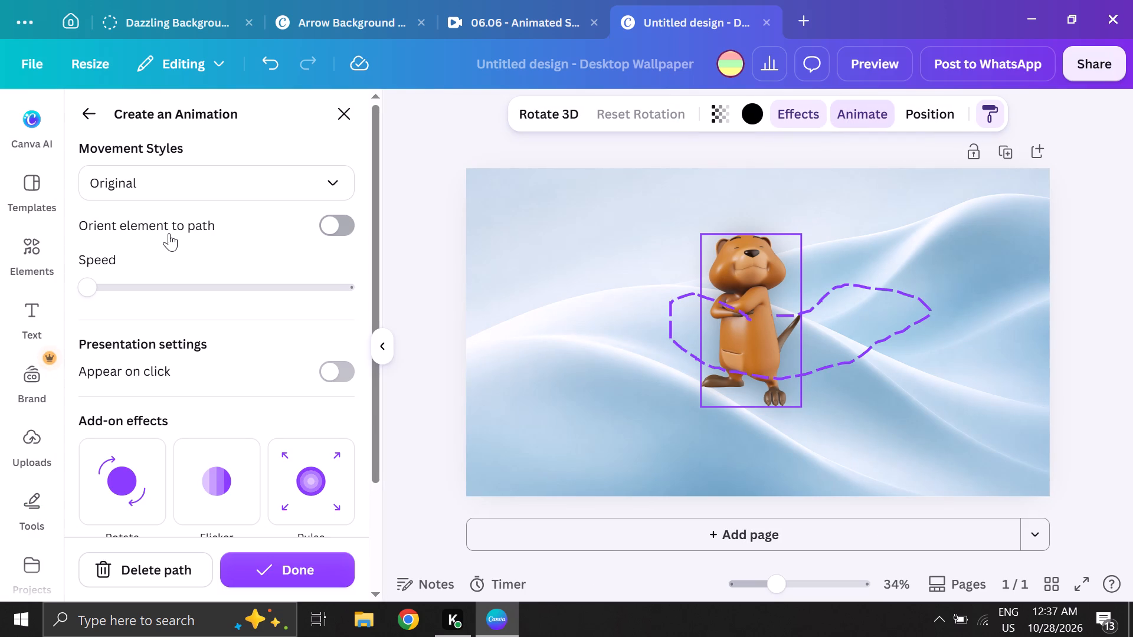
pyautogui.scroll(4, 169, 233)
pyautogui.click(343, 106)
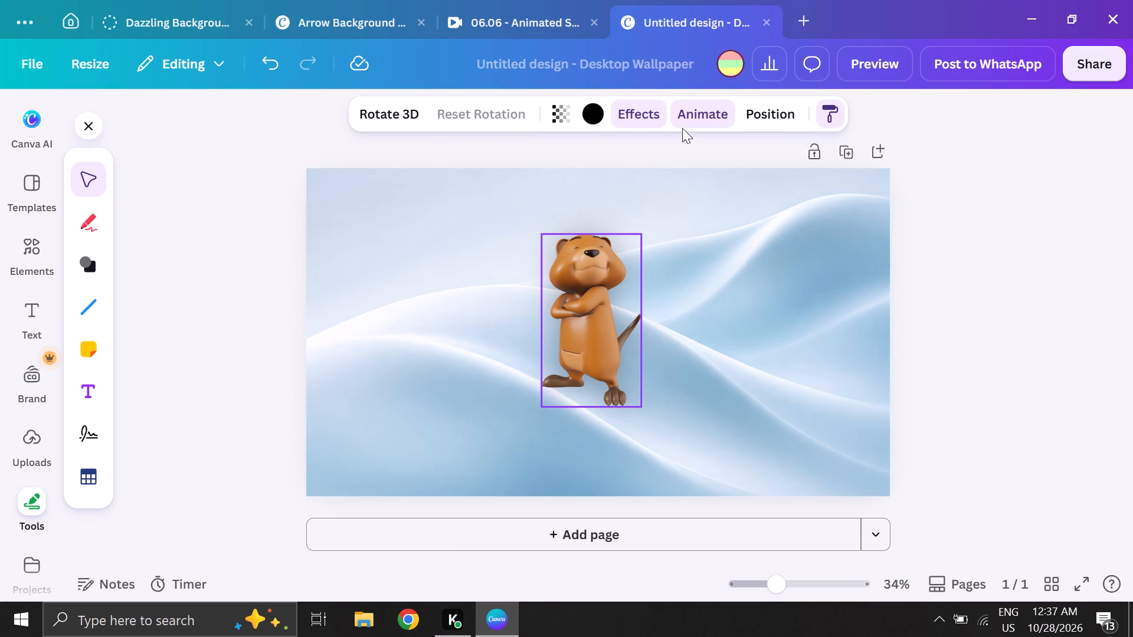
# Set the movement style of the beaver's path animation to Smooth.
pyautogui.click(700, 116)
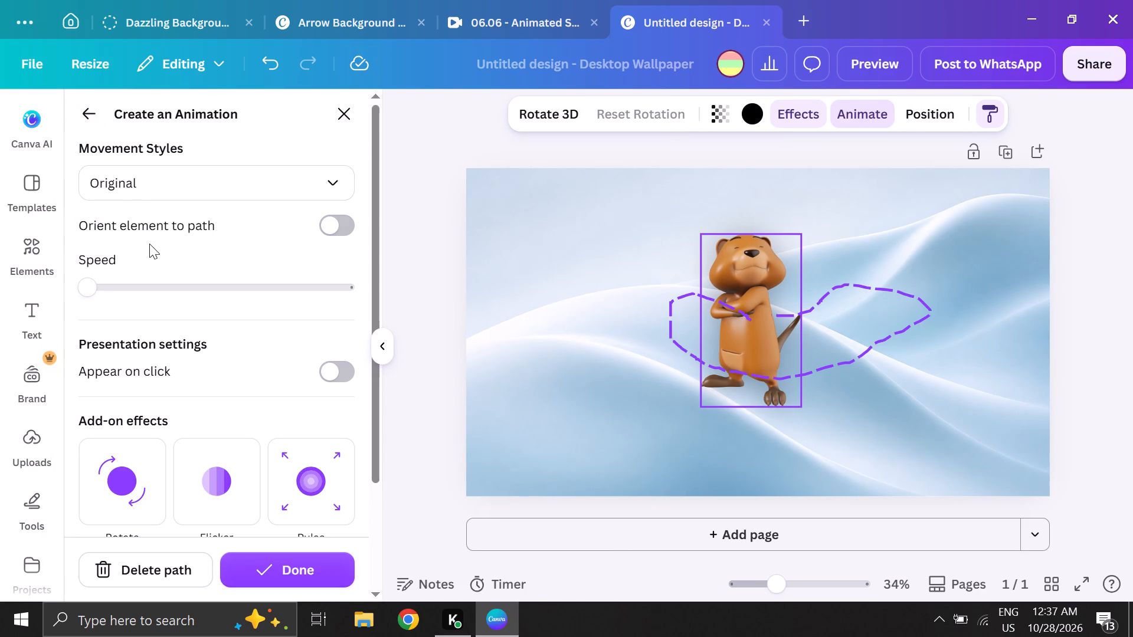
pyautogui.click(120, 189)
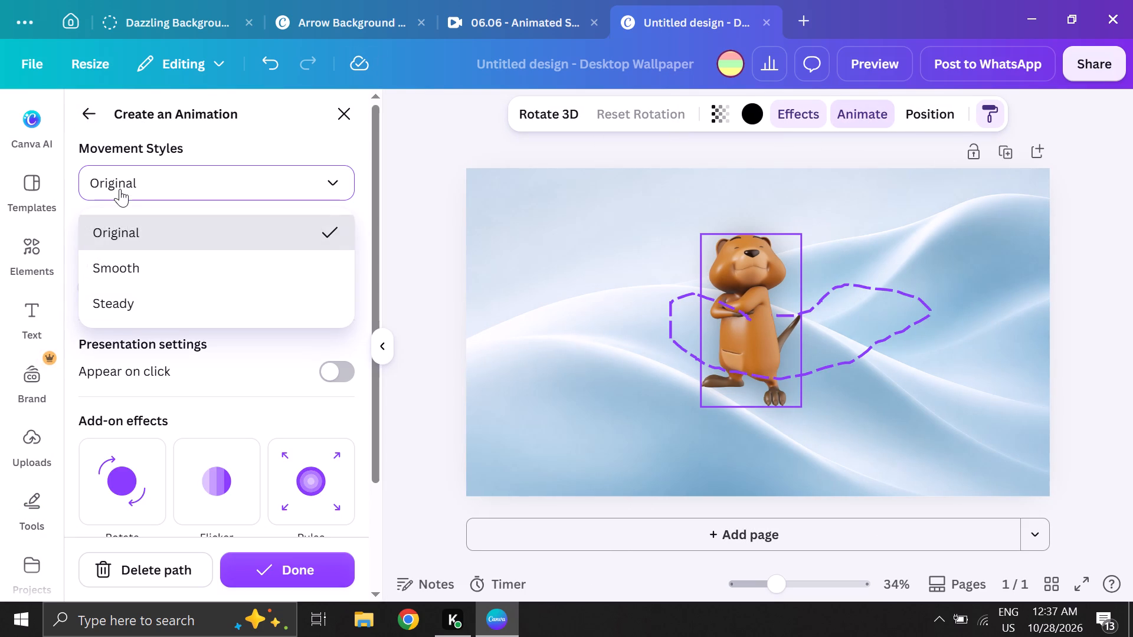
pyautogui.click(161, 278)
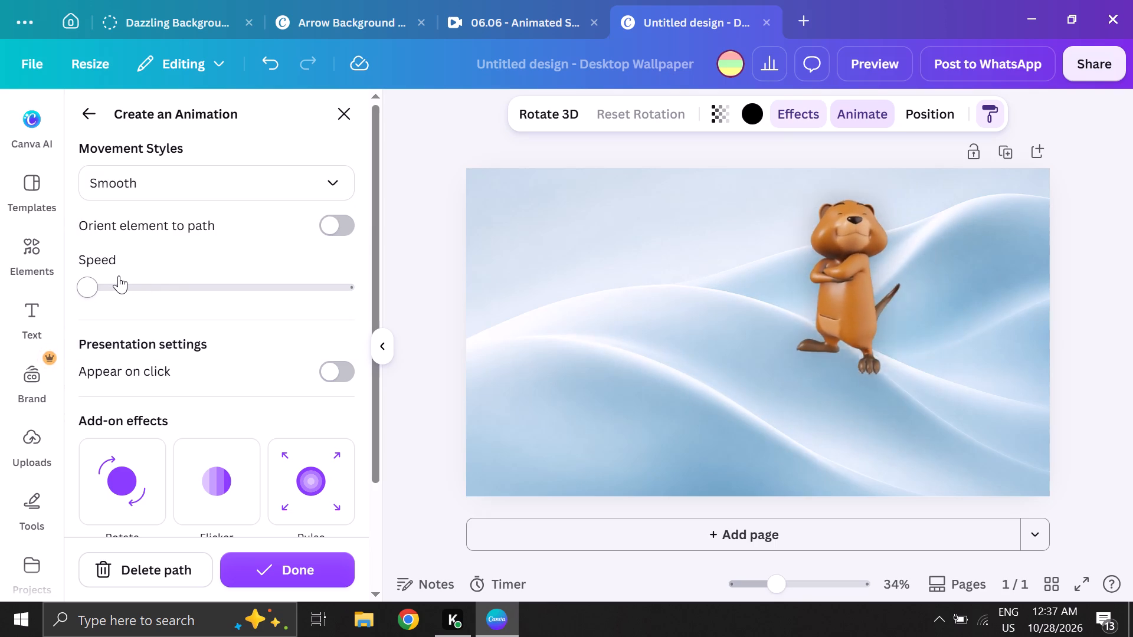
pyautogui.click(176, 193)
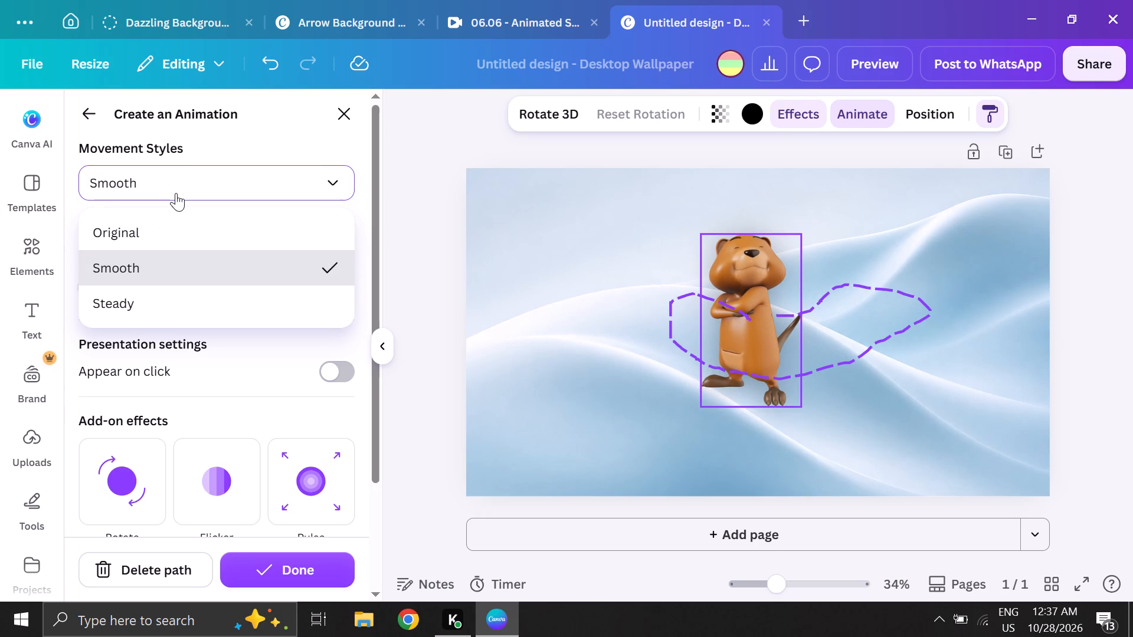
pyautogui.click(176, 193)
# Turn on Appear on click for the beaver's path animation.
pyautogui.scroll(-1, 194, 356)
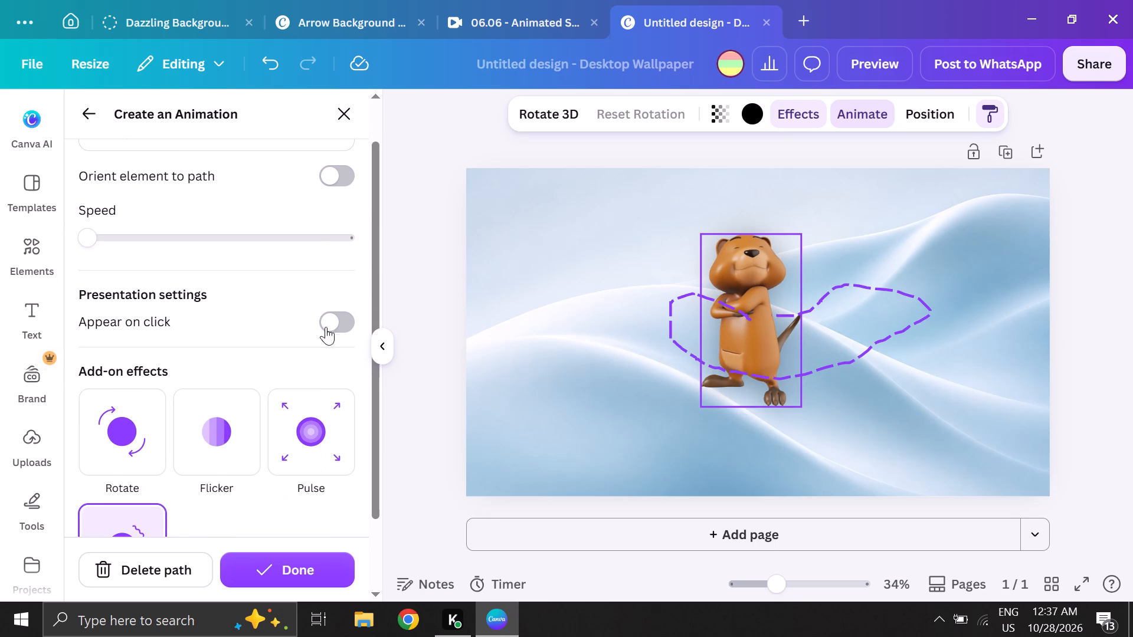
pyautogui.click(333, 323)
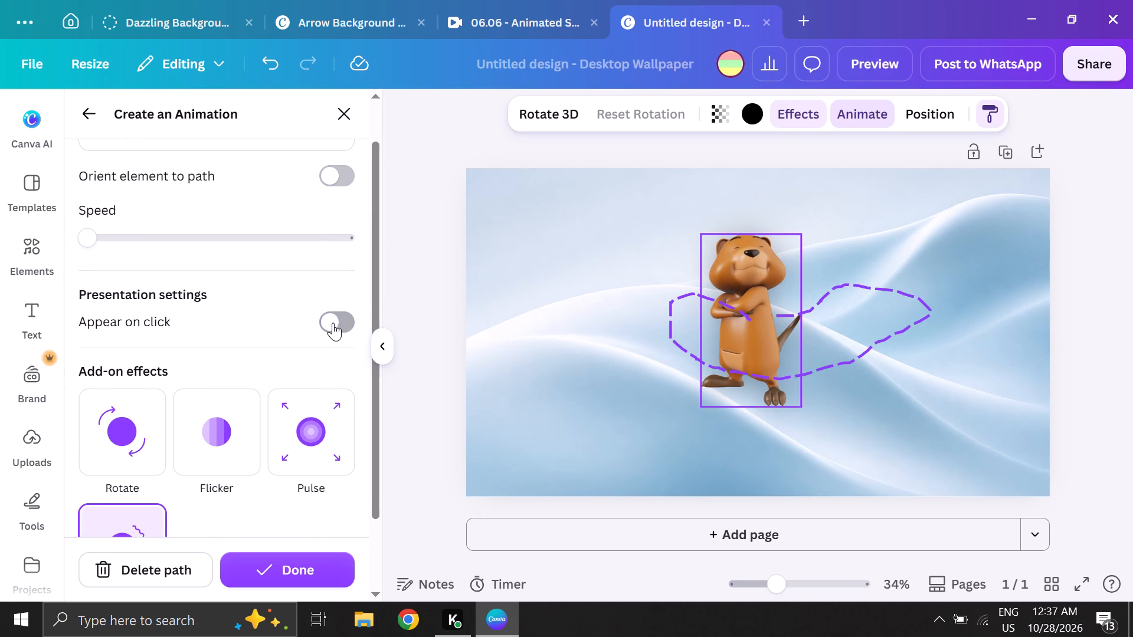